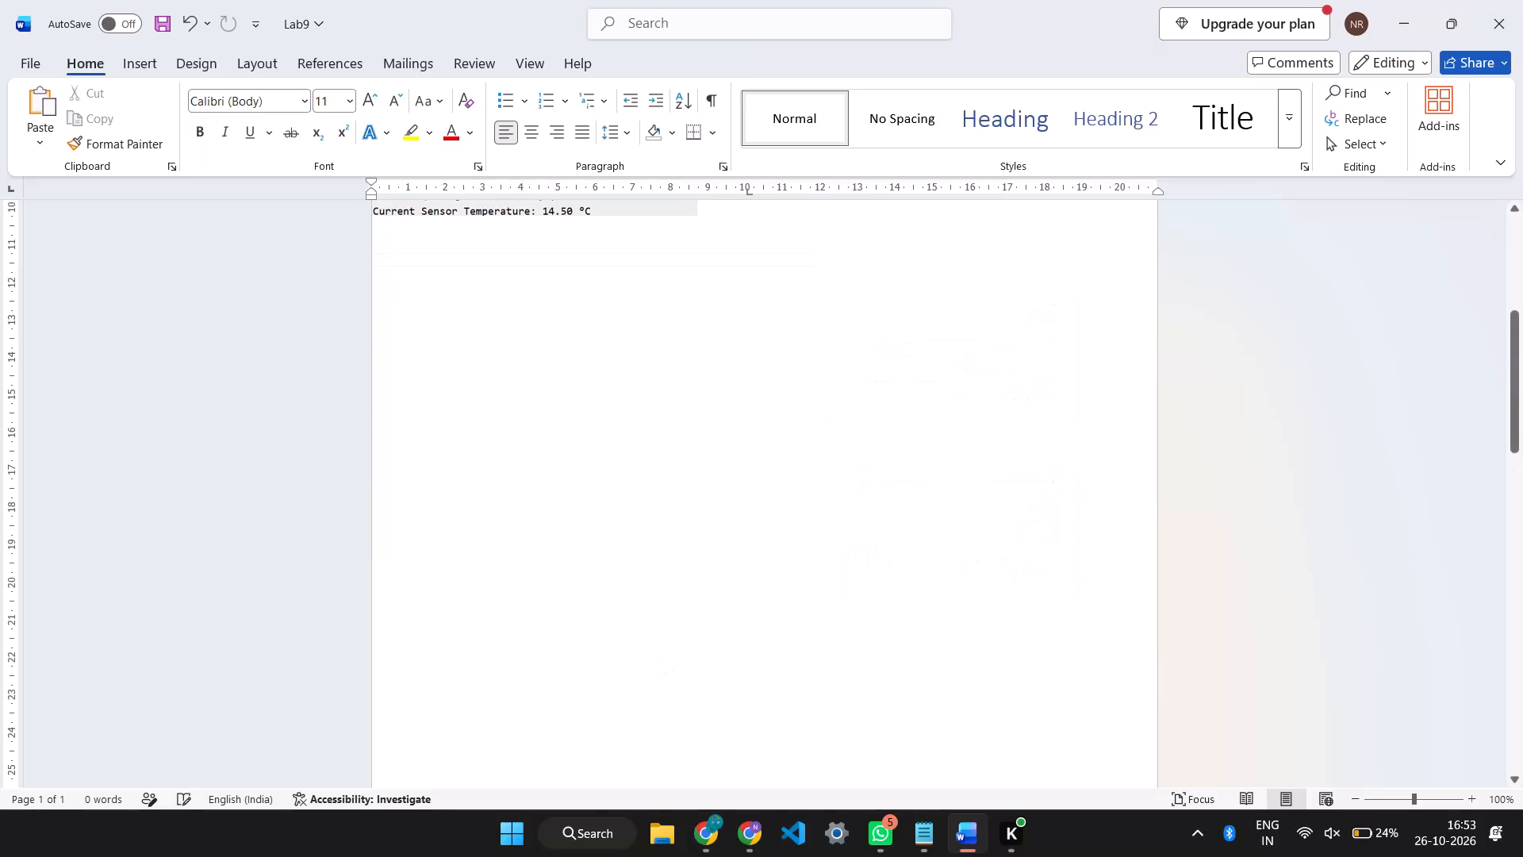
# Set square text wrapping for the large picture of the sensor-only ESP32 circuit with its ThingSpeak update output.
pyautogui.scroll(2, 662, 649)
pyautogui.scroll(-2, 662, 648)
pyautogui.click(773, 507)
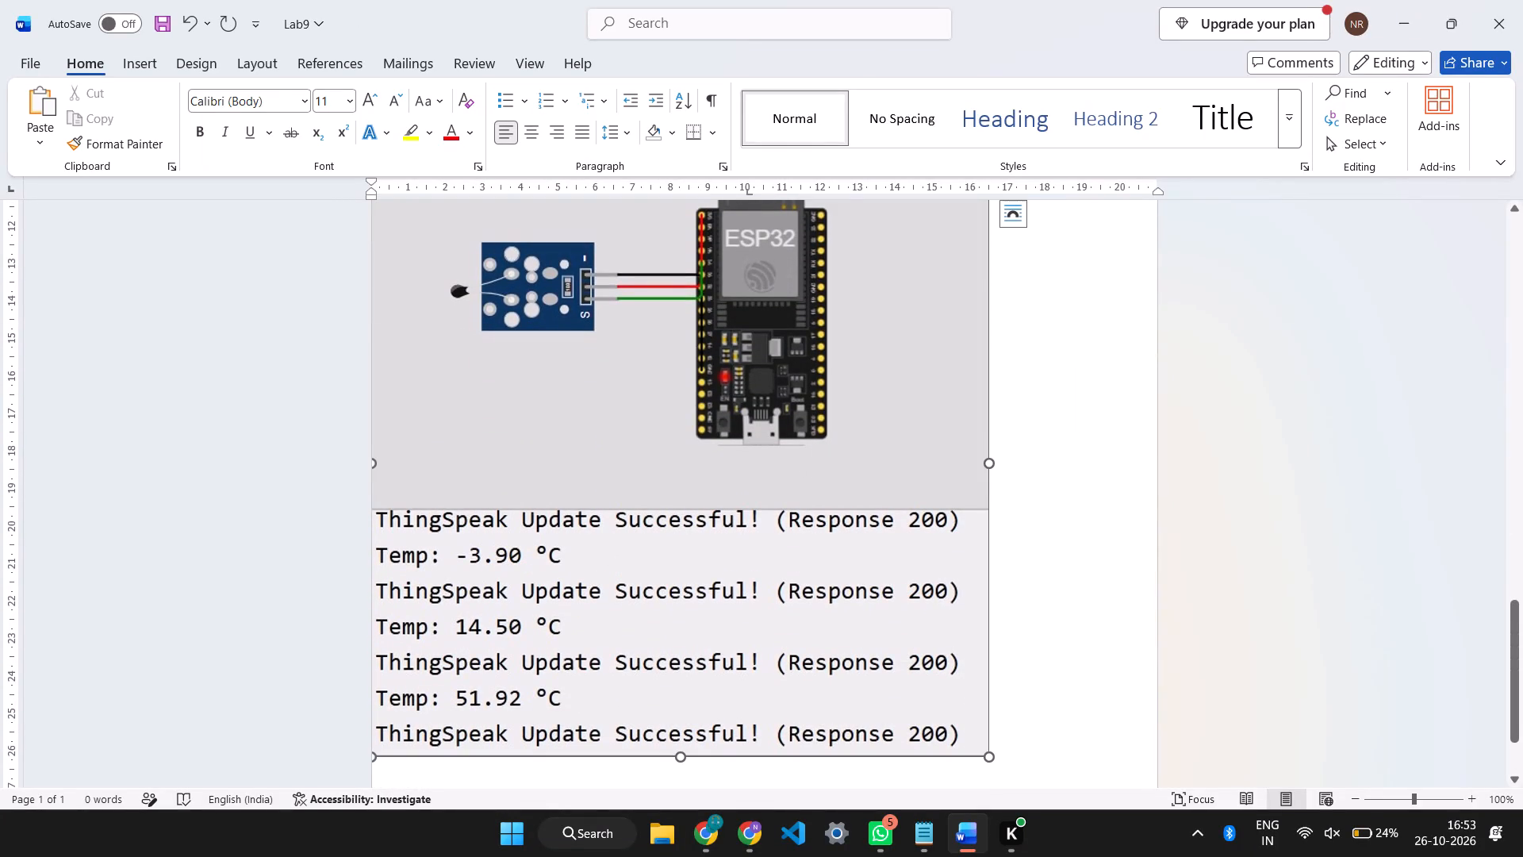
pyautogui.click(1016, 213)
pyautogui.click(1068, 349)
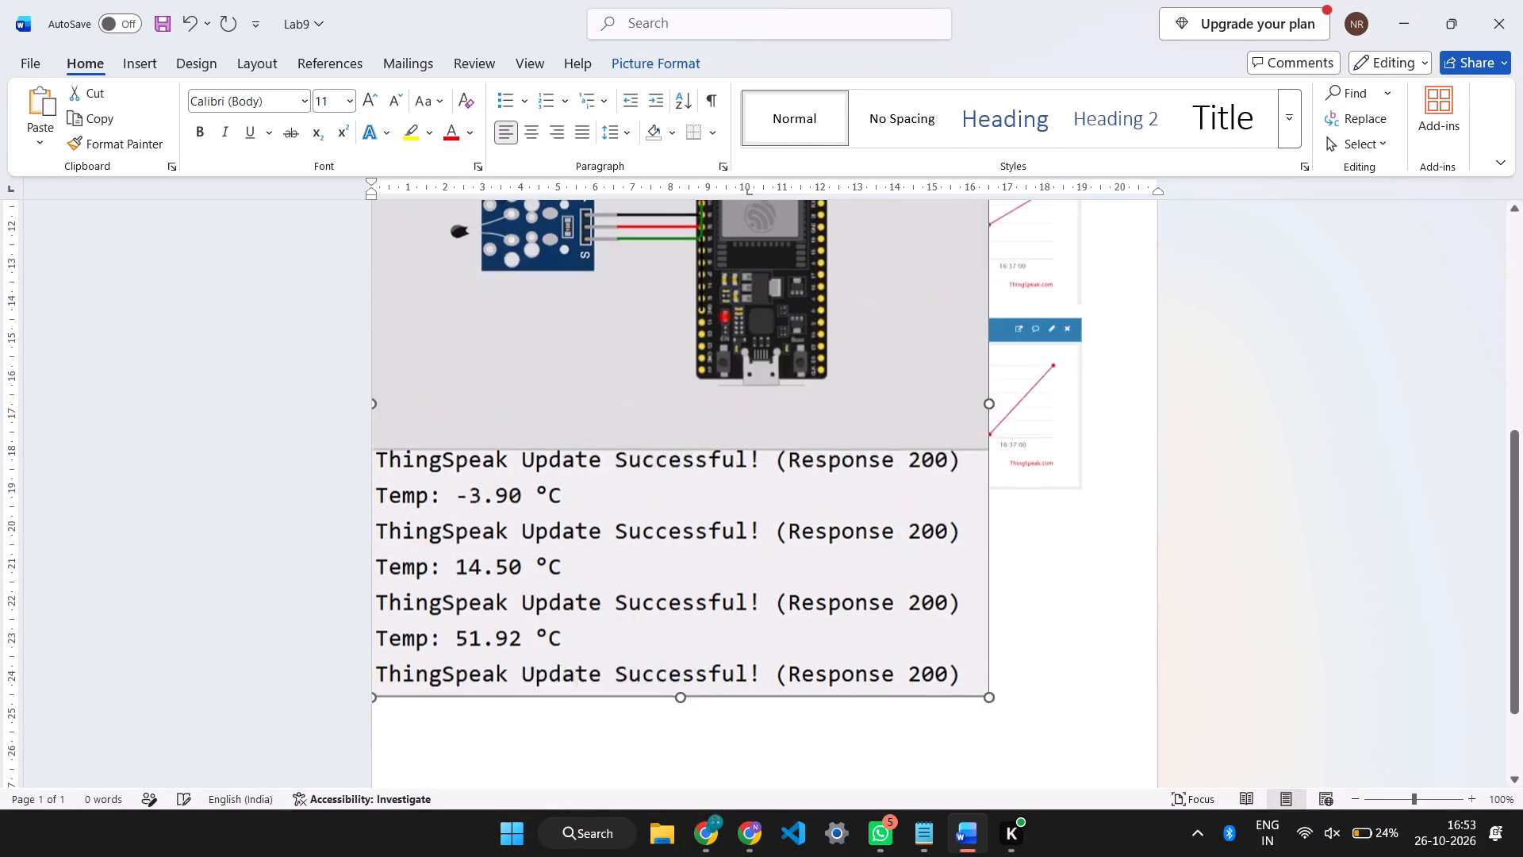
# Shrink the sensor-only ESP32 circuit picture proportionally to about 6.3 cm wide.
pyautogui.hotkey('shift', 'Down')
pyautogui.hotkey('shift', 'Down')
pyautogui.hotkey('shift', 'Down')
pyautogui.hotkey('shift', 'Down')
pyautogui.hotkey('shift', 'Down')
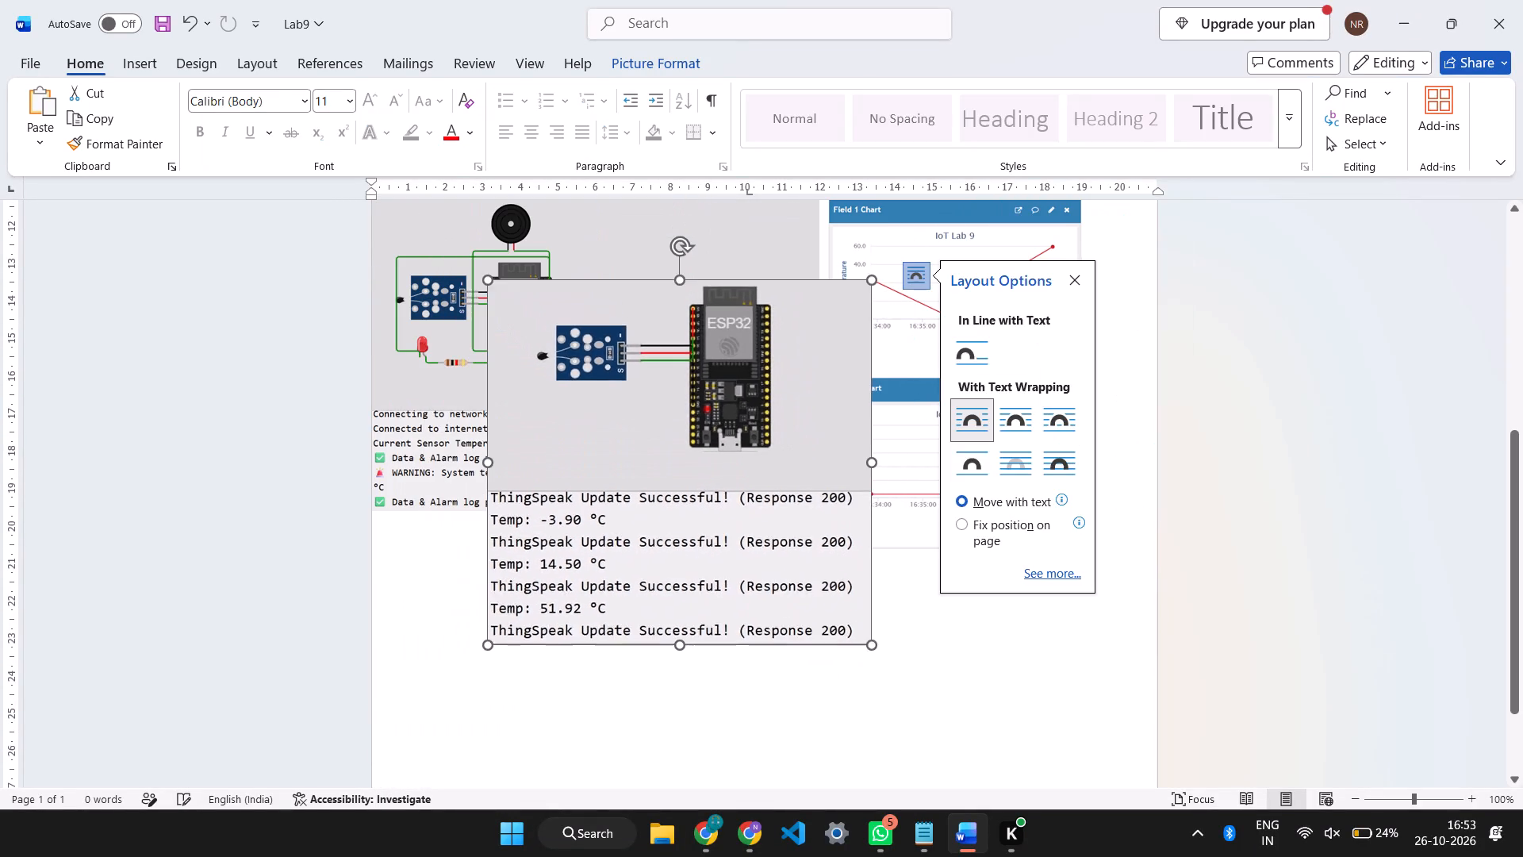
pyautogui.hotkey('shift', 'Down')
pyautogui.hotkey('shift', 'Down')
pyautogui.hotkey('shift', 'Down')
pyautogui.hotkey('shift', 'Down')
pyautogui.hotkey('shift', 'Down')
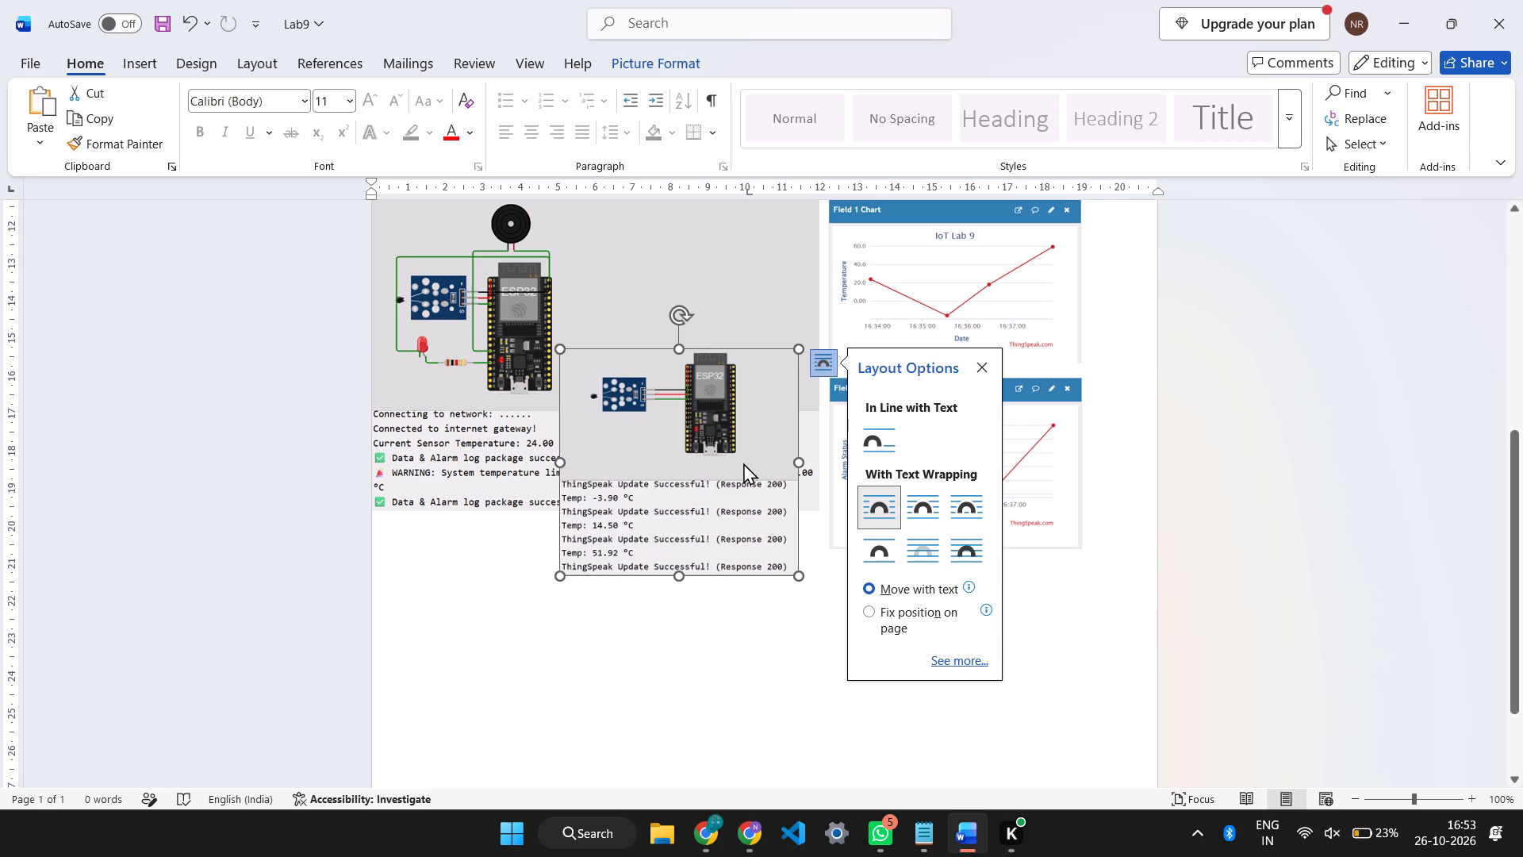
# Place the shrunken picture at the left margin just below the buzzer circuit's serial output, and enlarge it slightly to about 7 cm wide.
pyautogui.moveTo(742, 463); pyautogui.dragTo(569, 650)
pyautogui.hotkey('shift', 'Up')
pyautogui.hotkey('shift', 'Up')
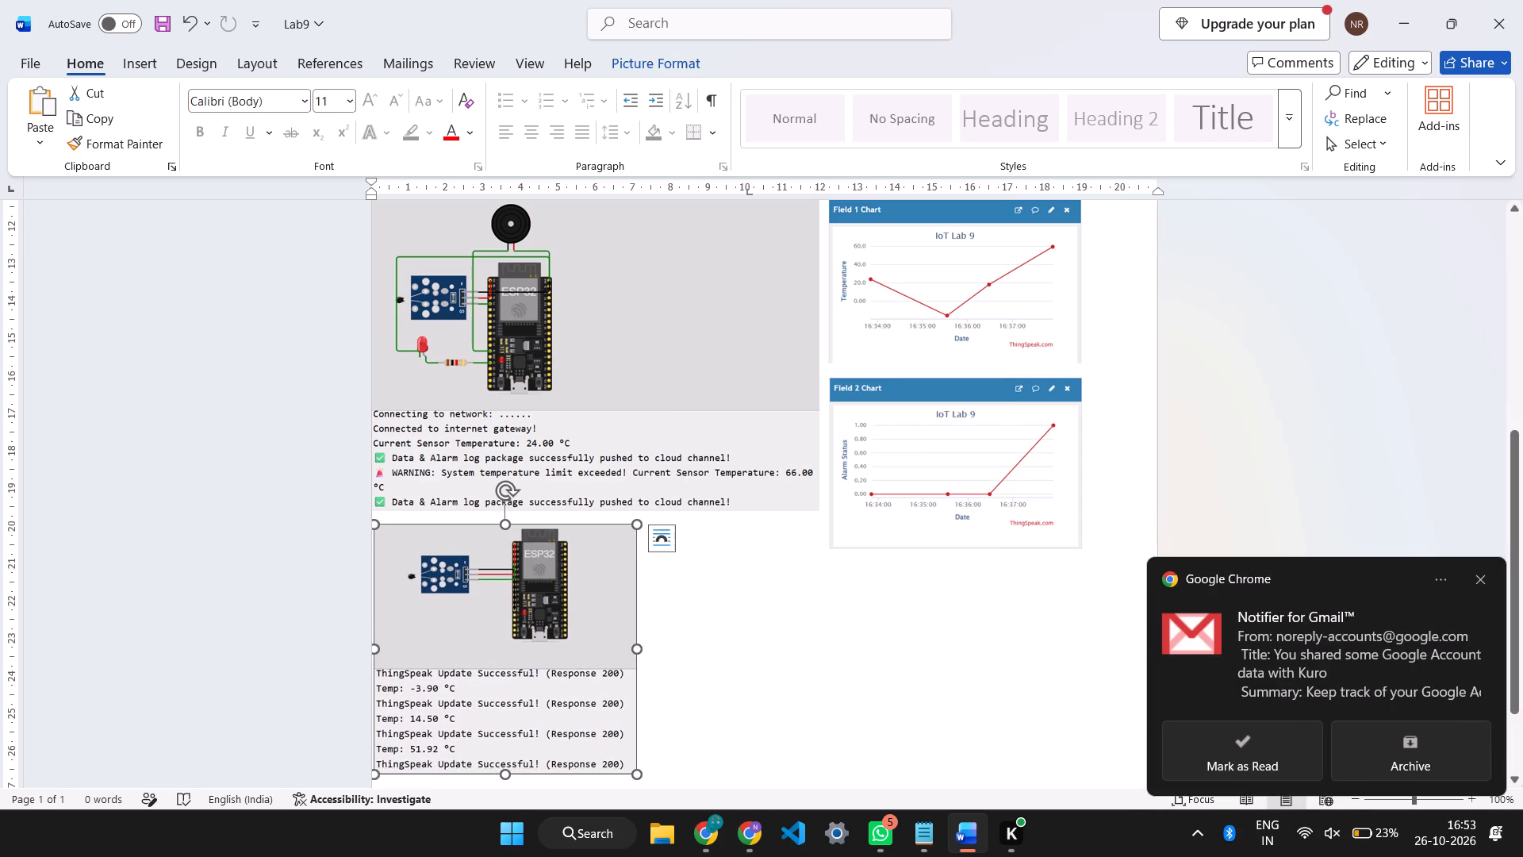
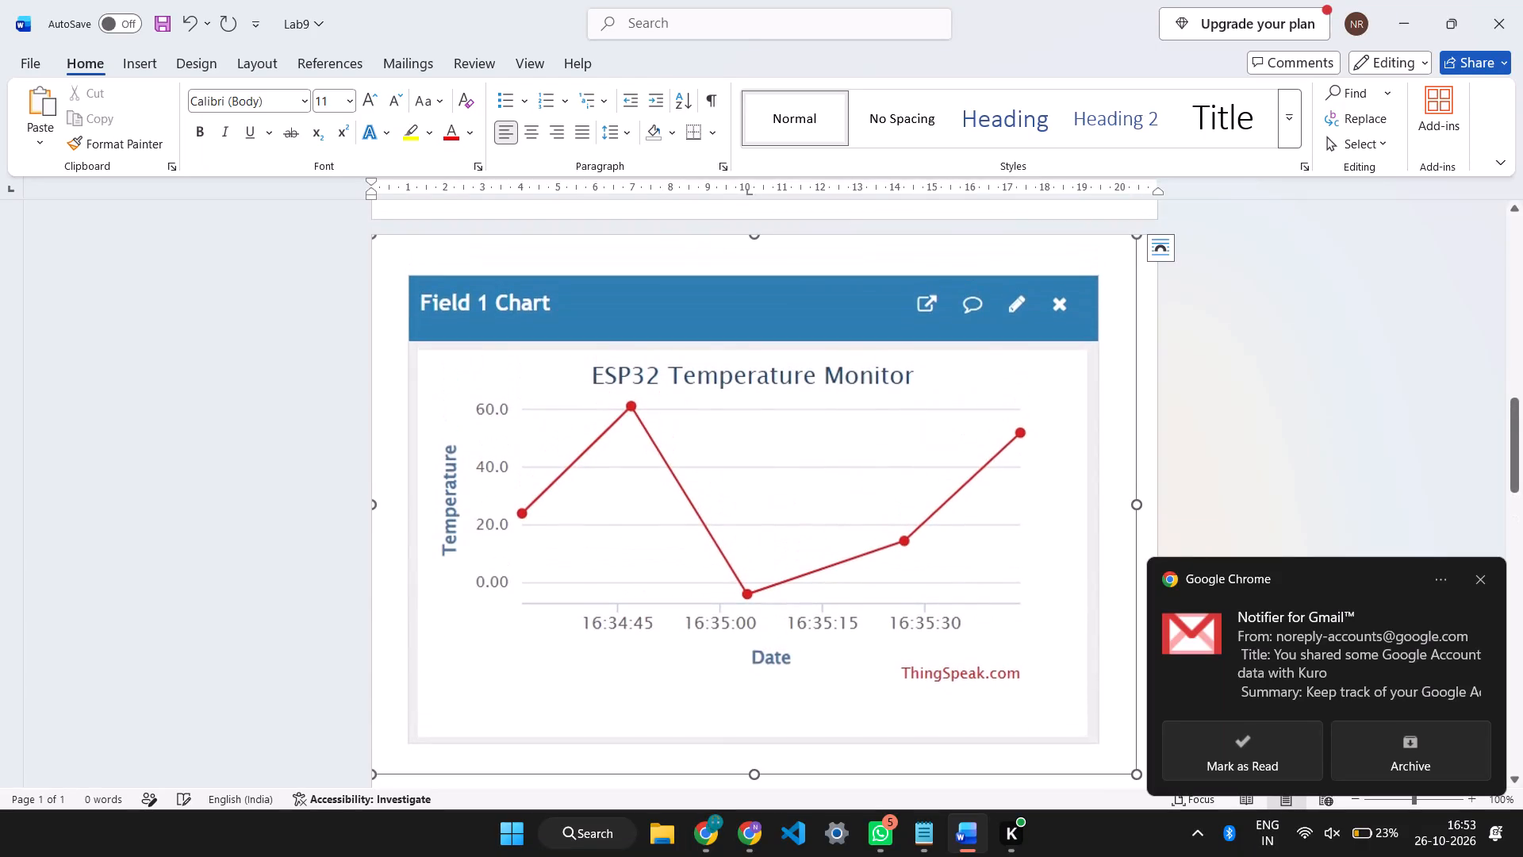
# Apply a text-wrapping layout to the ESP32 Temperature Monitor chart and move it up over the existing page.
pyautogui.click(1164, 244)
pyautogui.click(1207, 400)
pyautogui.moveTo(1026, 472); pyautogui.dragTo(1027, 390)
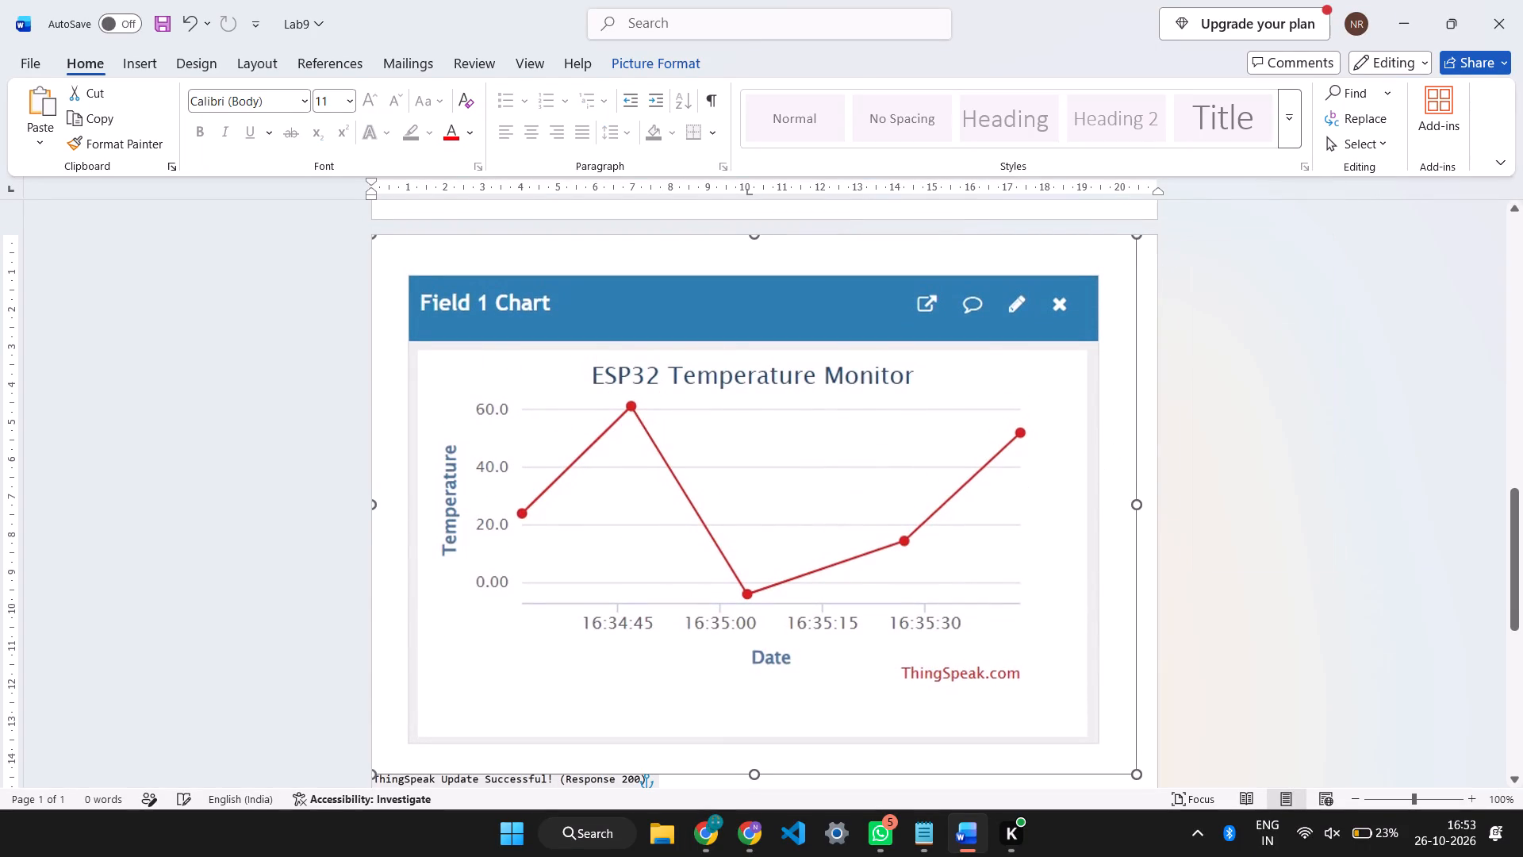
pyautogui.moveTo(1027, 390); pyautogui.dragTo(917, 535)
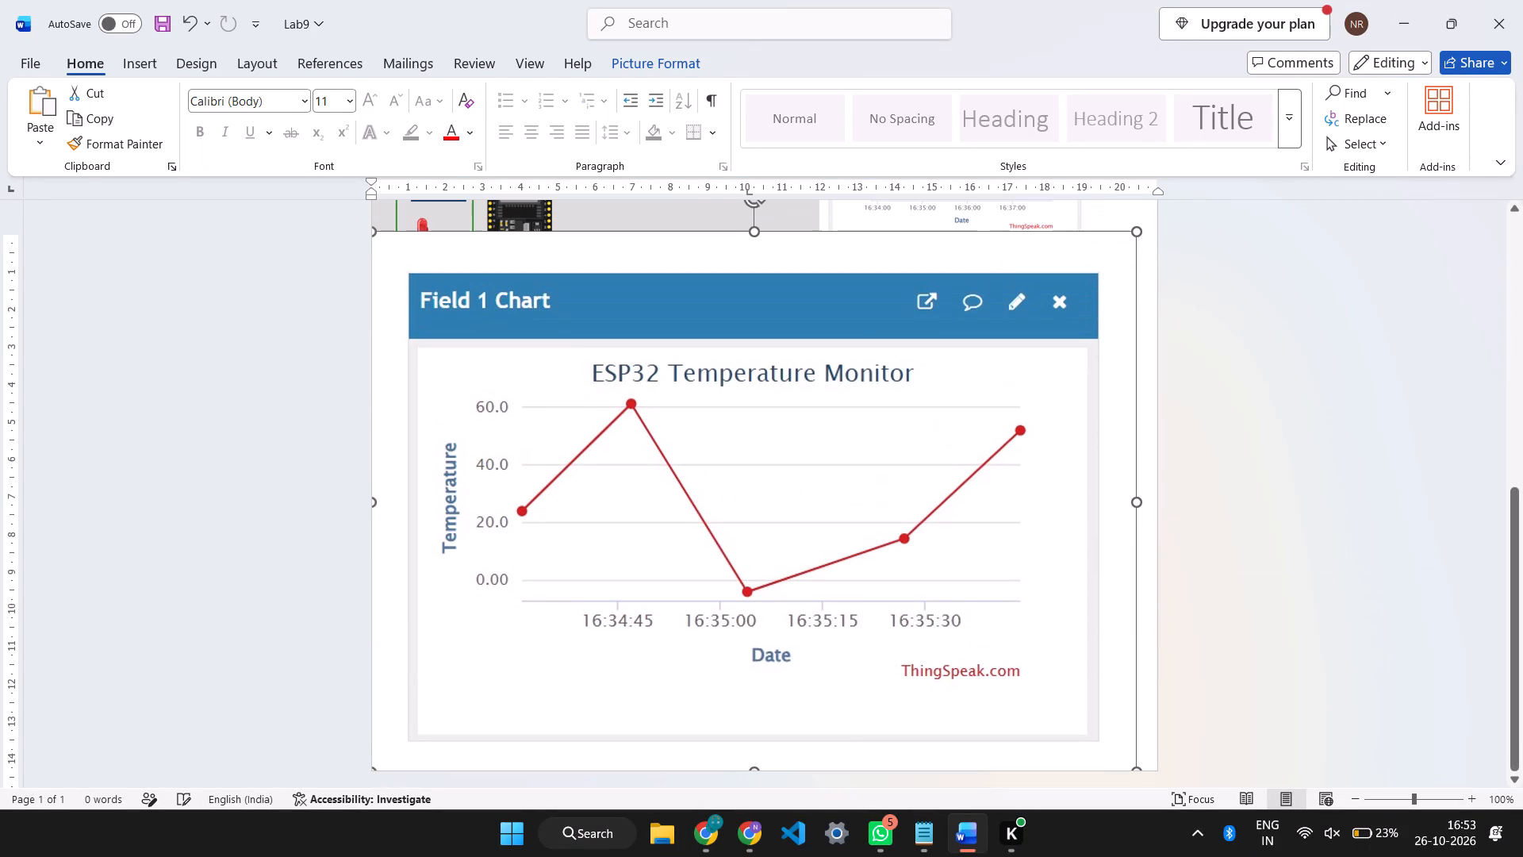
pyautogui.moveTo(917, 535); pyautogui.dragTo(916, 541)
# Shrink the ESP32 Temperature Monitor chart to roughly the size of the other charts on the page.
pyautogui.hotkey('shift', 'Down')
pyautogui.hotkey('shift', 'Down')
pyautogui.hotkey('shift', 'Down')
pyautogui.hotkey('shift', 'Down')
pyautogui.hotkey('shift', 'Down')
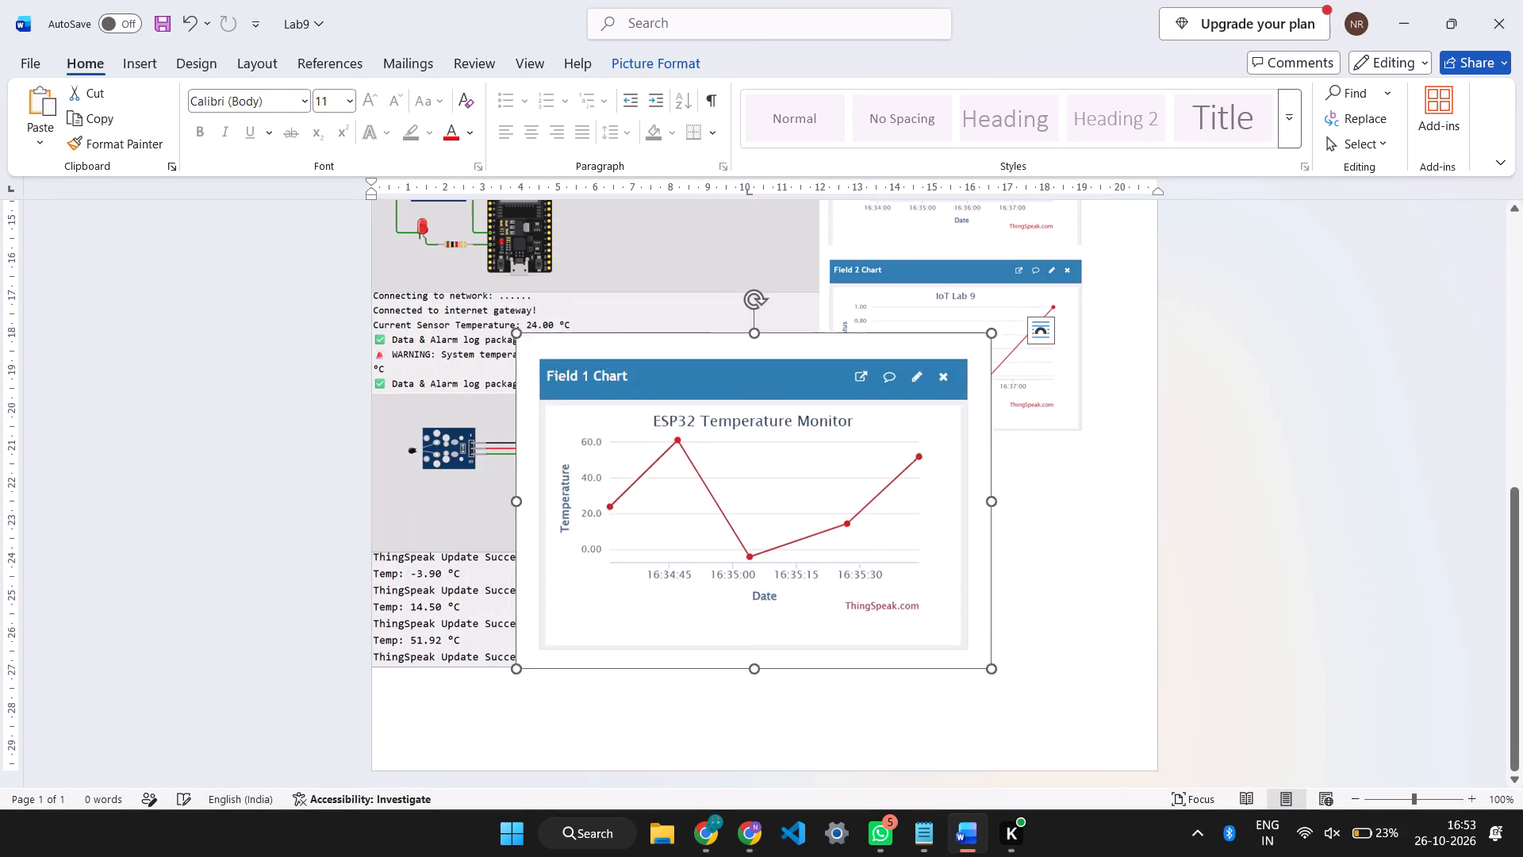
pyautogui.hotkey('shift', 'Down')
pyautogui.hotkey('shift', 'Down')
pyautogui.hotkey('shift', 'Down')
pyautogui.hotkey('shift', 'Down')
# Examine how the circuit screenshots and ThingSpeak charts are arranged on the page to plan a new arrangement.
pyautogui.scroll(3, 901, 442)
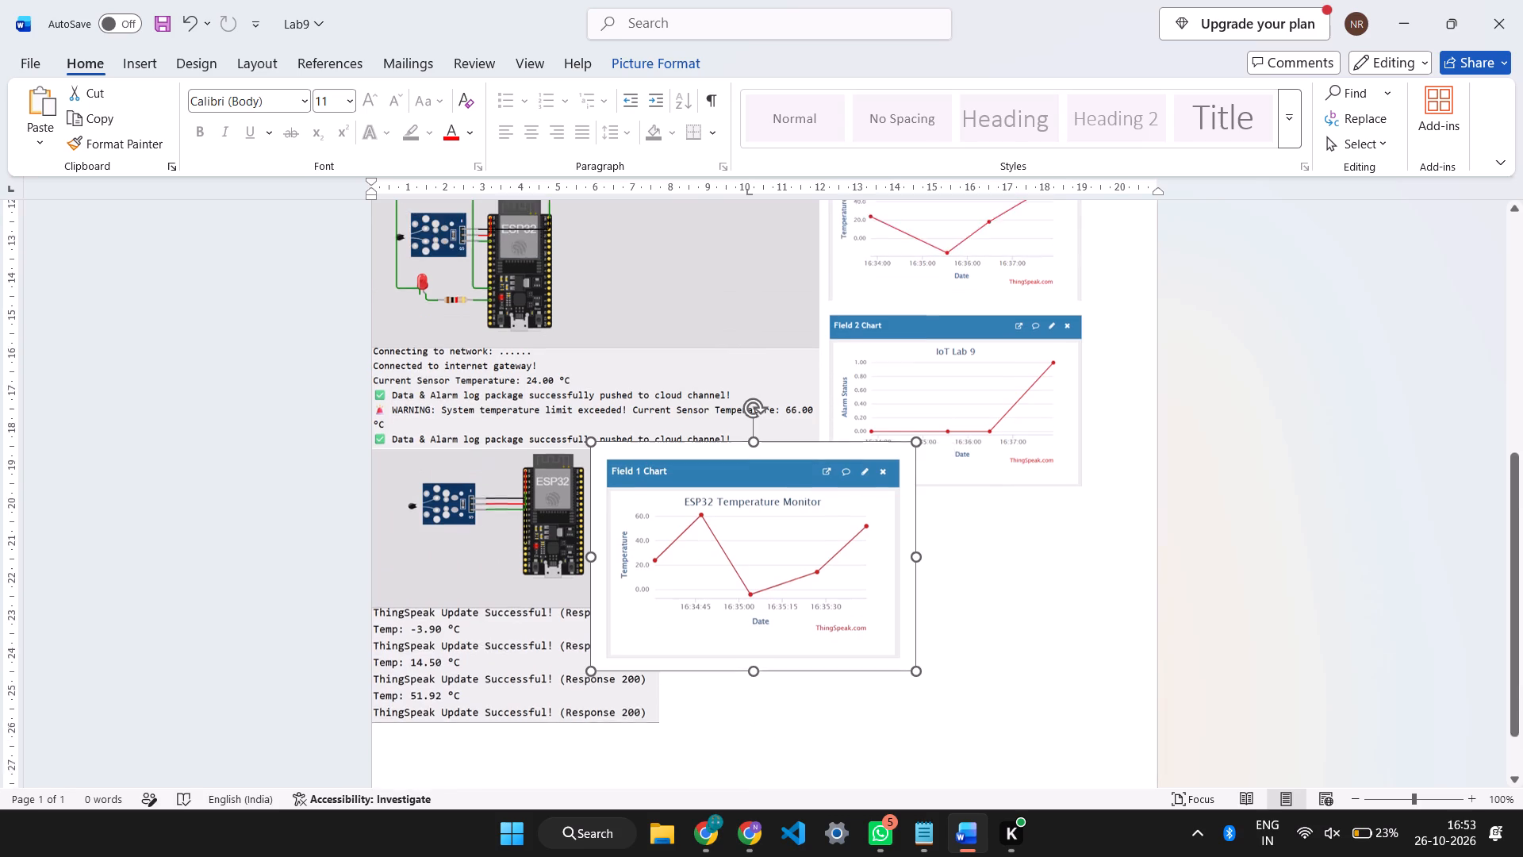
pyautogui.scroll(14, 899, 440)
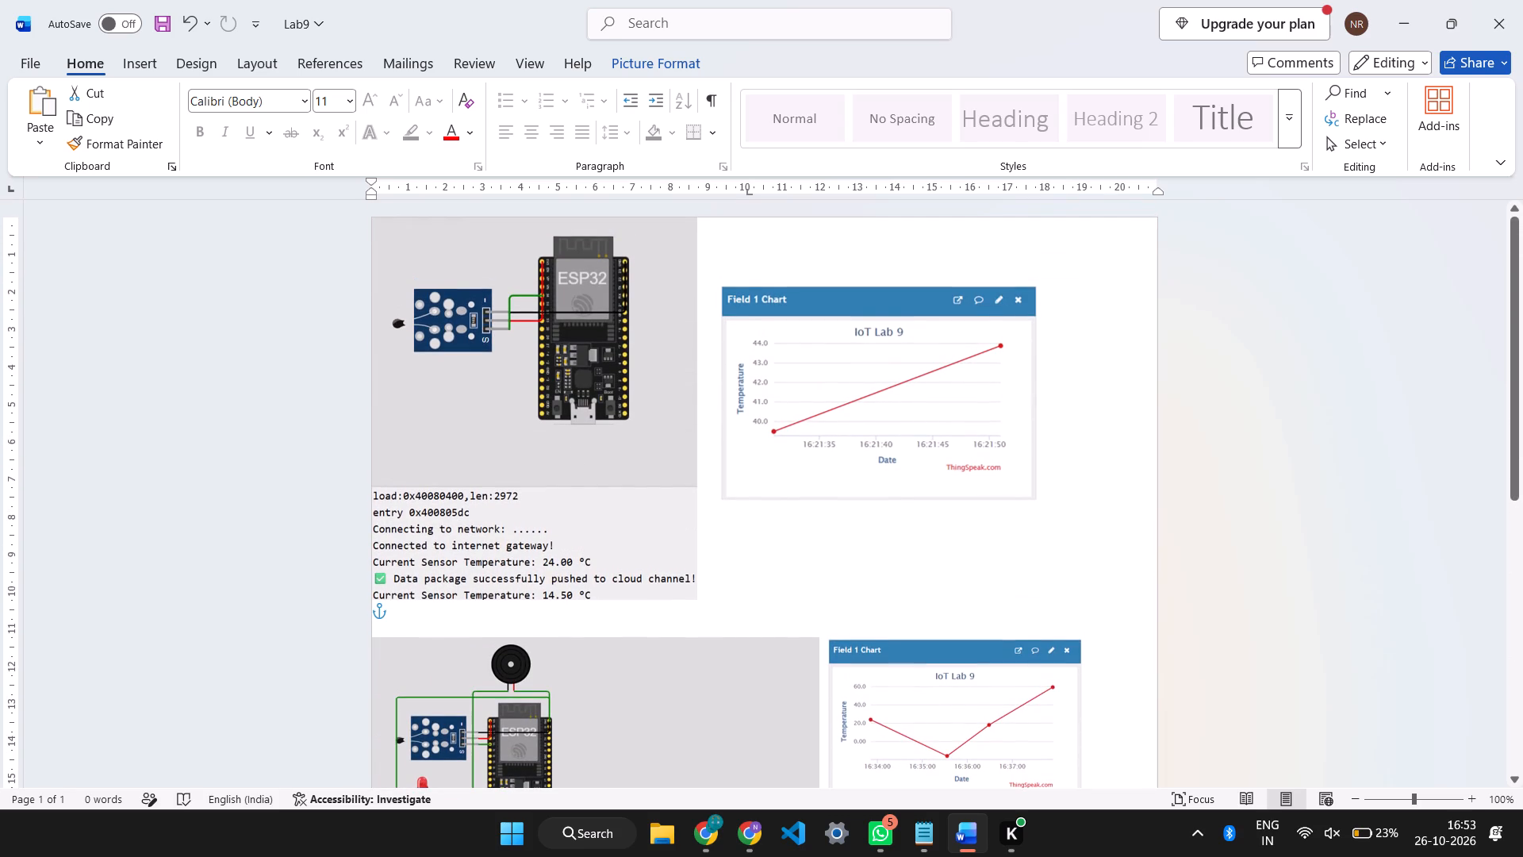
pyautogui.scroll(-1, 842, 394)
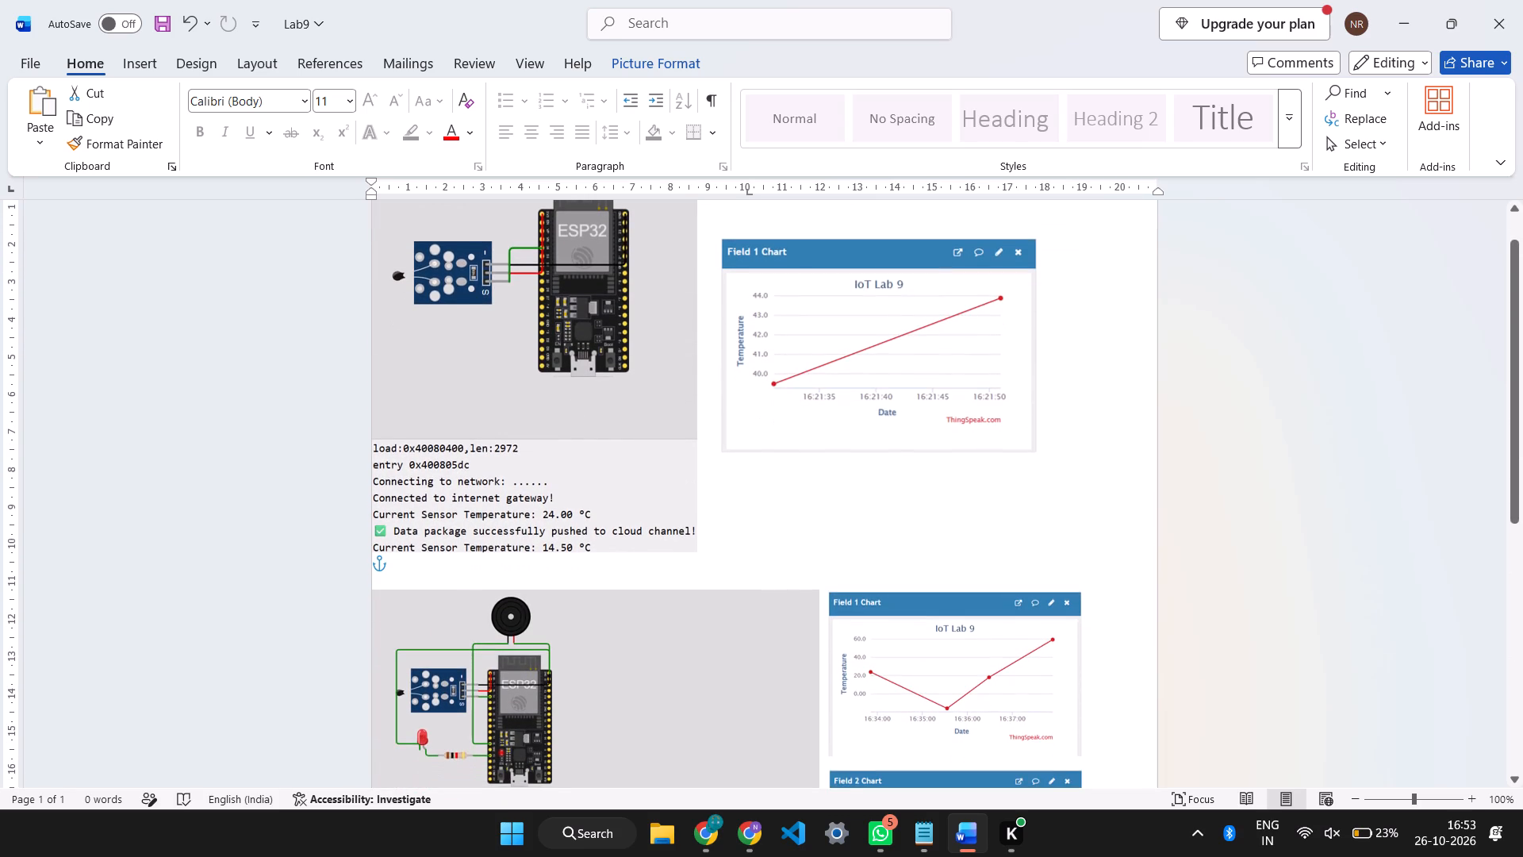
pyautogui.scroll(-5, 842, 394)
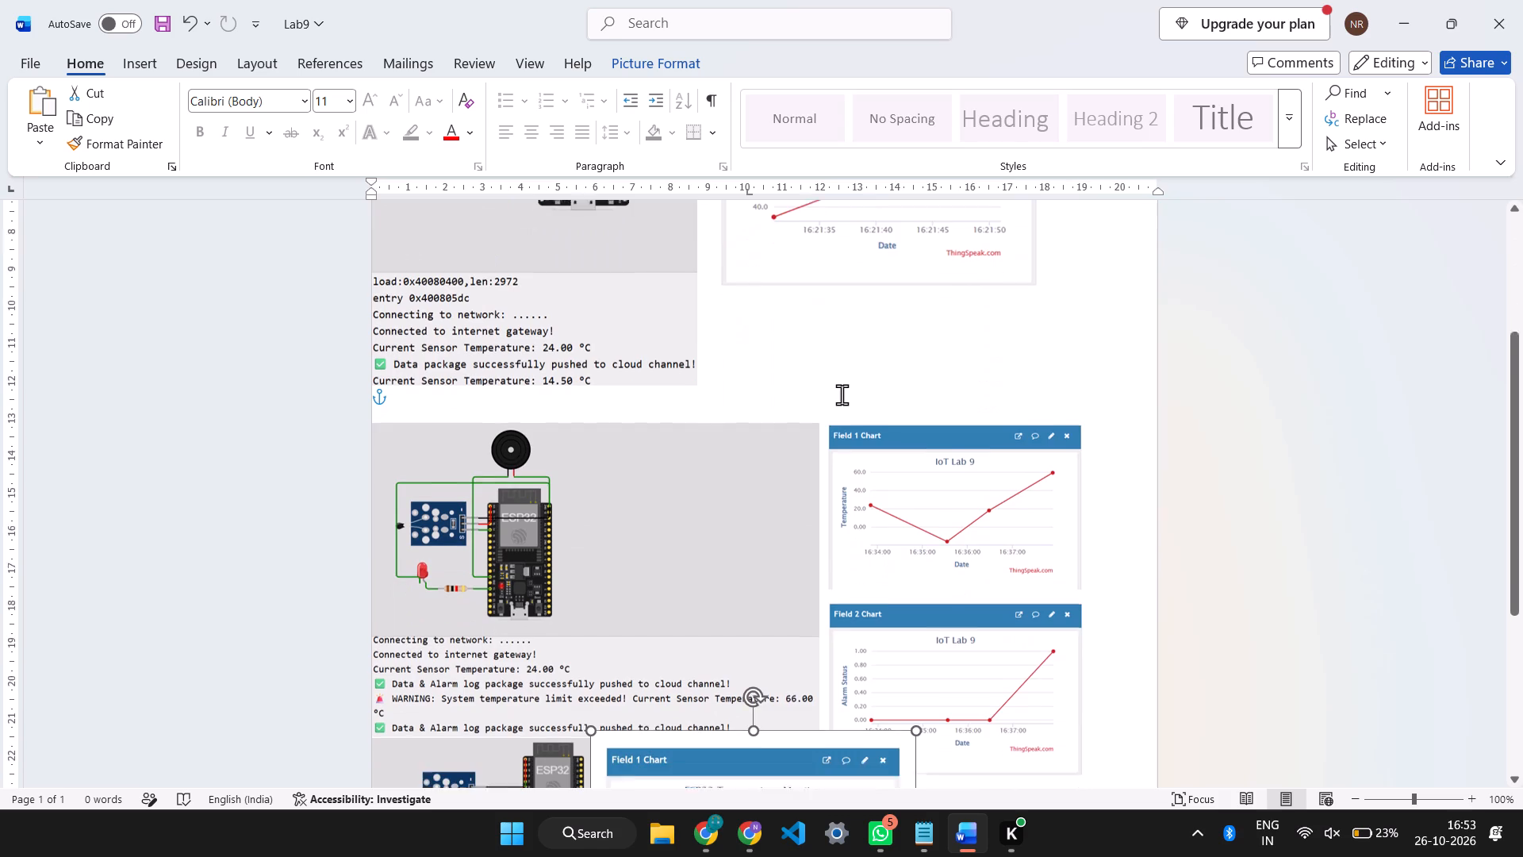
pyautogui.scroll(-5, 842, 394)
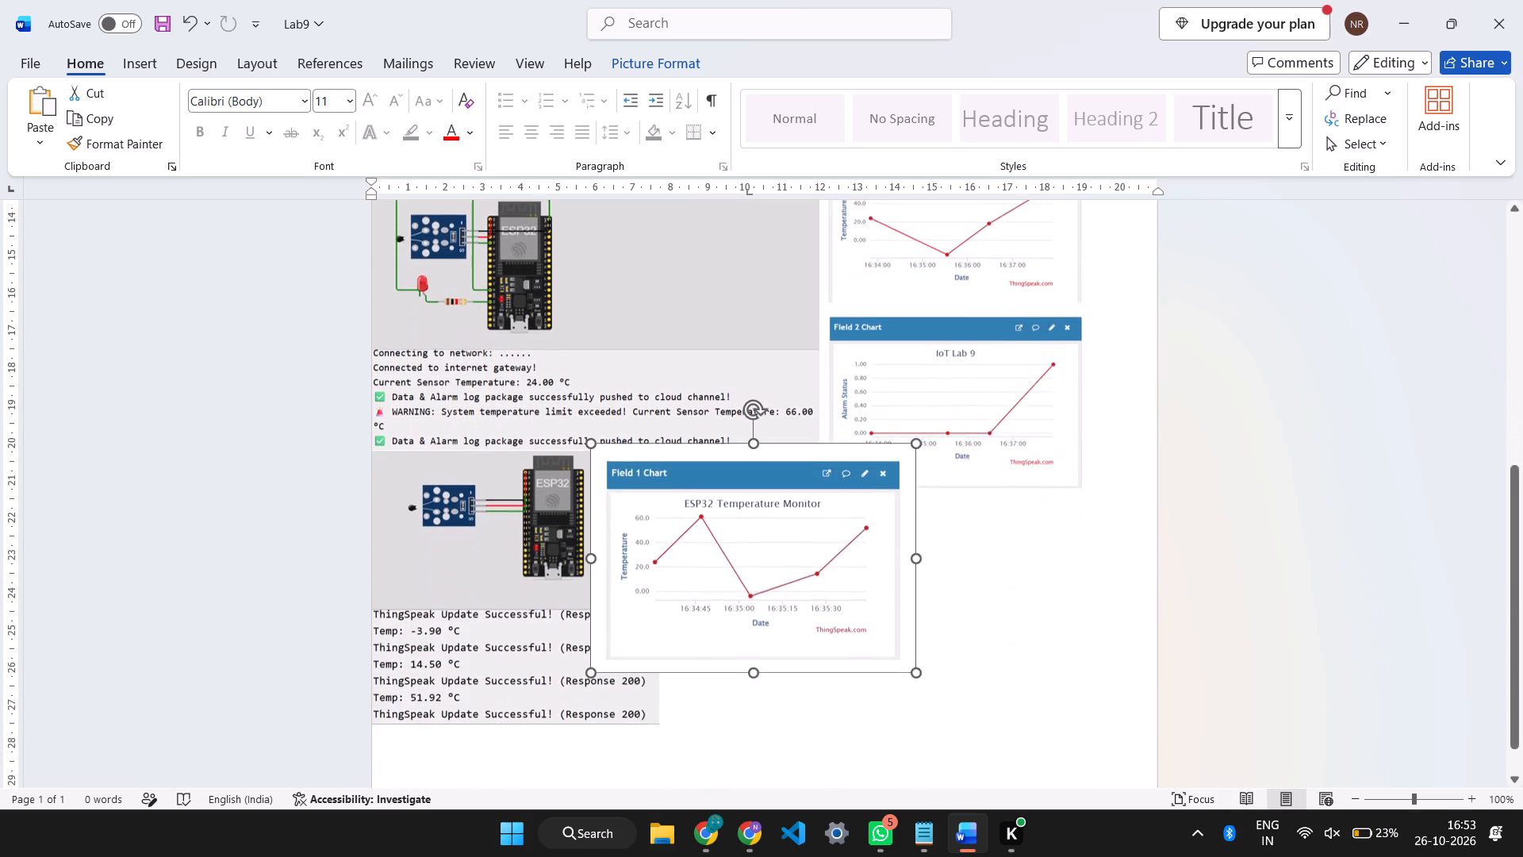
pyautogui.scroll(-3, 842, 394)
pyautogui.scroll(12, 842, 394)
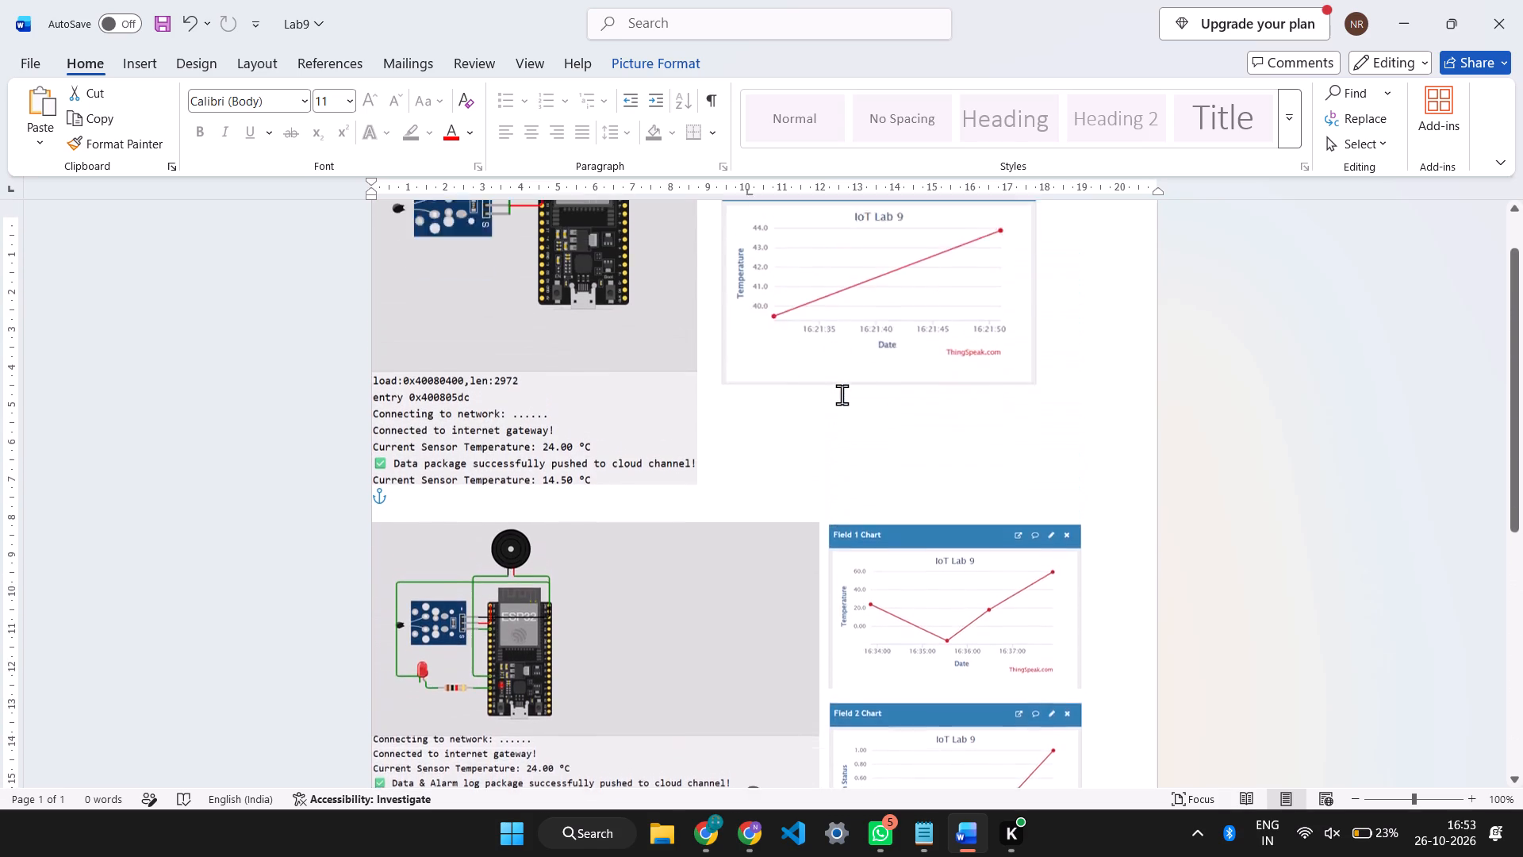
pyautogui.scroll(2, 842, 394)
pyautogui.scroll(-2, 842, 394)
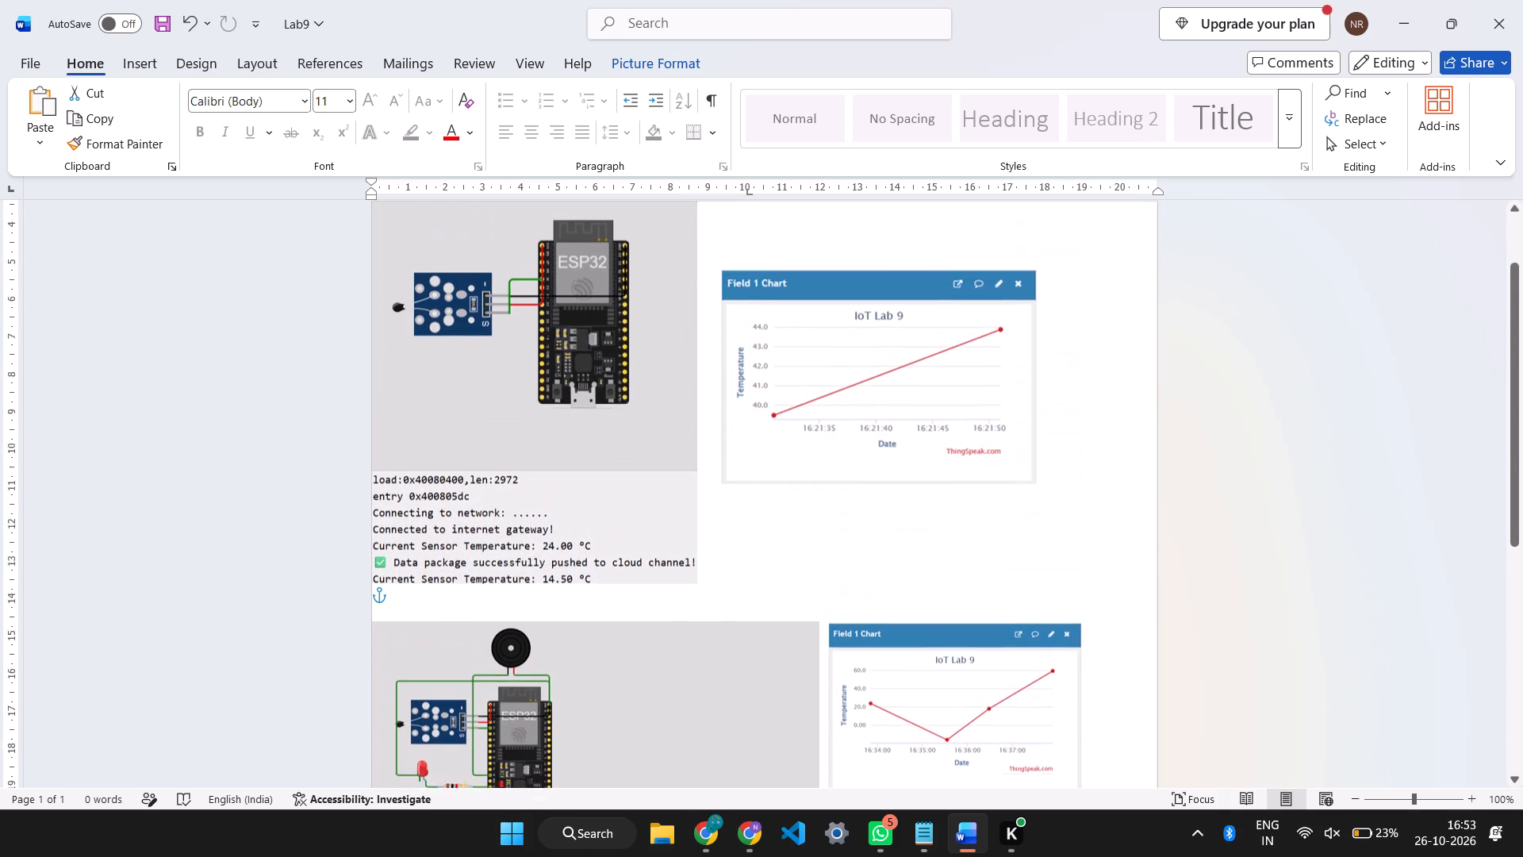
pyautogui.scroll(-18, 842, 394)
pyautogui.scroll(3, 839, 410)
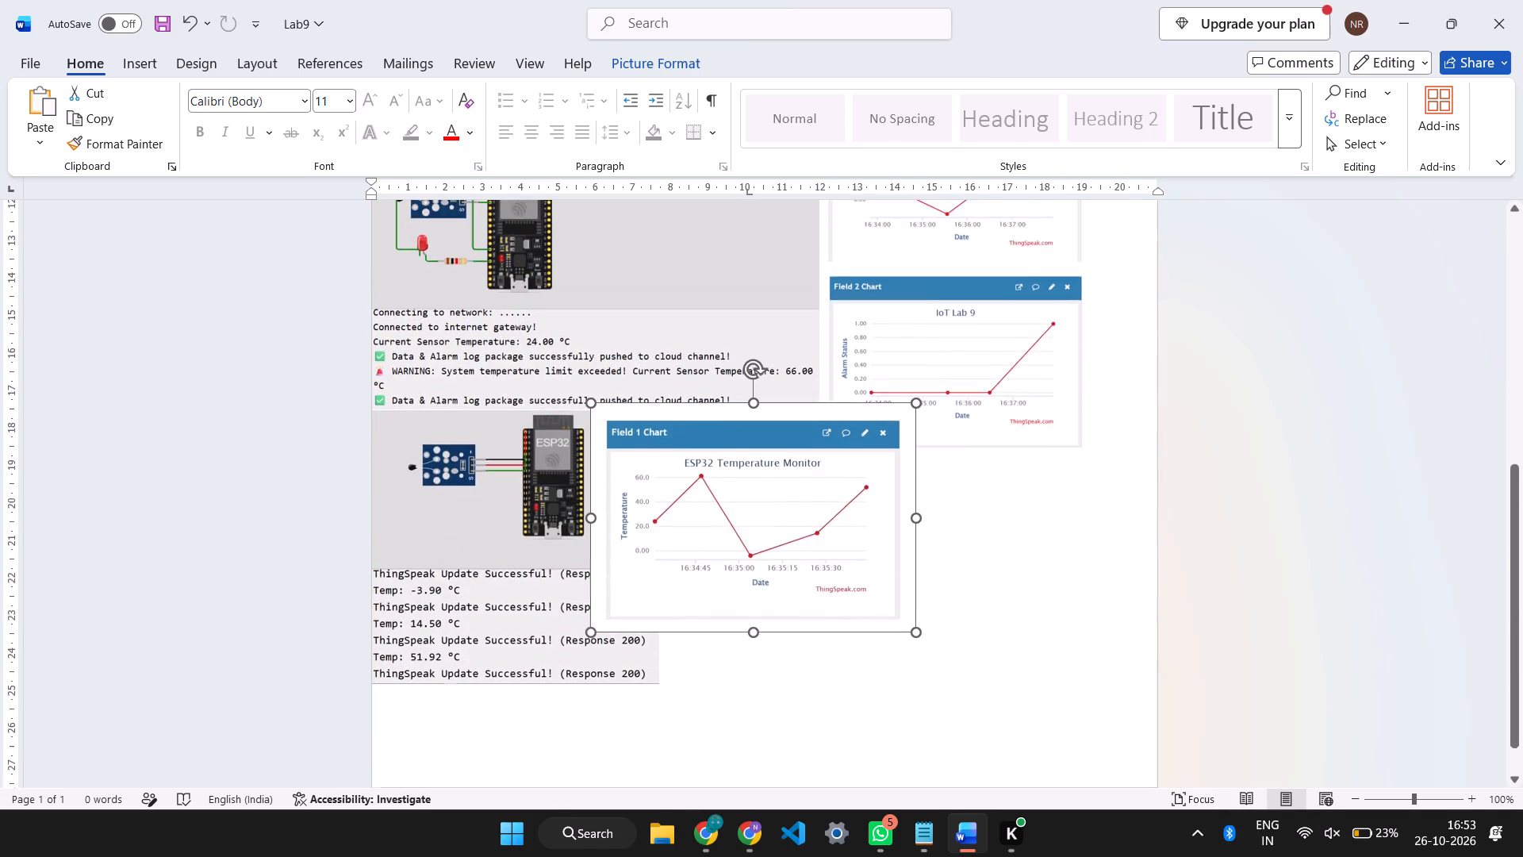
pyautogui.scroll(13, 839, 410)
pyautogui.scroll(-6, 842, 414)
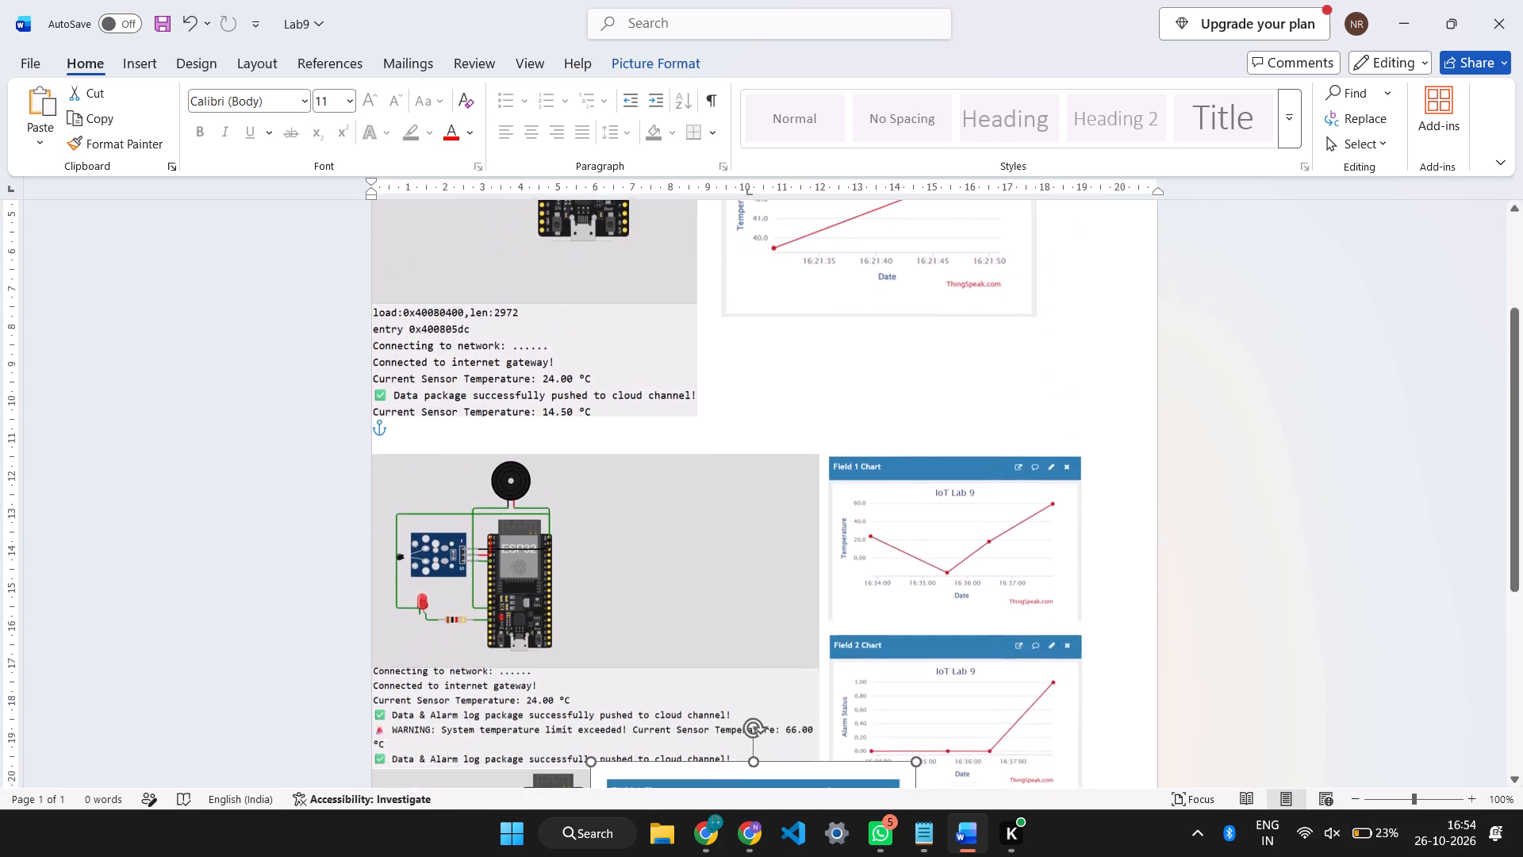
pyautogui.scroll(-10, 842, 414)
pyautogui.scroll(5, 685, 314)
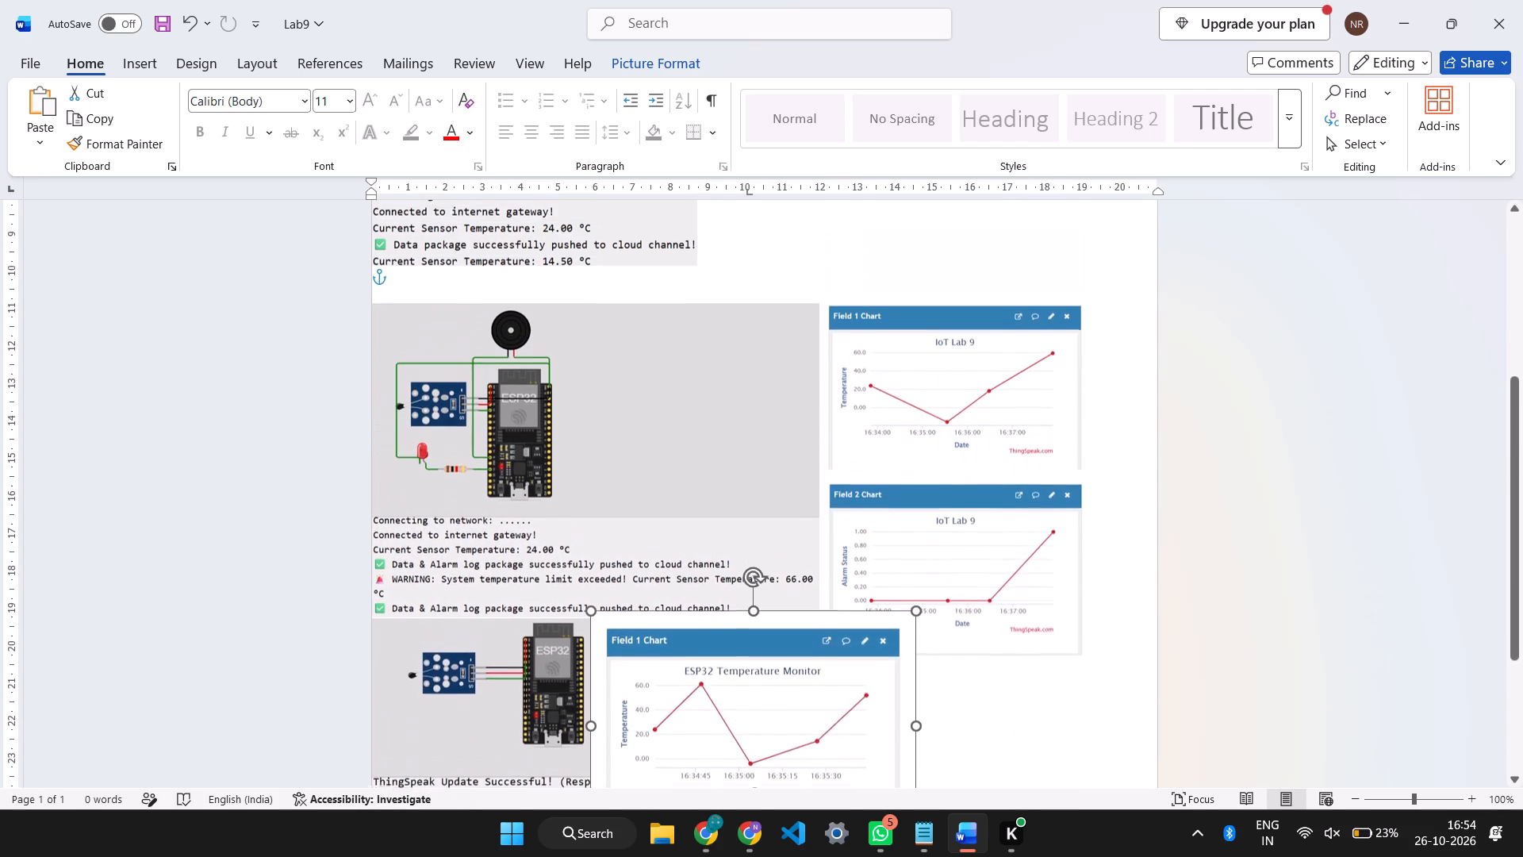
# Move the alarm circuit's Field 1 and Field 2 charts down the page and place the ESP32 Temperature Monitor chart above them.
pyautogui.moveTo(1005, 513); pyautogui.dragTo(1015, 616)
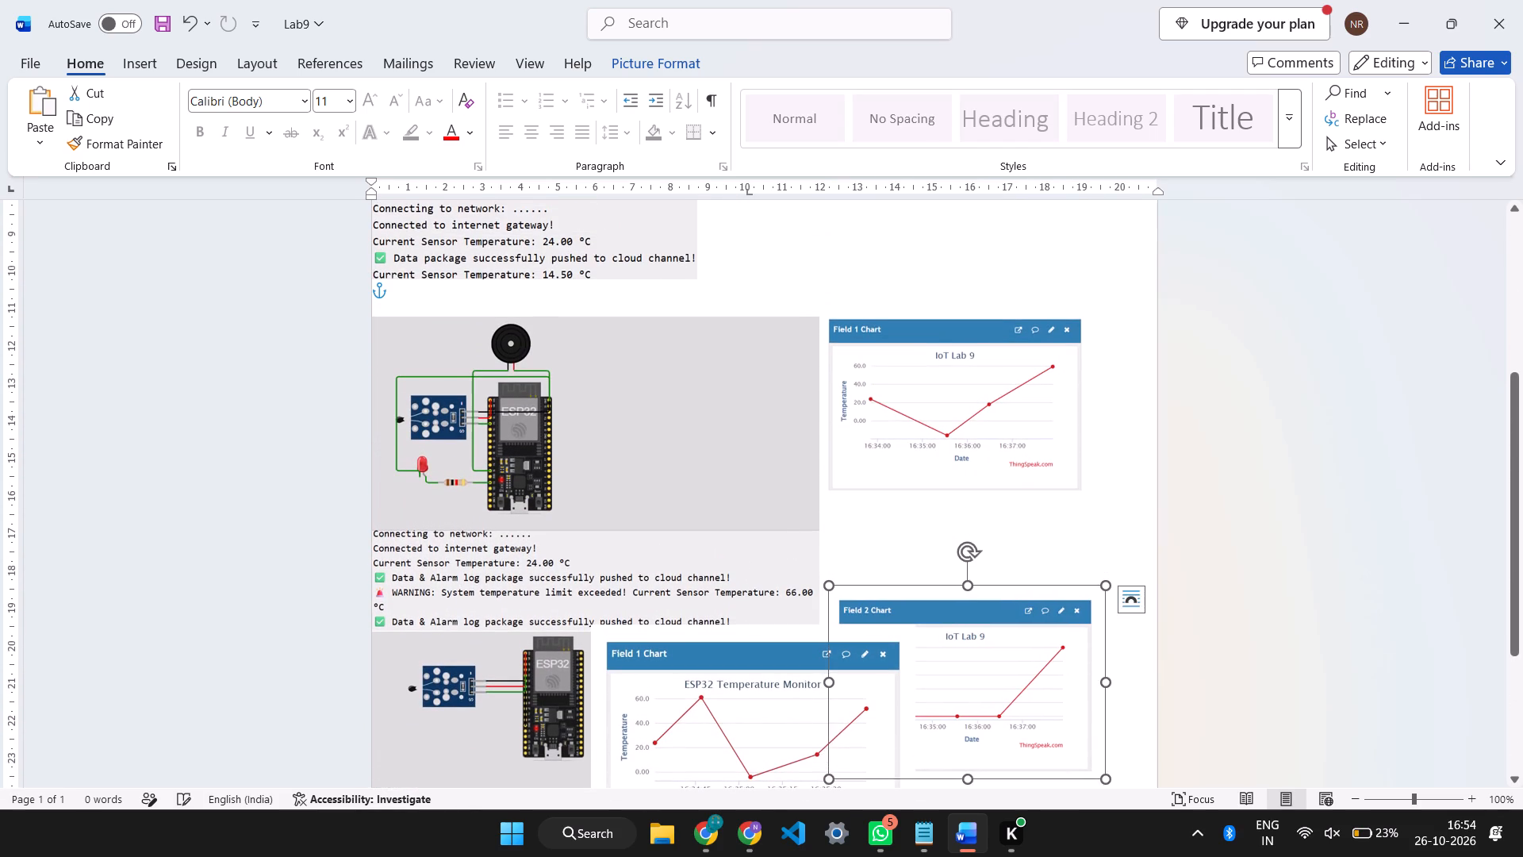
pyautogui.moveTo(1015, 439); pyautogui.dragTo(1020, 569)
pyautogui.moveTo(822, 726); pyautogui.dragTo(999, 342)
# Move the Field 1 chart beside the first circuit down the page, clearing the space next to that circuit.
pyautogui.scroll(1, 999, 342)
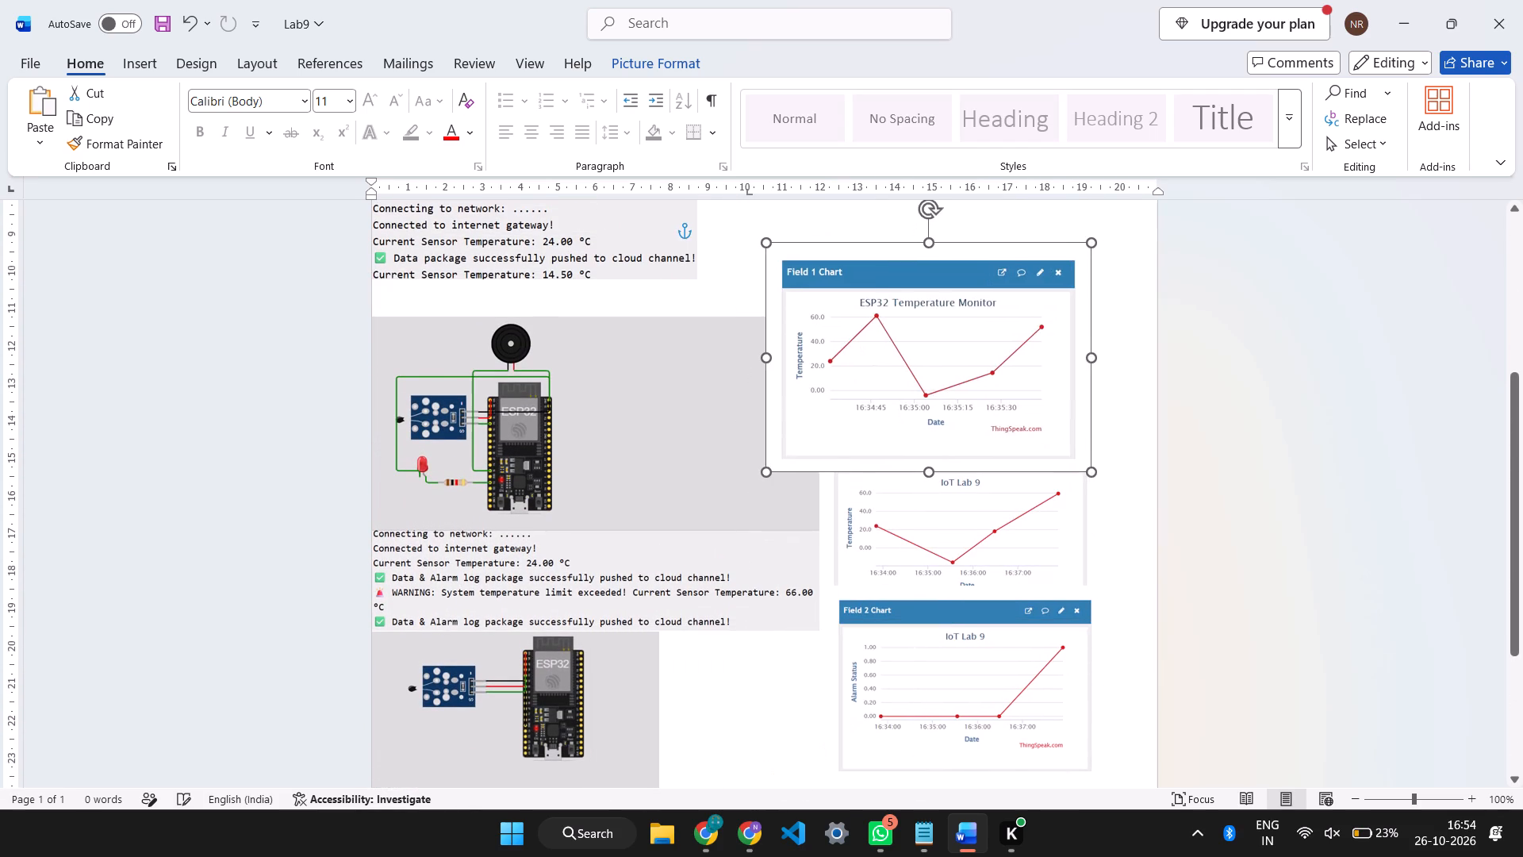
pyautogui.scroll(5, 999, 342)
pyautogui.moveTo(959, 360); pyautogui.dragTo(944, 672)
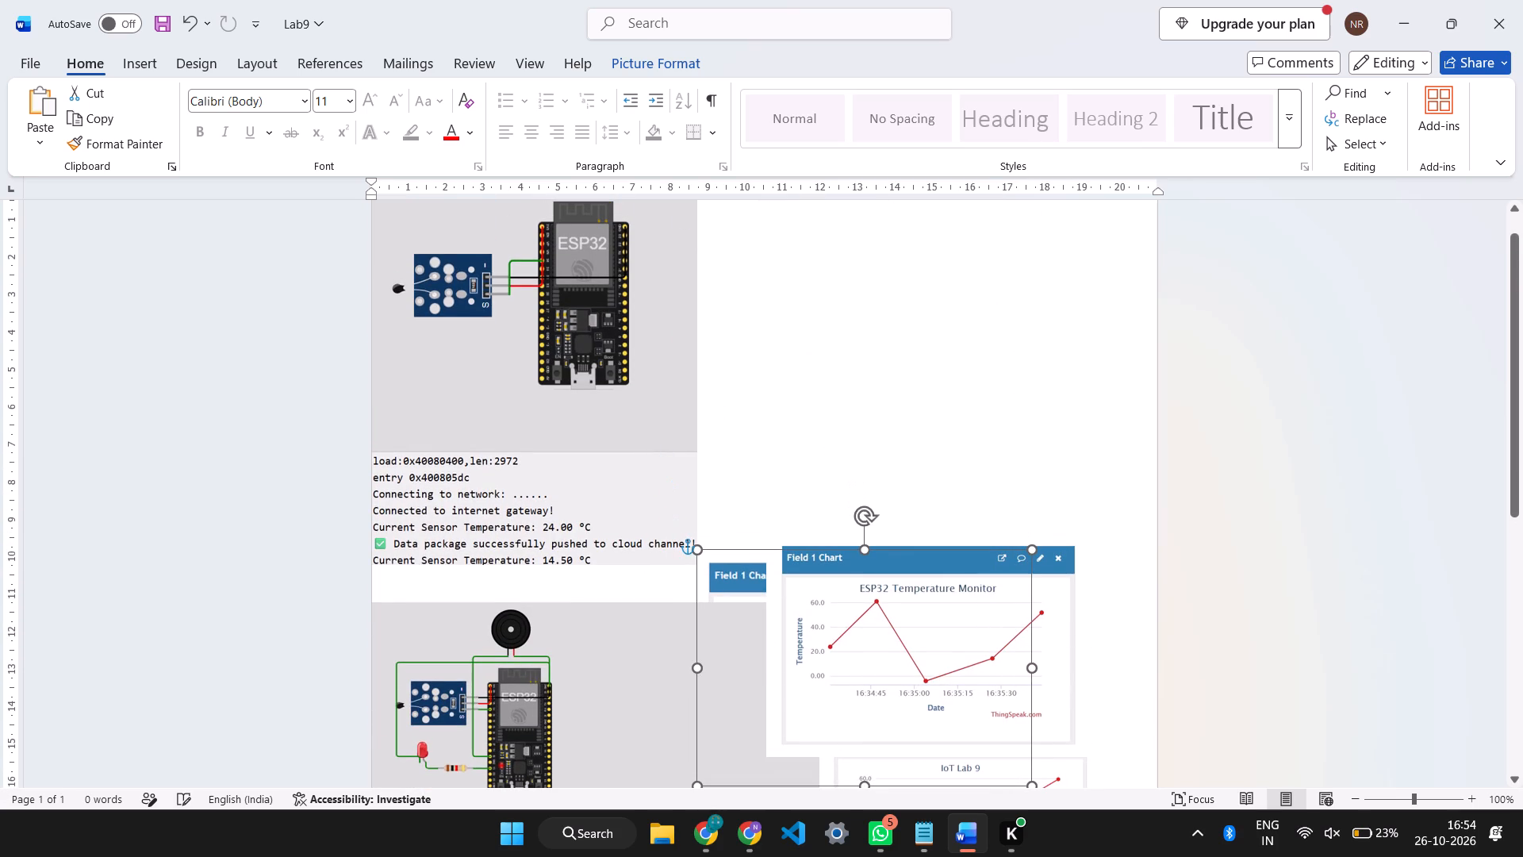
# Move the circuit screenshot with the ThingSpeak Update output to the page's upper right and enlarge it beside the first circuit.
pyautogui.scroll(-11, 581, 513)
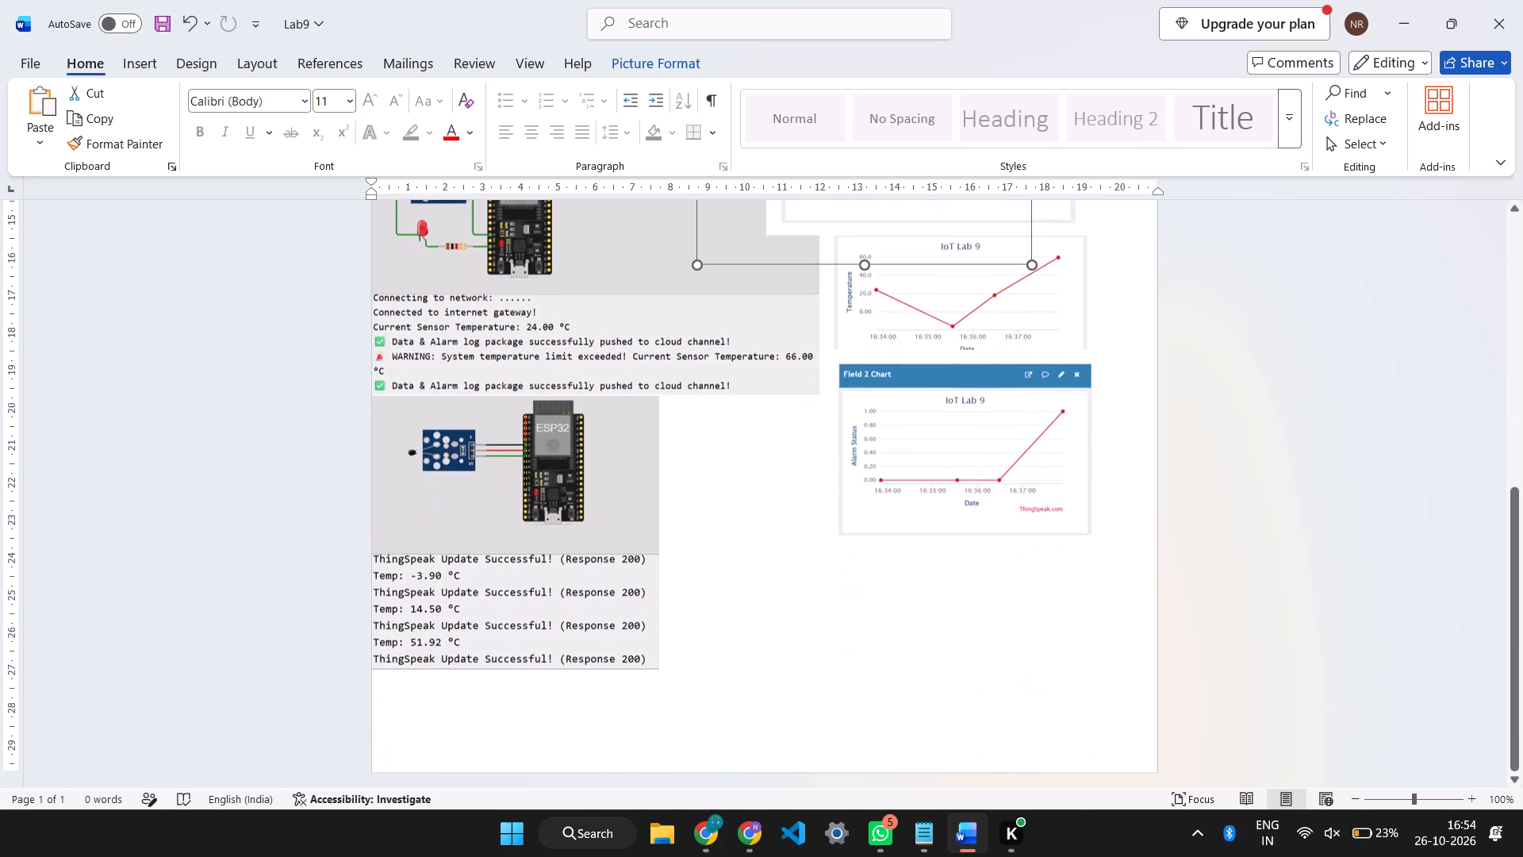
pyautogui.moveTo(570, 600); pyautogui.dragTo(811, 303)
pyautogui.scroll(9, 812, 302)
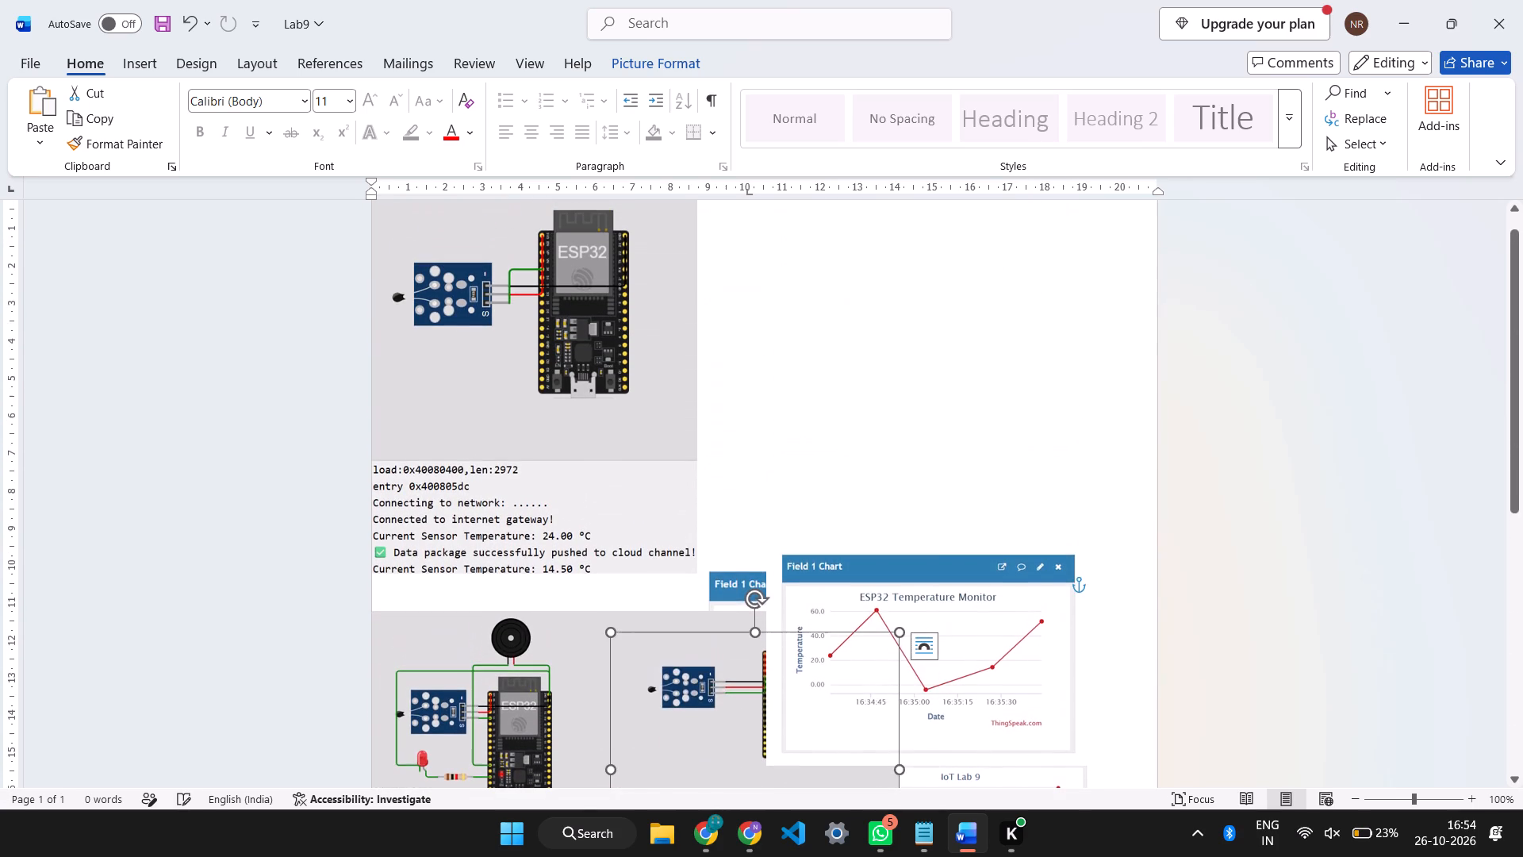
pyautogui.moveTo(650, 686); pyautogui.dragTo(923, 235)
pyautogui.scroll(3, 898, 329)
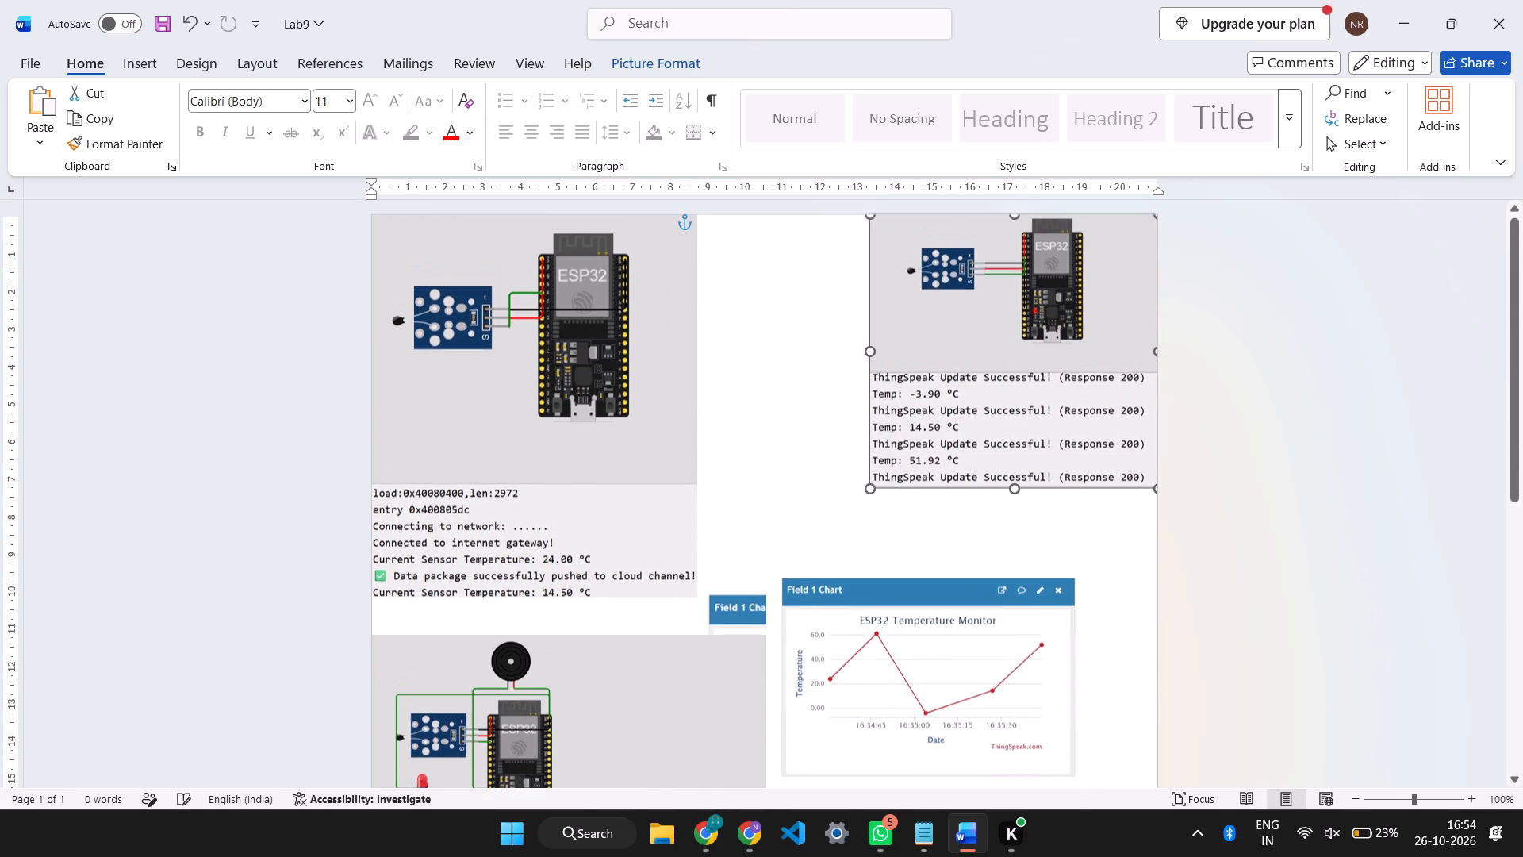
pyautogui.hotkey('shift', 'Up')
pyautogui.hotkey('shift', 'Up')
pyautogui.hotkey('shift', 'Up')
pyautogui.hotkey('shift', 'Up')
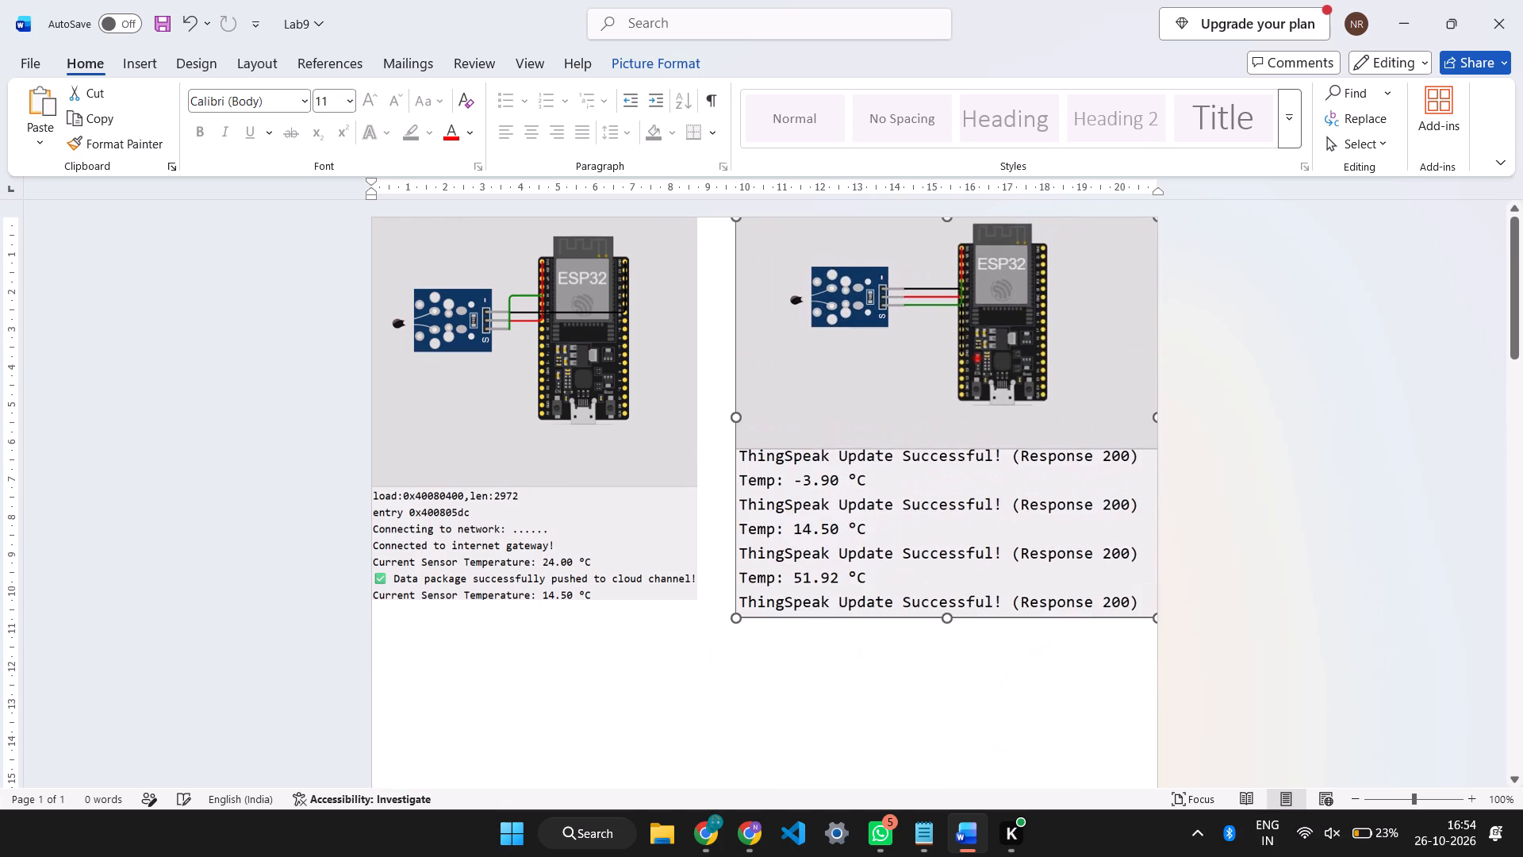
pyautogui.hotkey('shift', 'Down')
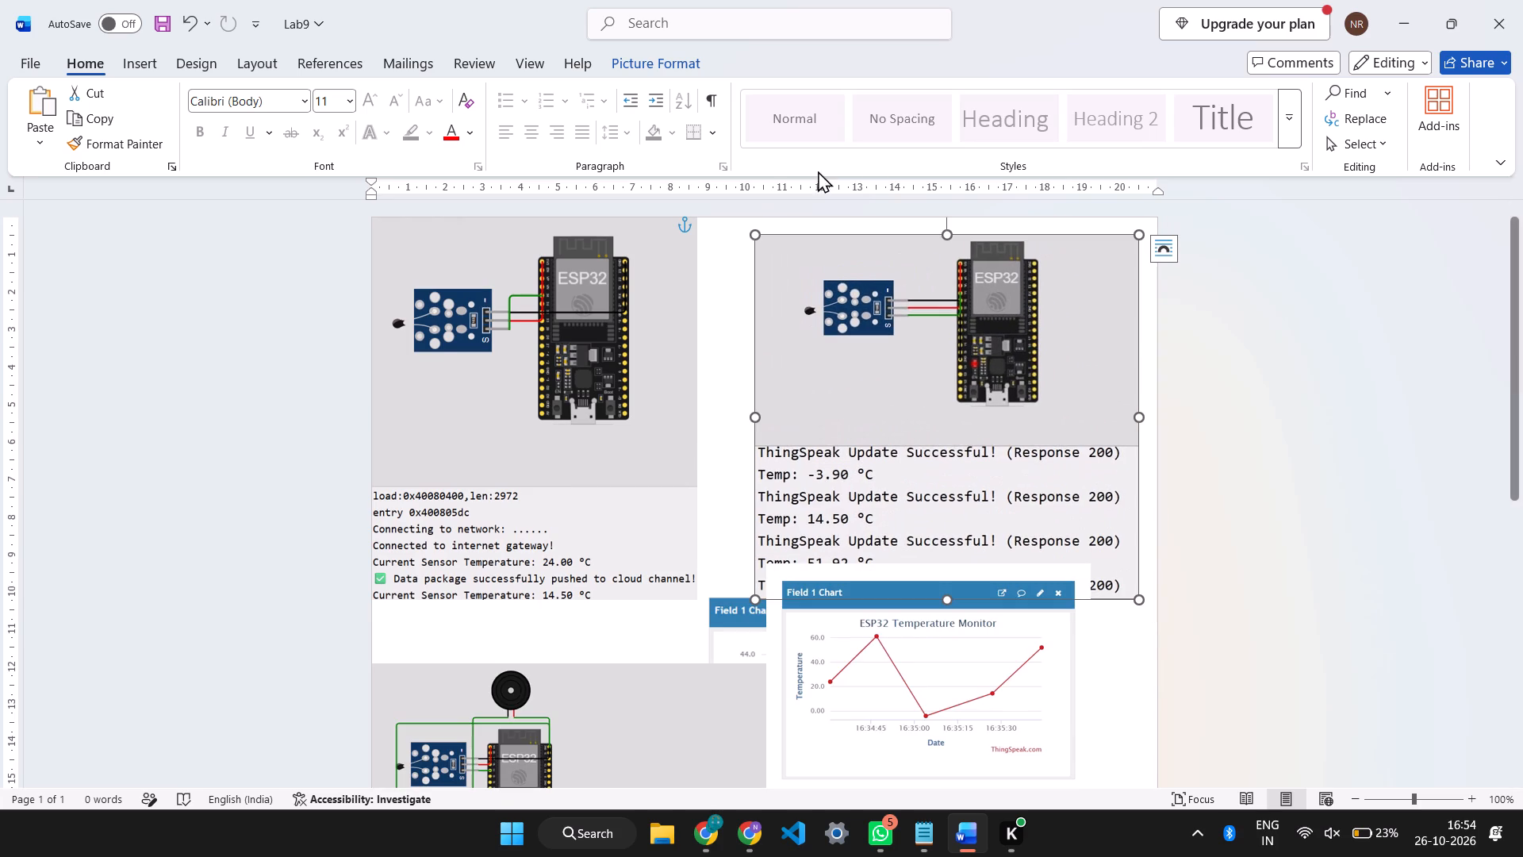
# Move the alarm circuit's Field 2 chart to the page's bottom right and its Field 1 chart directly beside it.
pyautogui.scroll(-9, 930, 359)
pyautogui.scroll(-3, 889, 488)
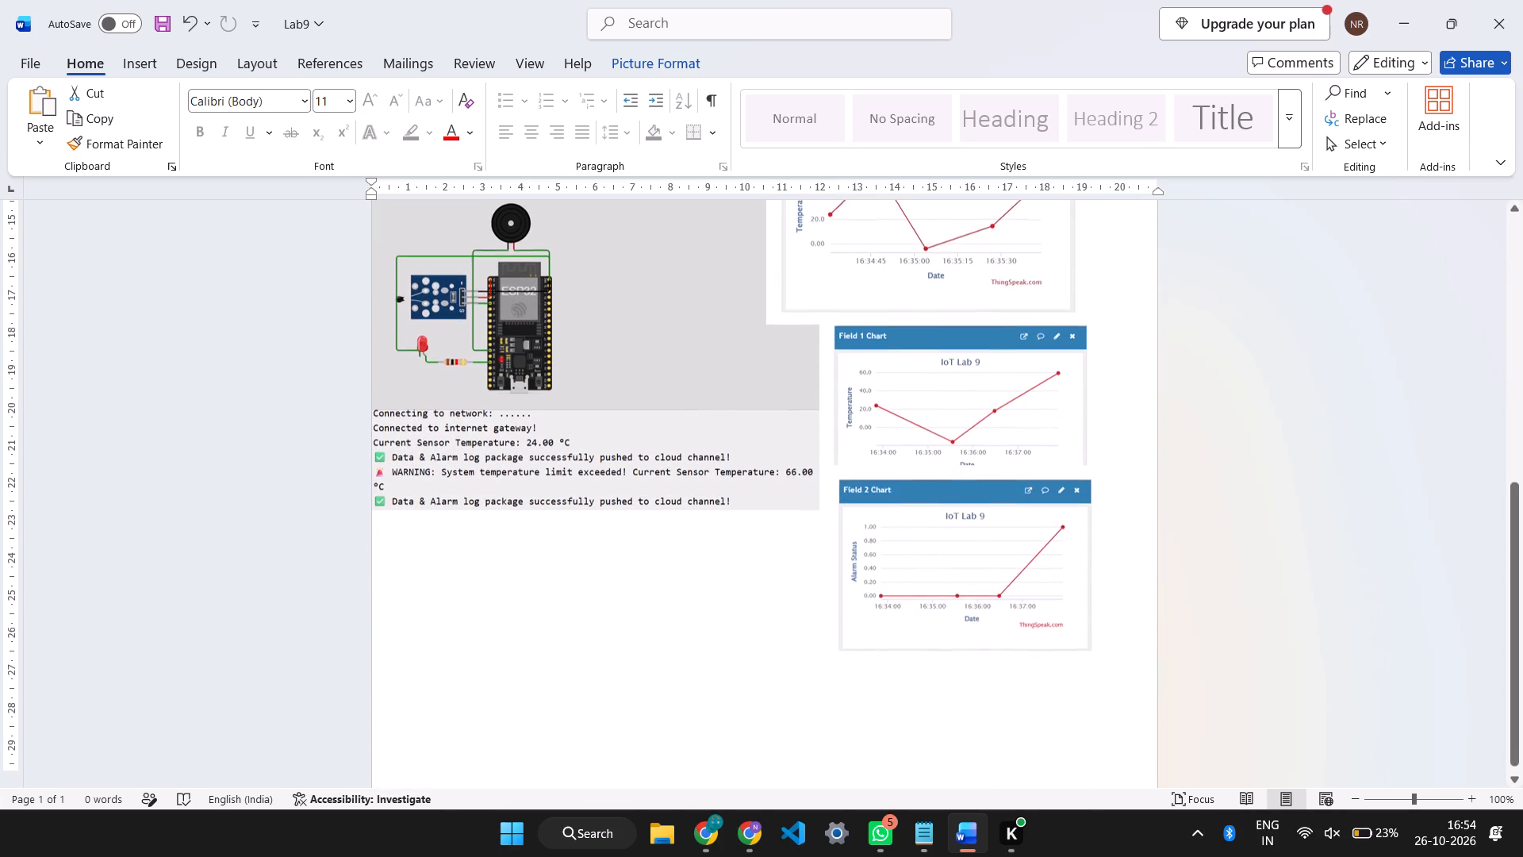
pyautogui.scroll(-6, 889, 488)
pyautogui.moveTo(936, 505); pyautogui.dragTo(1018, 744)
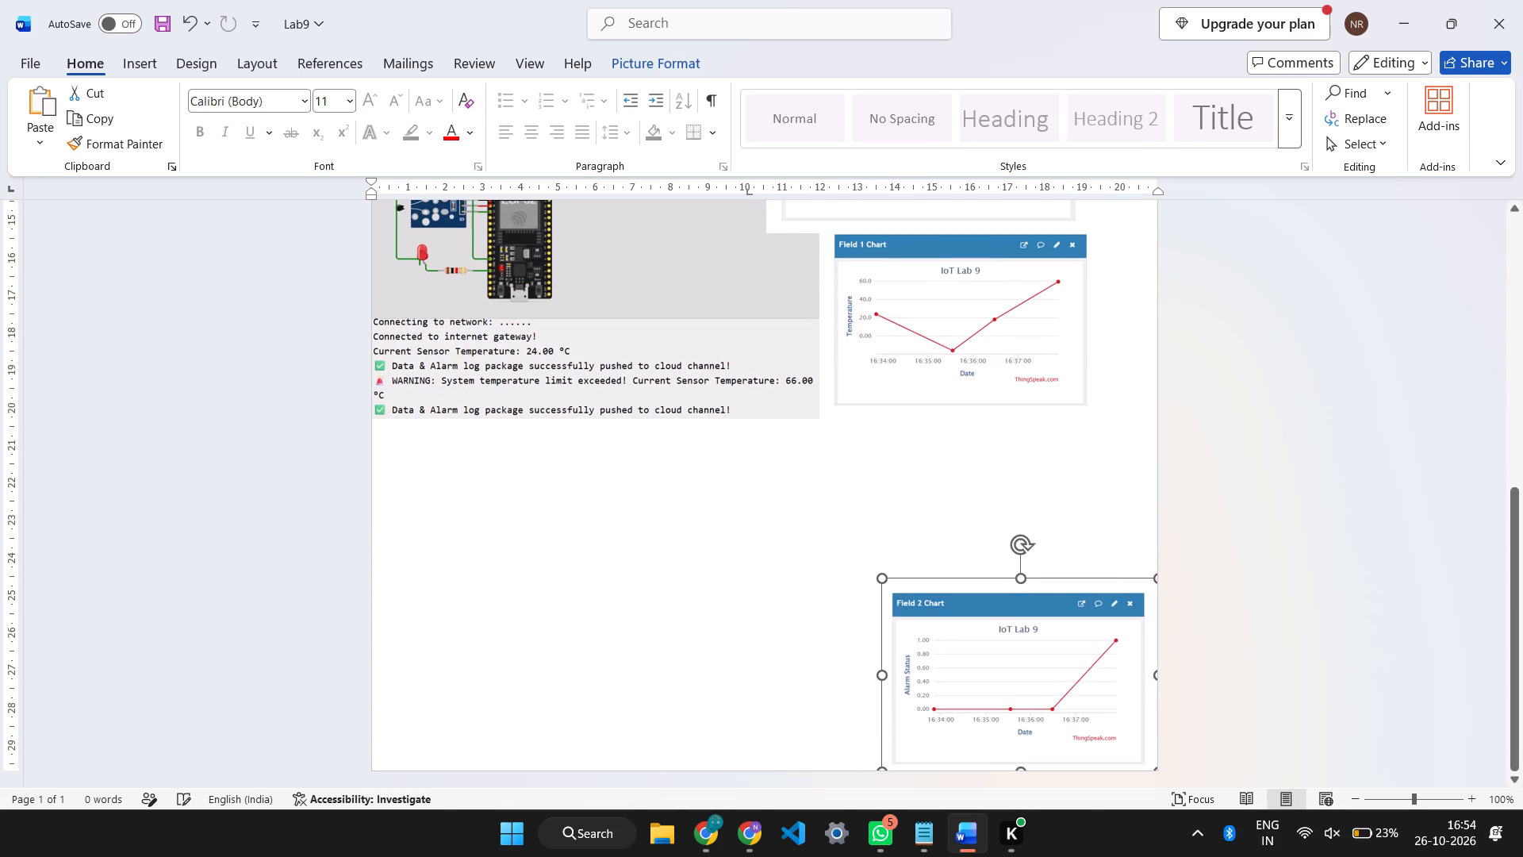
pyautogui.moveTo(998, 339); pyautogui.dragTo(791, 712)
# Move the ESP32 Temperature Monitor chart down over the alarm circuit's output, above the bottom row of charts.
pyautogui.scroll(4, 793, 694)
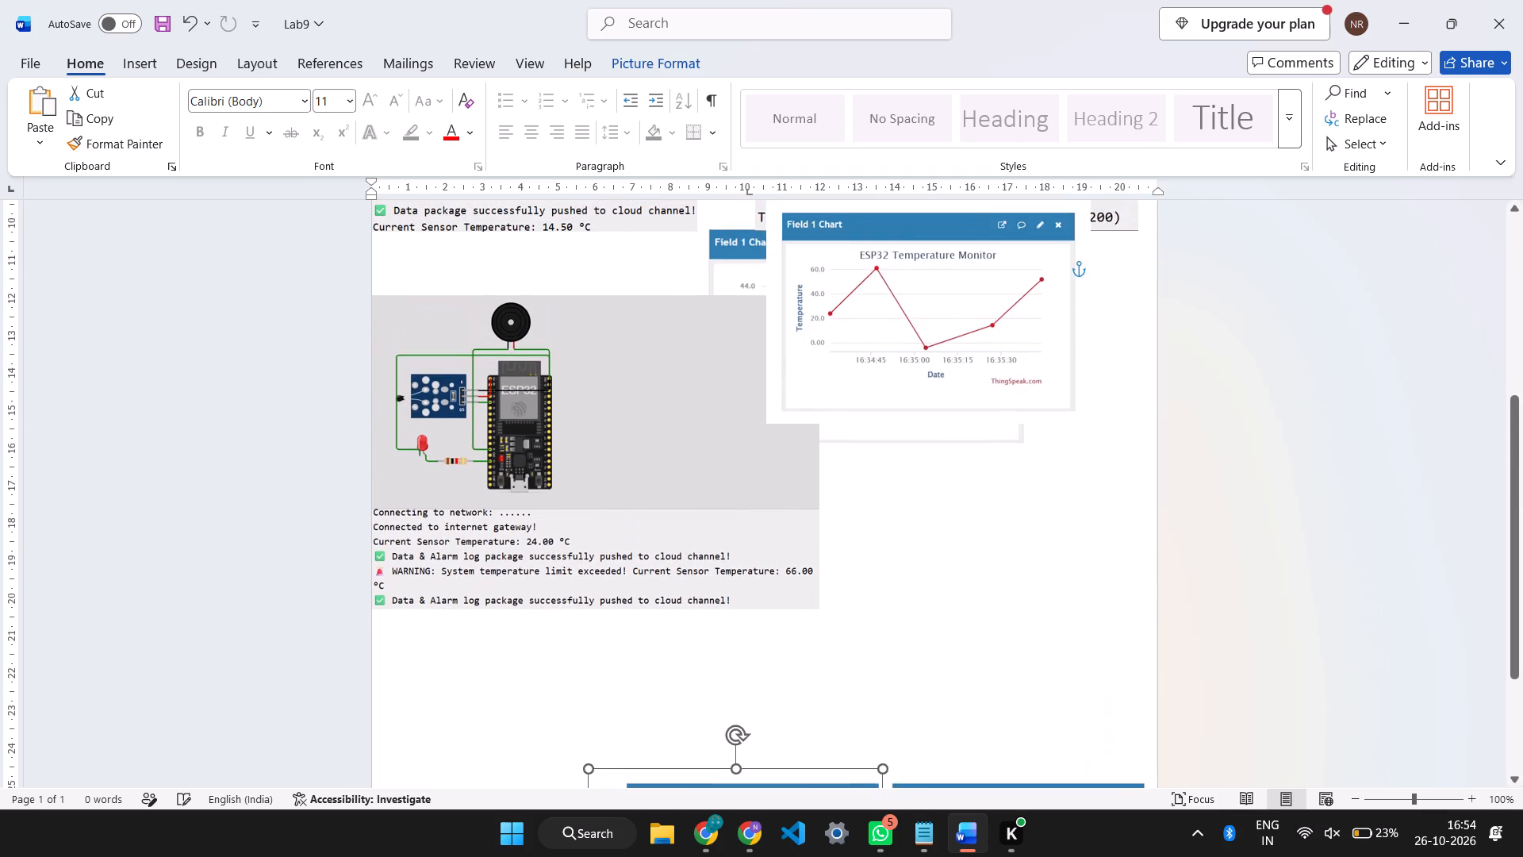
pyautogui.moveTo(989, 330); pyautogui.dragTo(727, 690)
pyautogui.scroll(-5, 747, 622)
pyautogui.moveTo(776, 490); pyautogui.dragTo(753, 436)
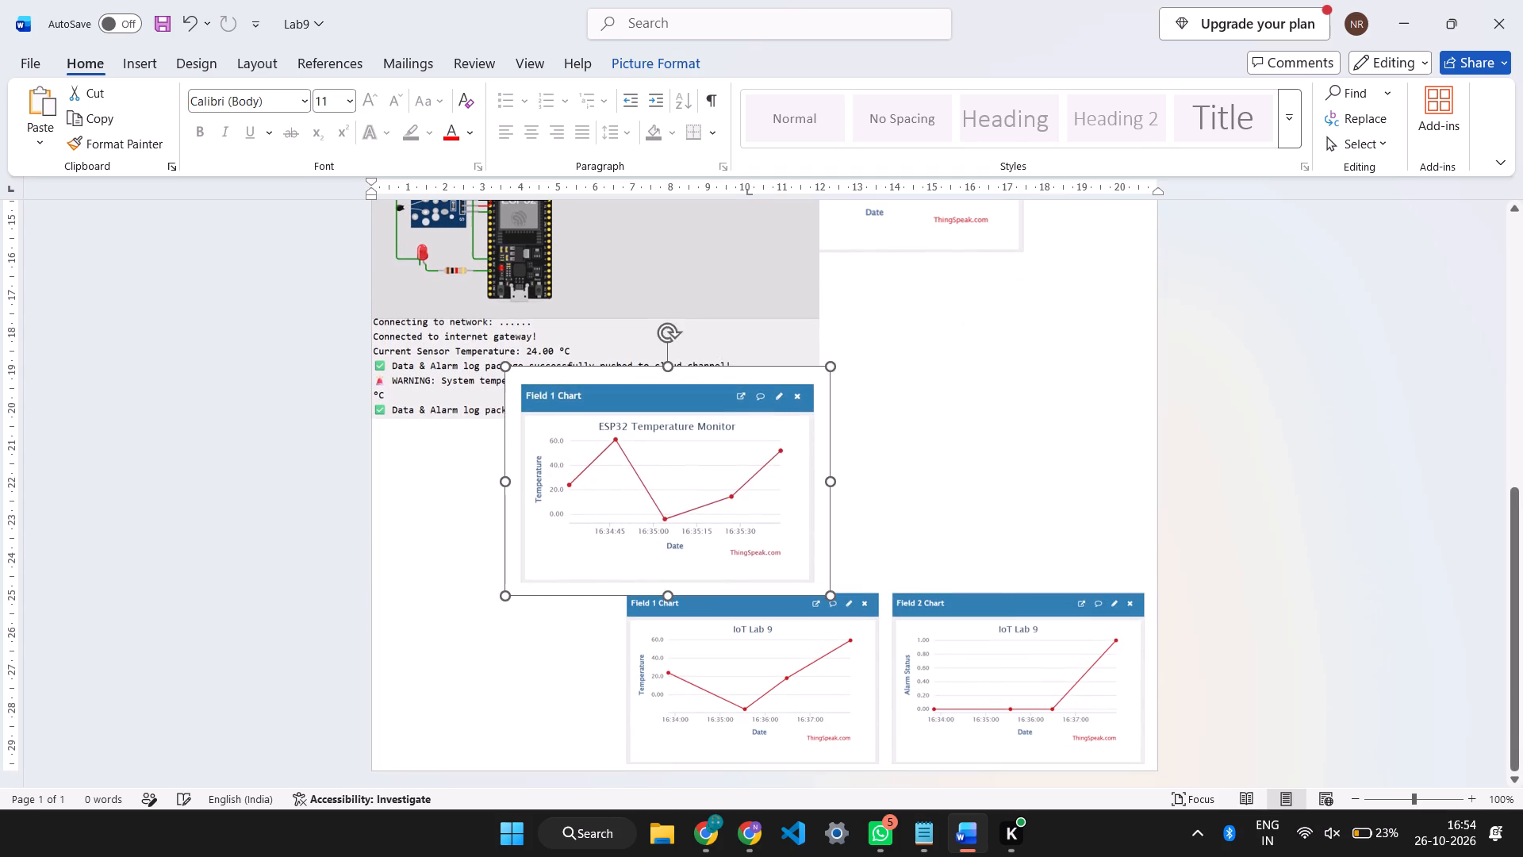
pyautogui.moveTo(753, 436); pyautogui.dragTo(736, 410)
# Move the first circuit's Field 1 chart to the page's bottom left and shrink it slightly.
pyautogui.moveTo(948, 213); pyautogui.dragTo(481, 724)
pyautogui.hotkey('shift', 'Down')
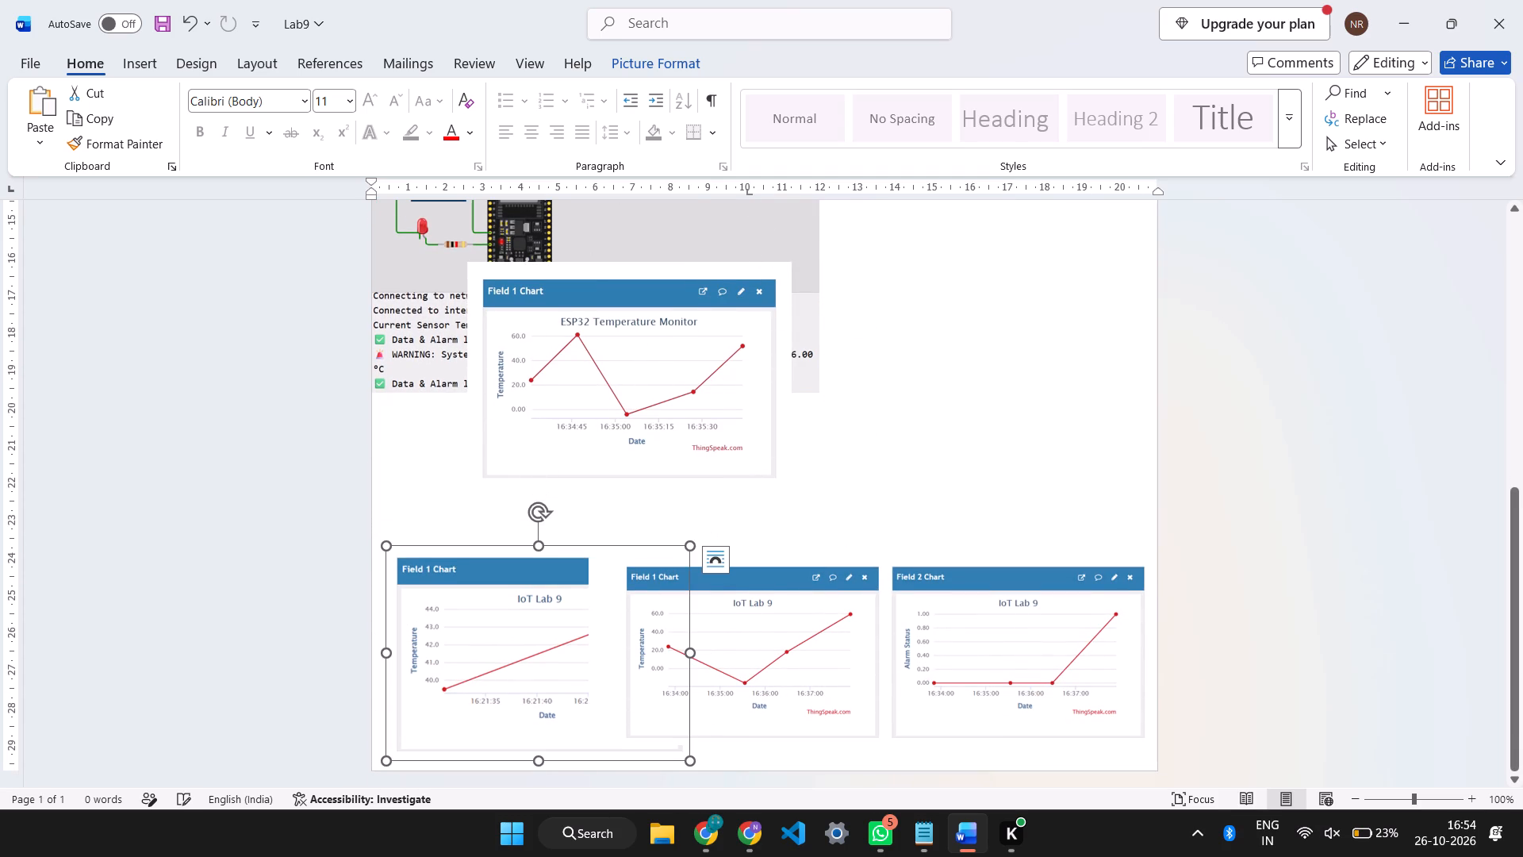
# Lower the Field 2 chart to the page's bottom edge and crop its white margins to about 4.61 cm high by 6.69 cm wide.
pyautogui.moveTo(925, 674); pyautogui.dragTo(957, 733)
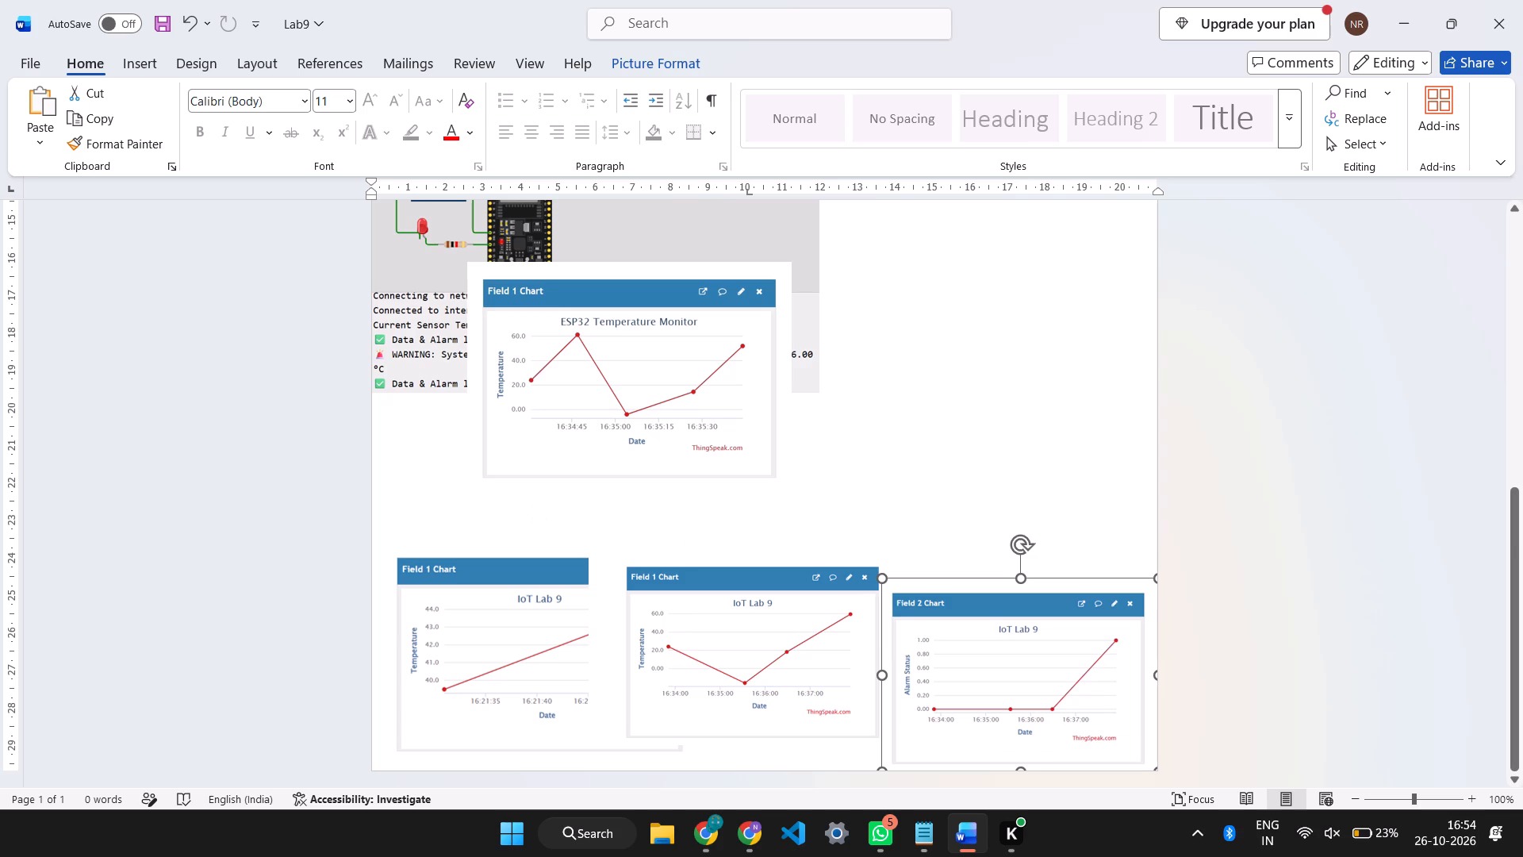
pyautogui.click(690, 69)
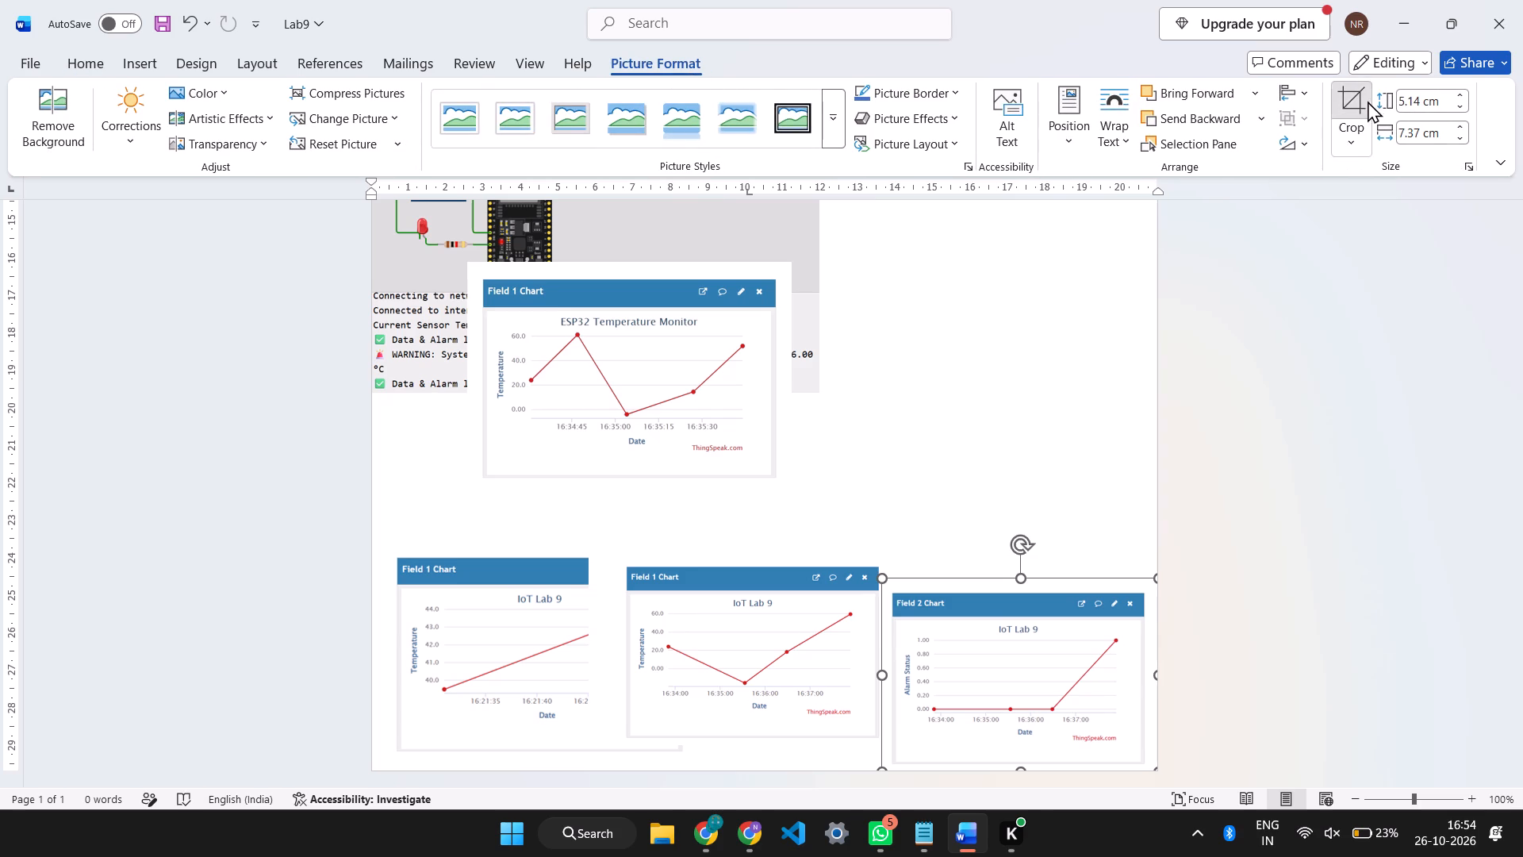
pyautogui.click(1368, 101)
pyautogui.moveTo(1155, 672); pyautogui.dragTo(1143, 678)
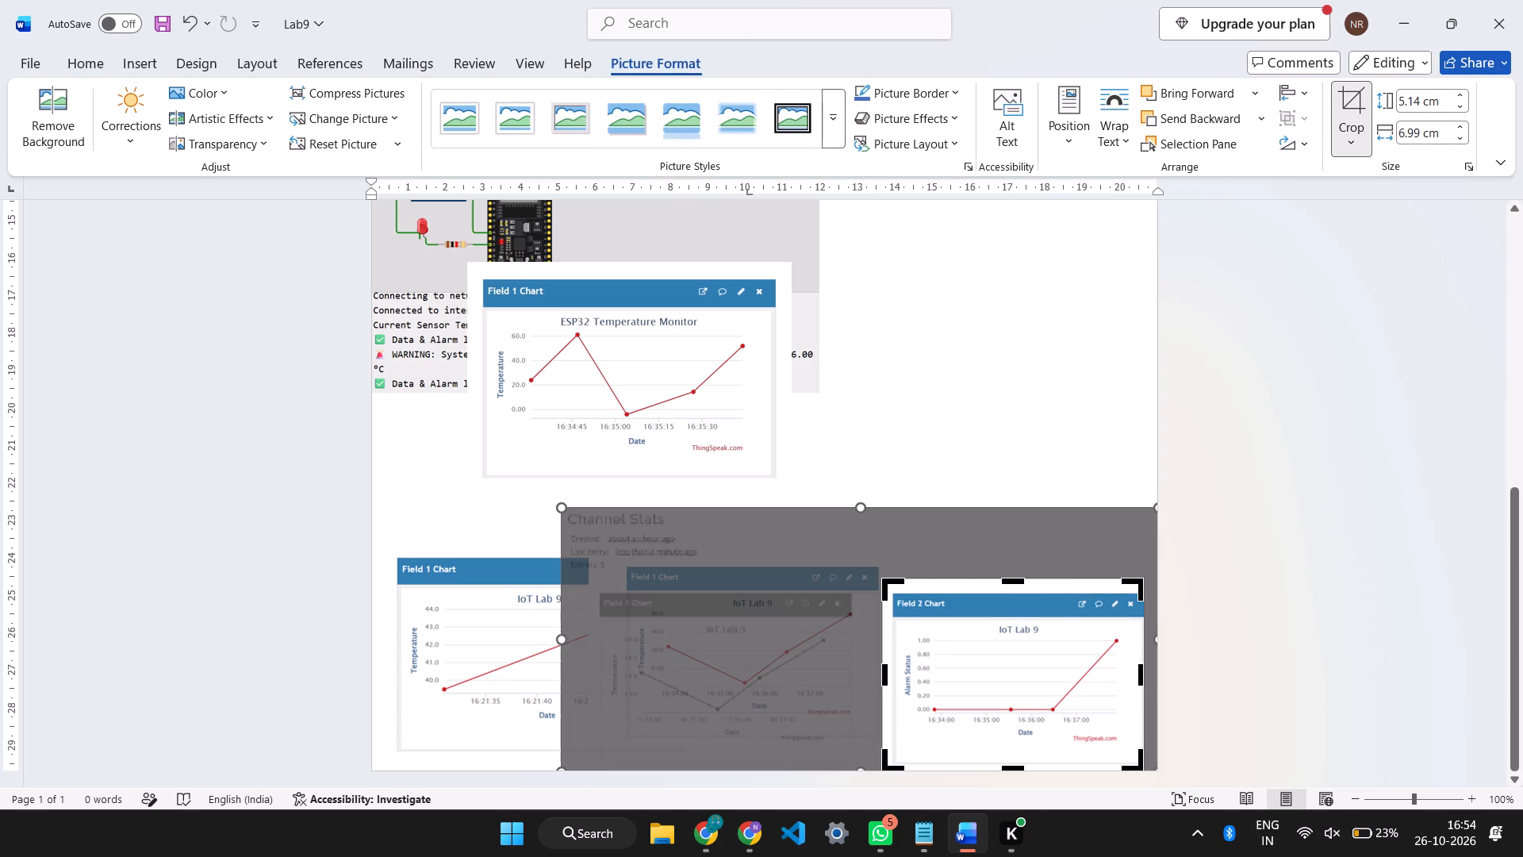
pyautogui.moveTo(1014, 578); pyautogui.dragTo(1015, 592)
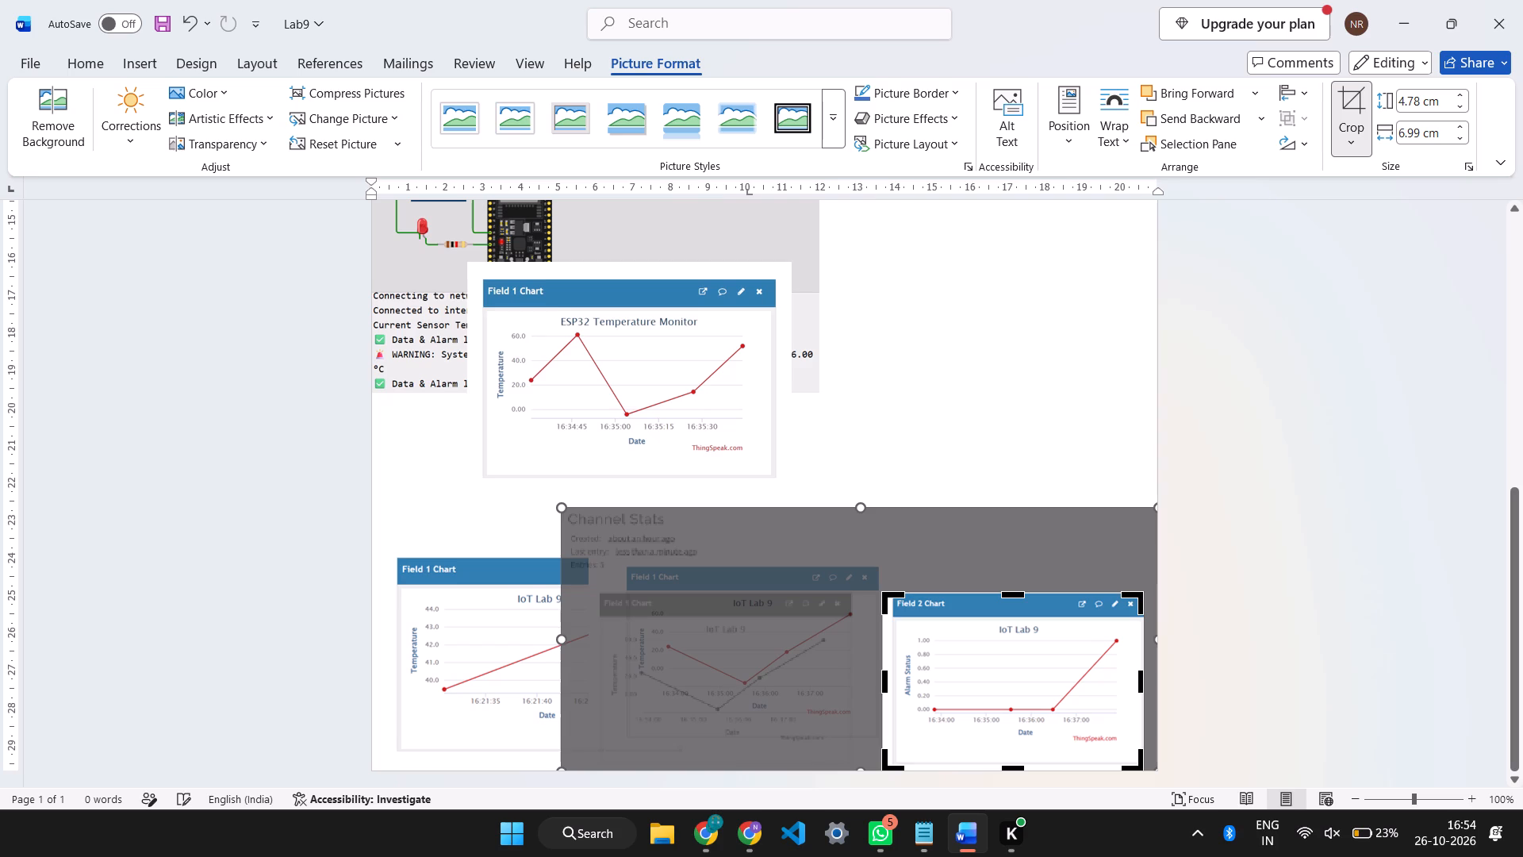
pyautogui.moveTo(885, 683); pyautogui.dragTo(893, 687)
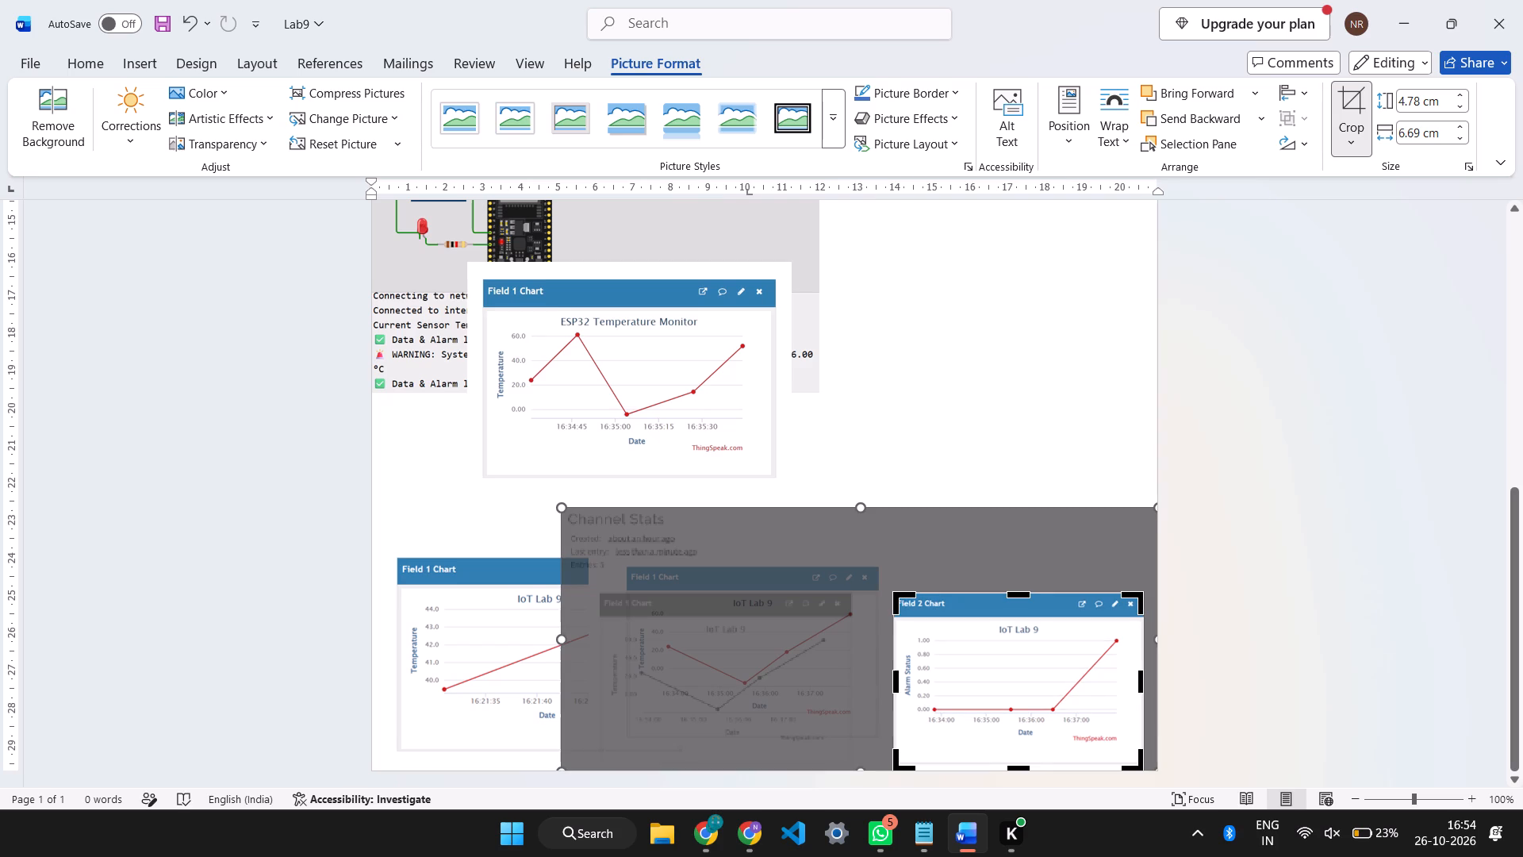
pyautogui.click(1015, 771)
pyautogui.click(1215, 616)
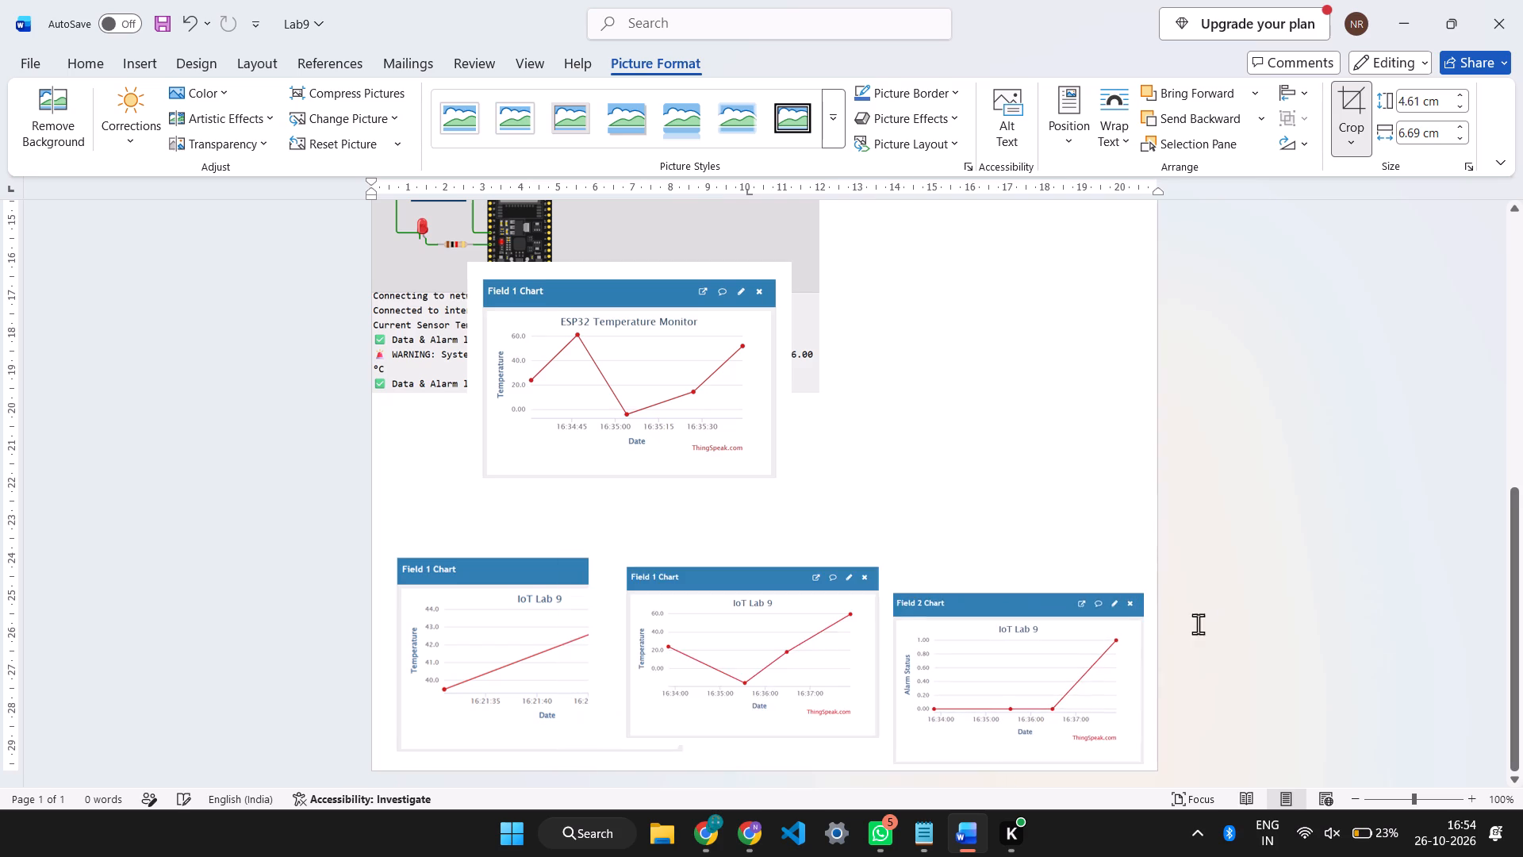
# Move the cropped Field 2 chart into the page's bottom-right corner.
pyautogui.moveTo(1065, 665); pyautogui.dragTo(1086, 694)
pyautogui.scroll(-12, 1082, 689)
pyautogui.moveTo(1068, 701); pyautogui.dragTo(1092, 729)
# Crop the white margins of the middle Field 1 chart to about 4.47 cm high by 6.75 cm wide.
pyautogui.click(765, 641)
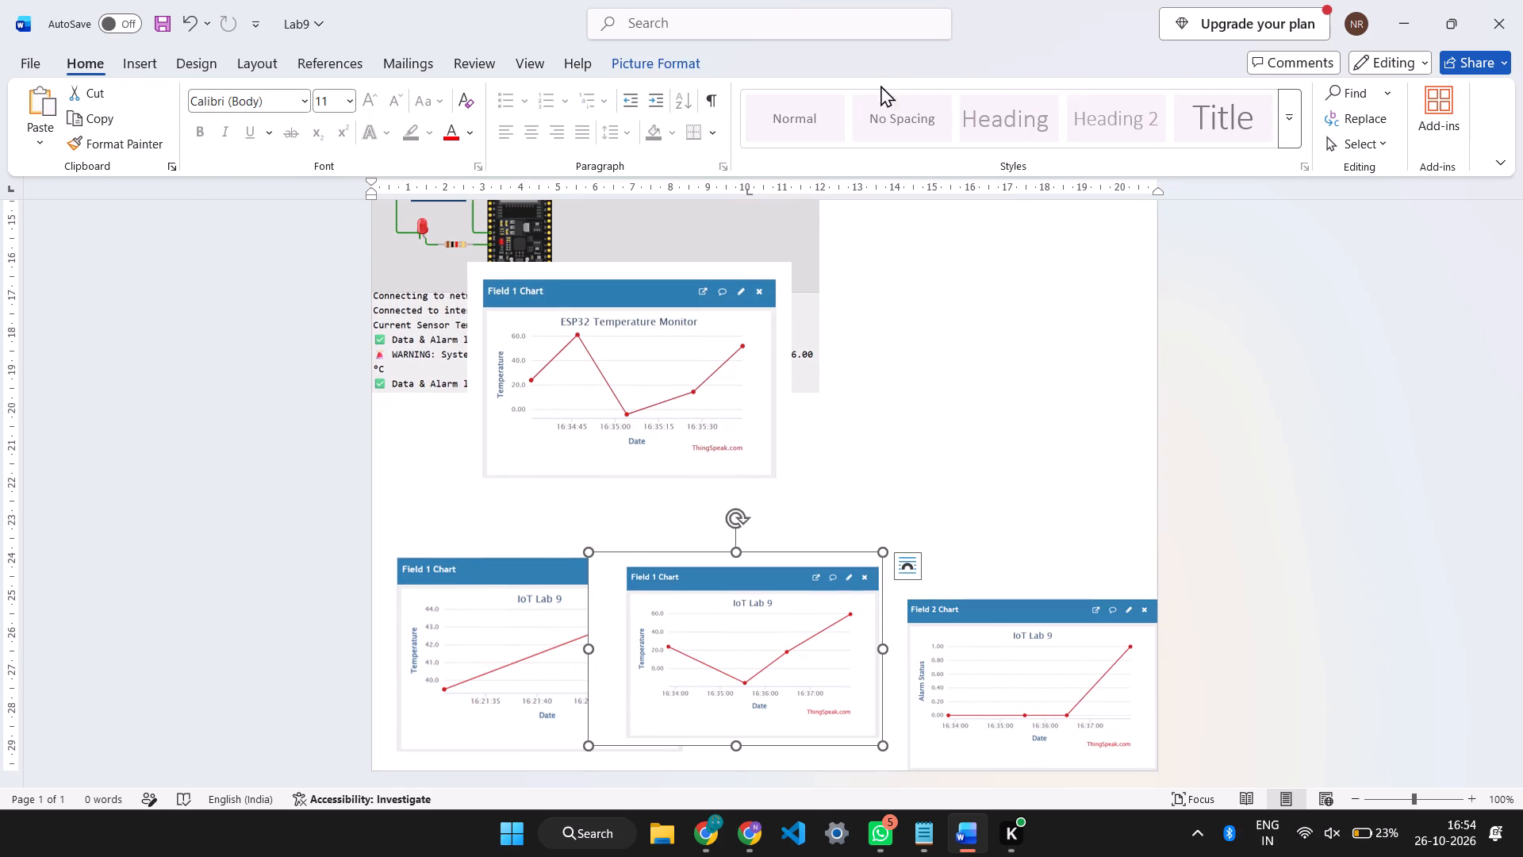
pyautogui.click(667, 63)
pyautogui.click(1349, 129)
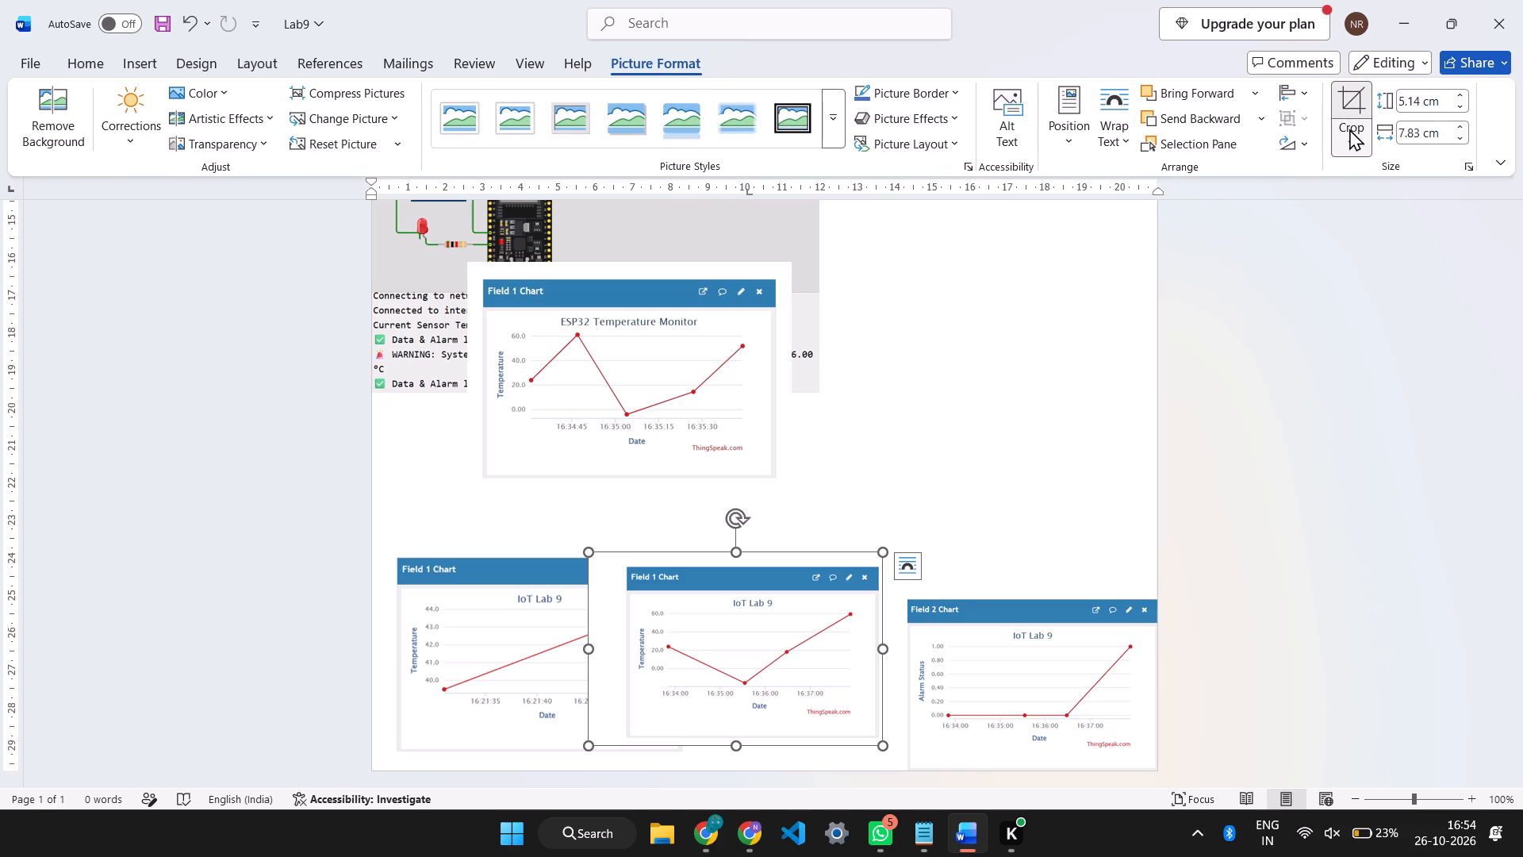
pyautogui.click(1361, 170)
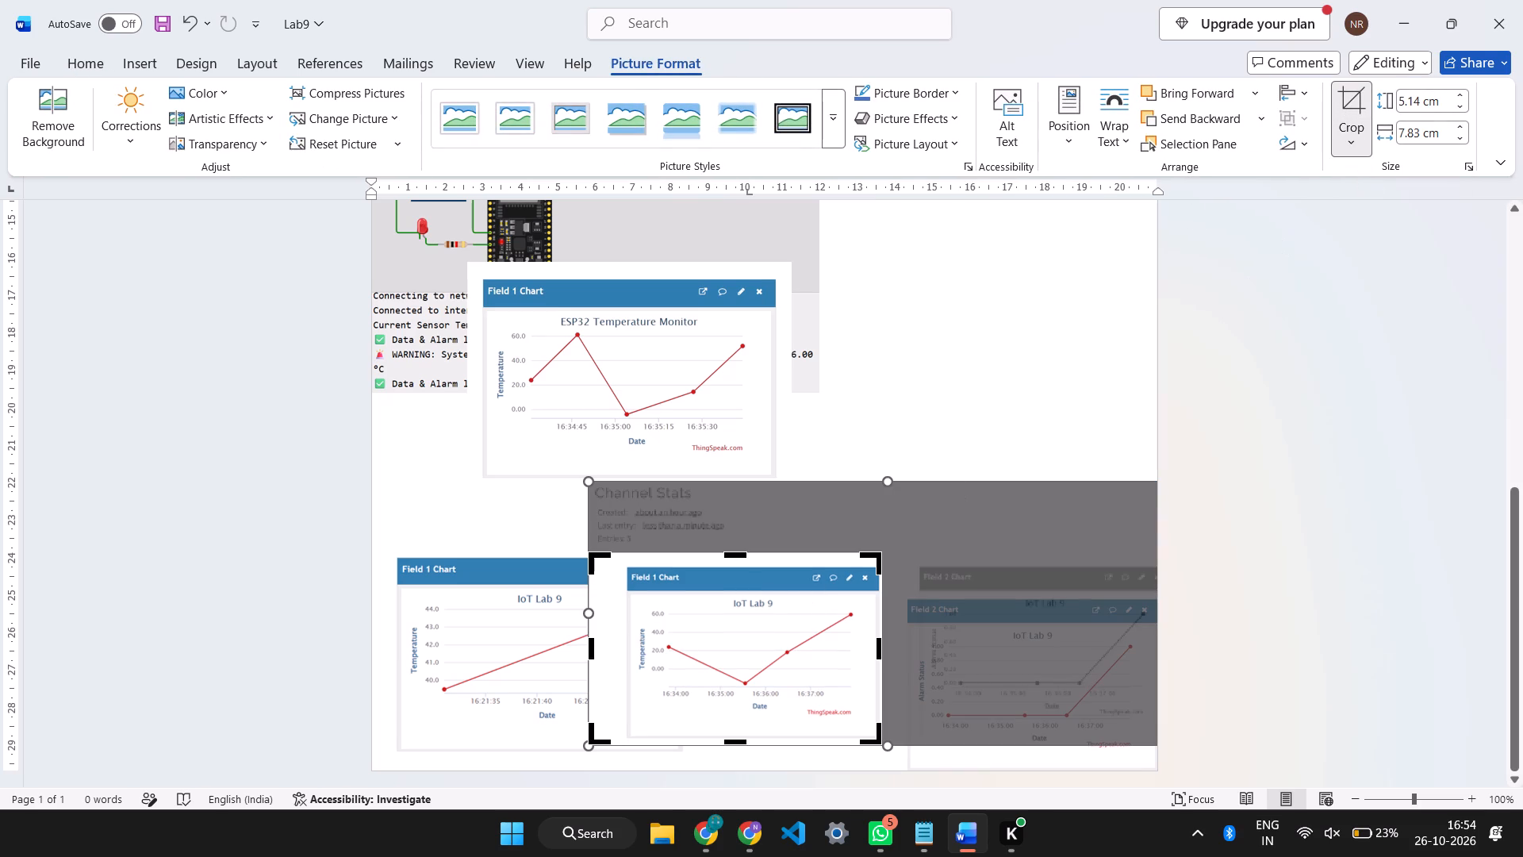
pyautogui.moveTo(735, 556); pyautogui.dragTo(731, 571)
pyautogui.moveTo(733, 745); pyautogui.dragTo(730, 735)
pyautogui.click(881, 654)
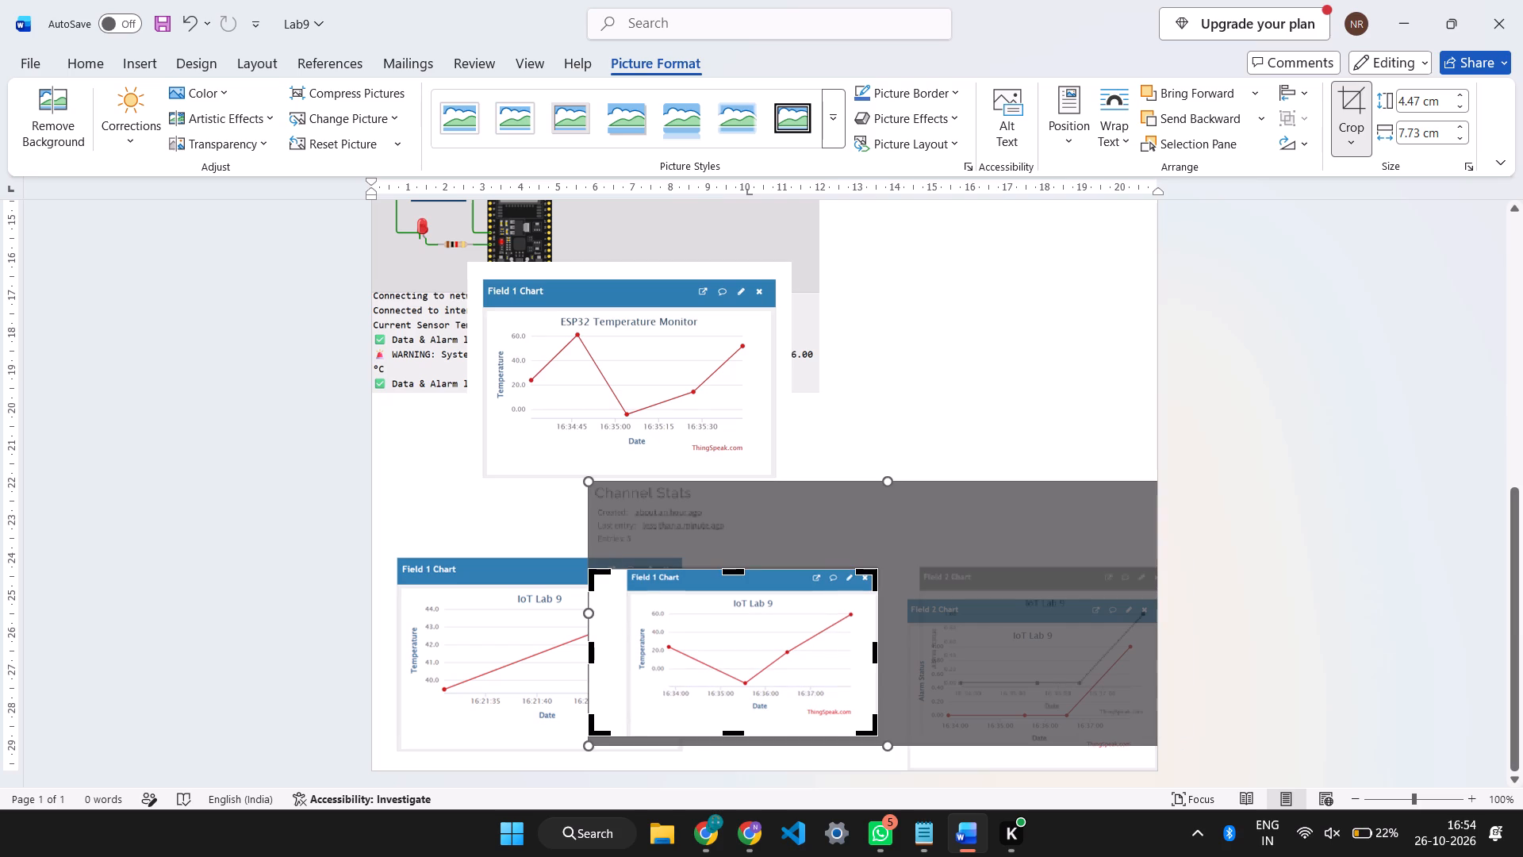
pyautogui.moveTo(589, 655); pyautogui.dragTo(623, 670)
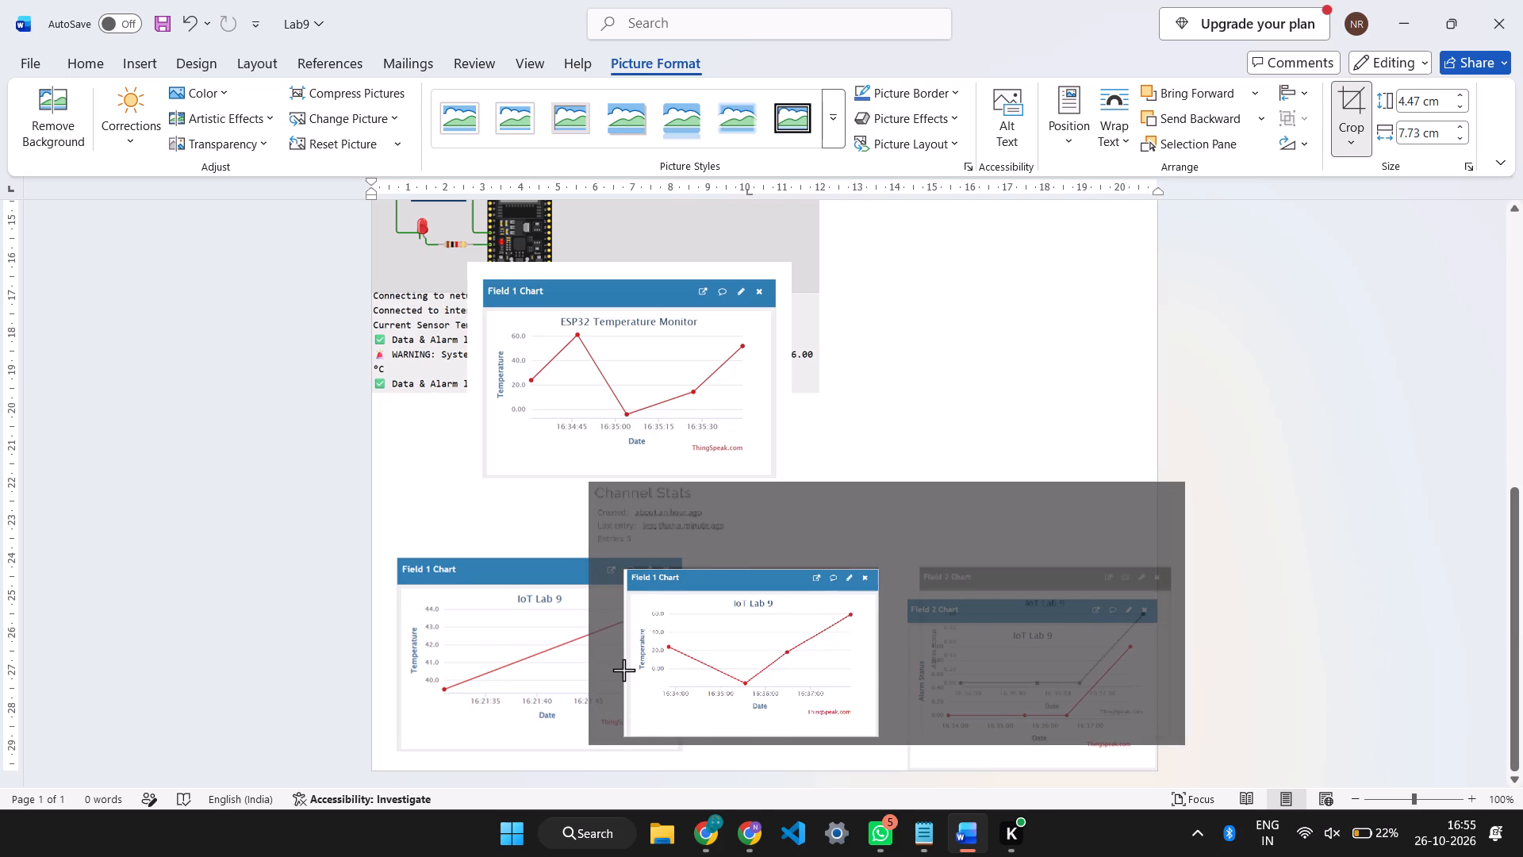
pyautogui.moveTo(623, 670); pyautogui.dragTo(626, 671)
pyautogui.click(1007, 431)
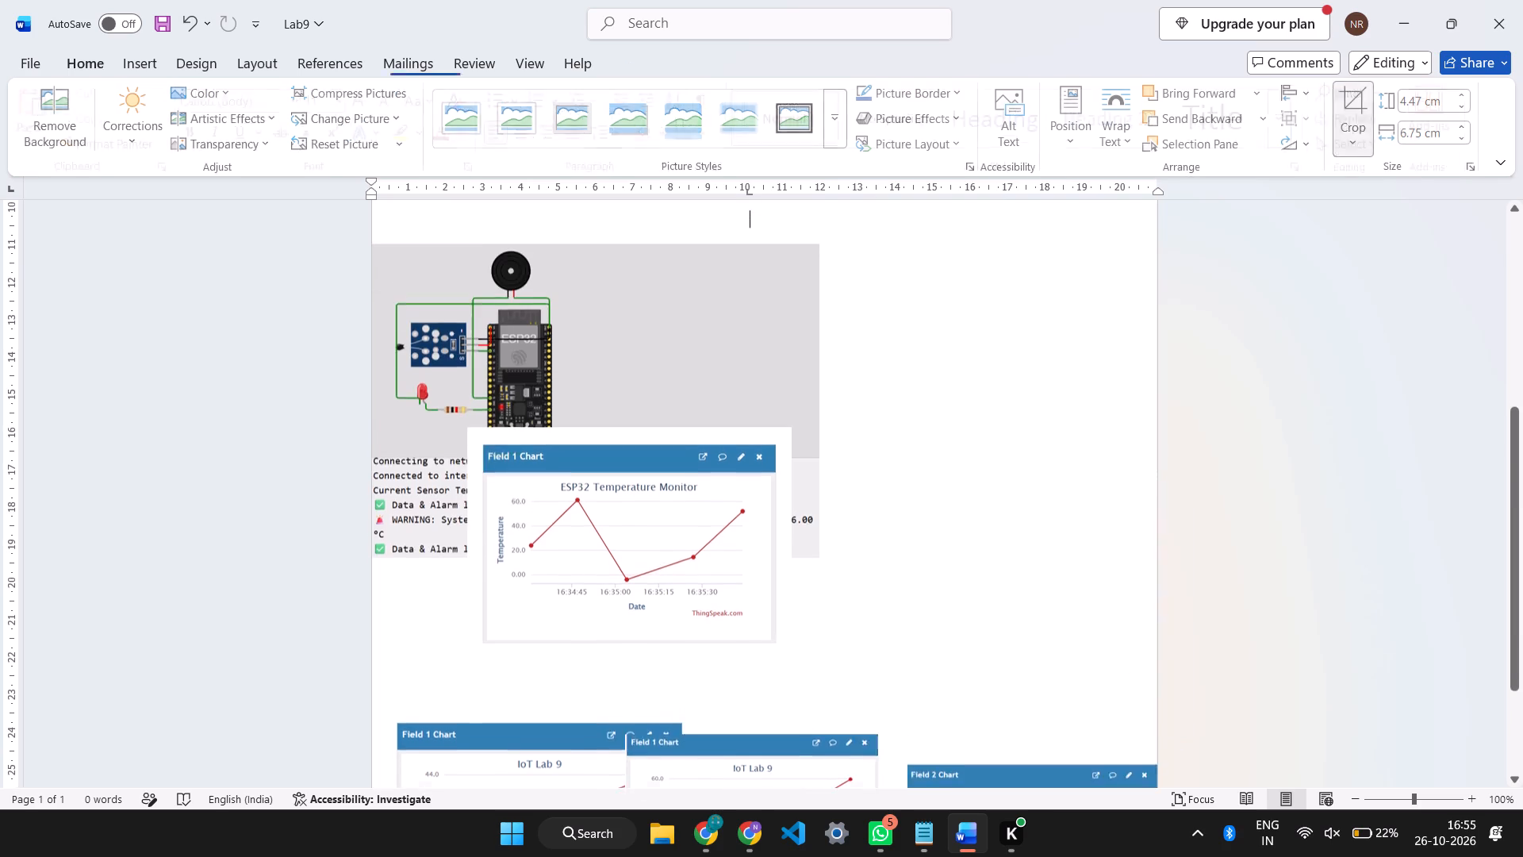
# Move the cropped middle Field 1 chart down to the page's bottom edge, just beside the Field 2 chart.
pyautogui.scroll(-9, 1007, 430)
pyautogui.moveTo(816, 678); pyautogui.dragTo(834, 713)
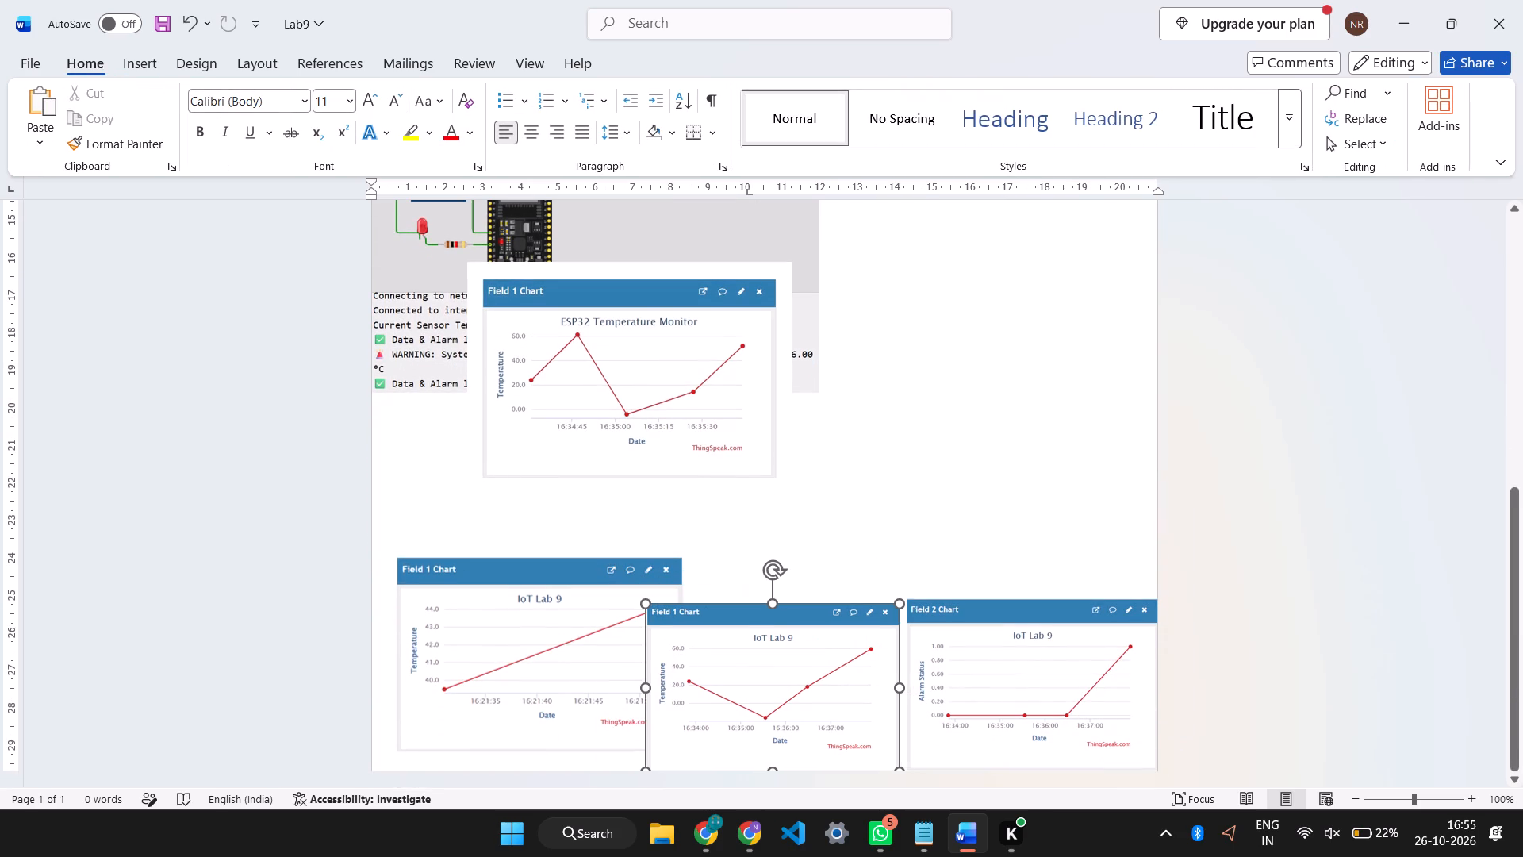
pyautogui.moveTo(834, 713); pyautogui.dragTo(835, 710)
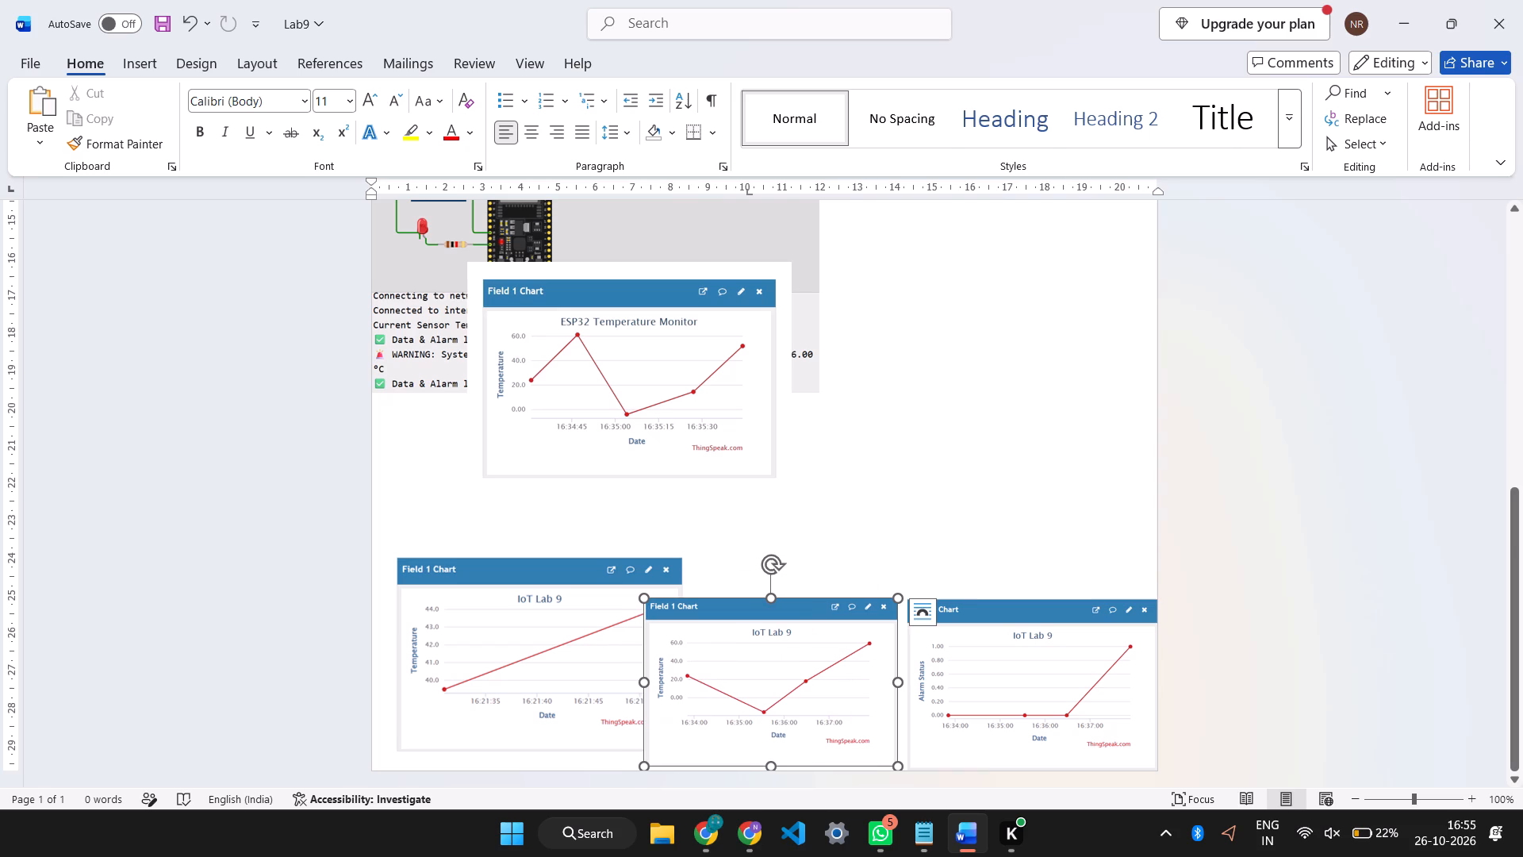
# Shrink the leftmost Field 1 chart to about 5.19 cm by 7.36 cm and move it to the page's bottom-left corner.
pyautogui.click(601, 678)
pyautogui.moveTo(601, 678); pyautogui.dragTo(571, 683)
pyautogui.hotkey('shift', 'Down')
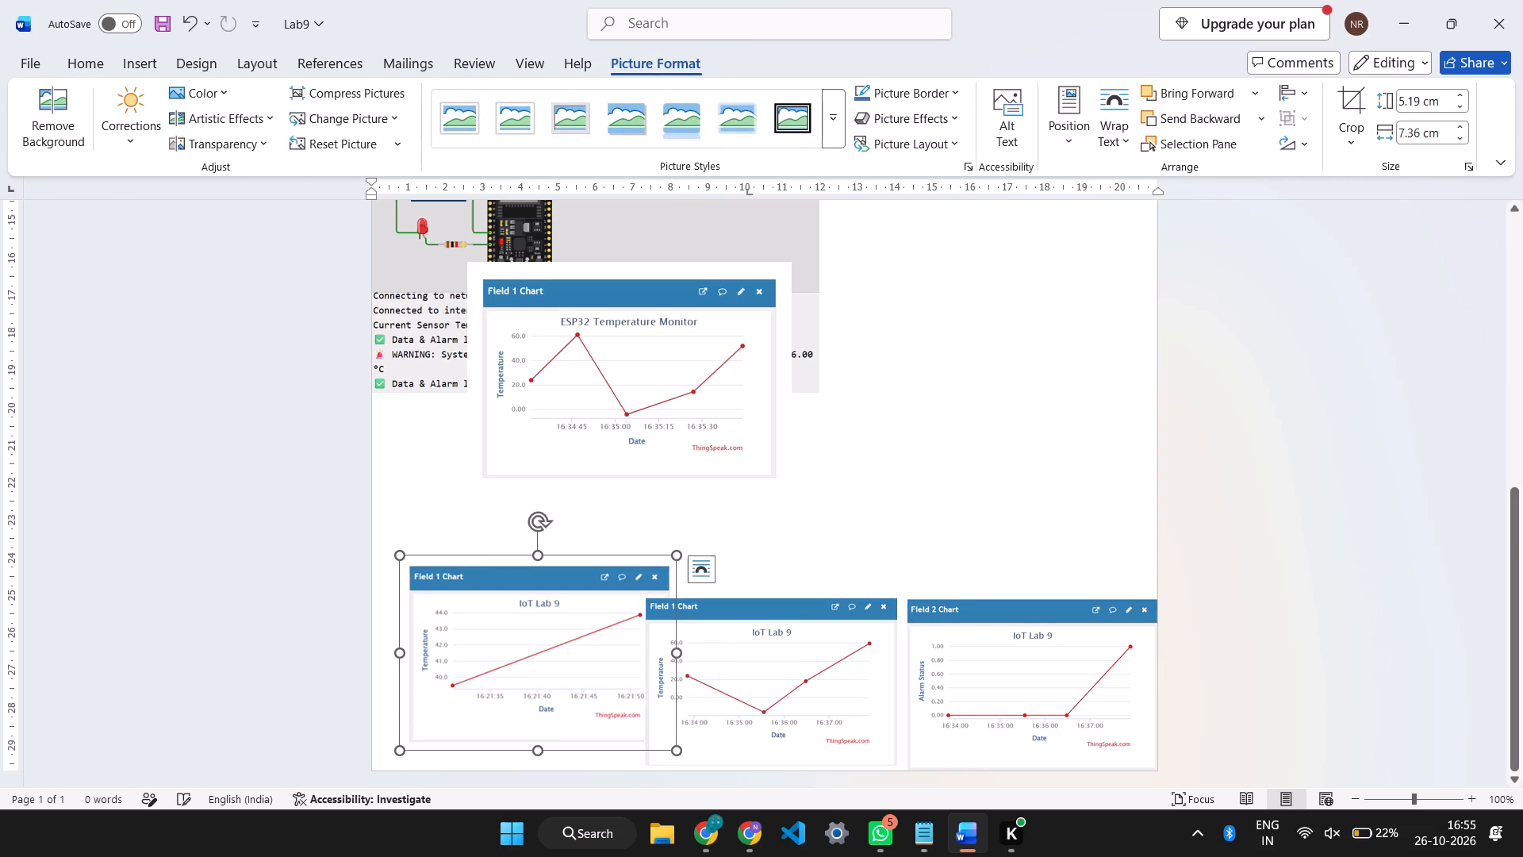
pyautogui.moveTo(560, 675); pyautogui.dragTo(492, 763)
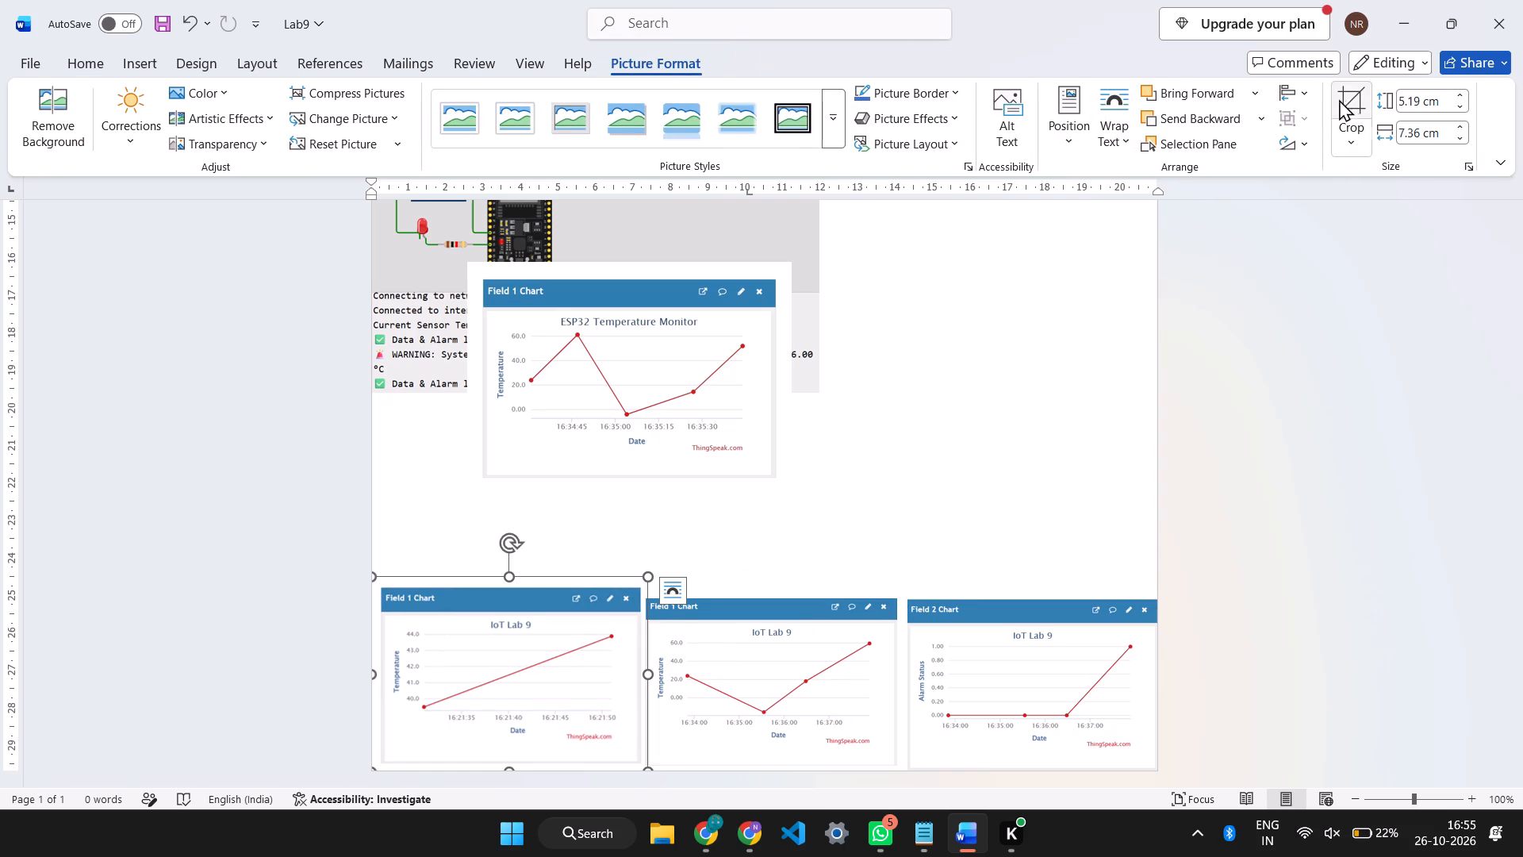
# Crop the white margins on all four sides of the leftmost Field 1 chart, reducing its height to about 4.66 cm.
pyautogui.click(1345, 100)
pyautogui.click(507, 769)
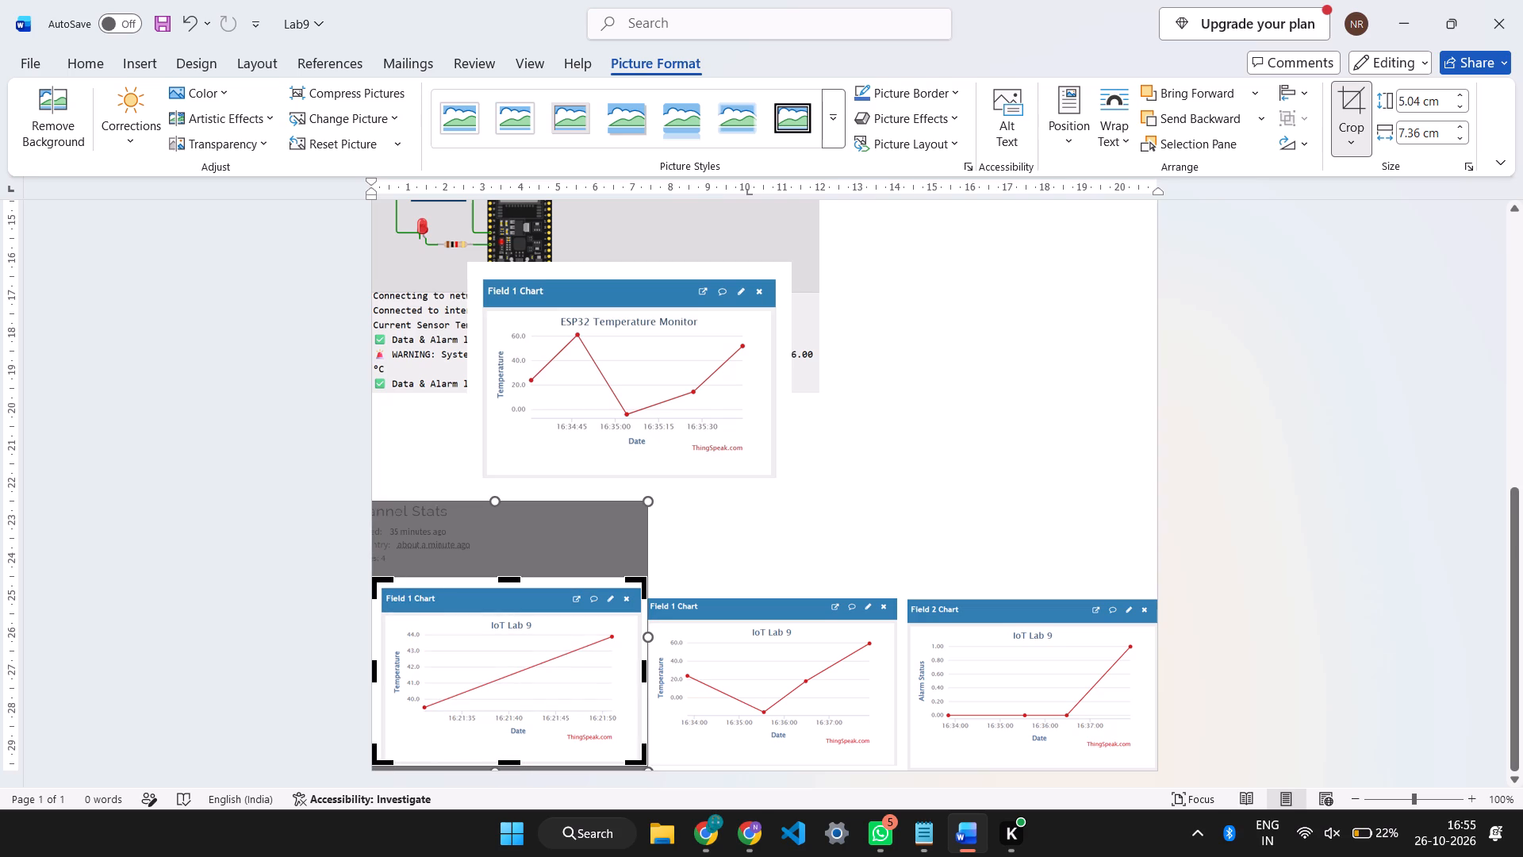
pyautogui.moveTo(374, 671); pyautogui.dragTo(382, 676)
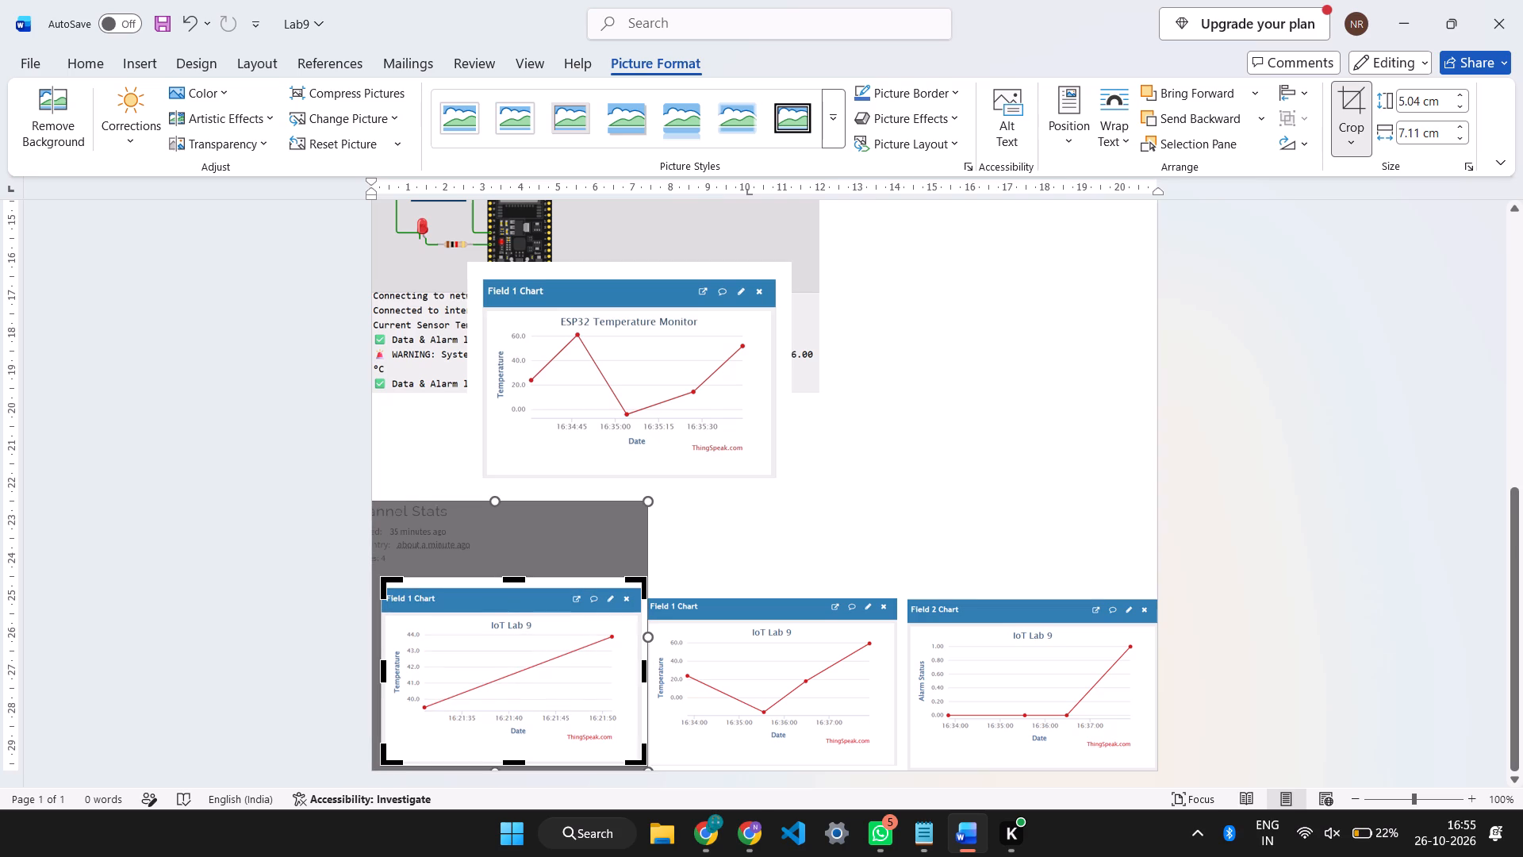
pyautogui.moveTo(513, 579); pyautogui.dragTo(510, 591)
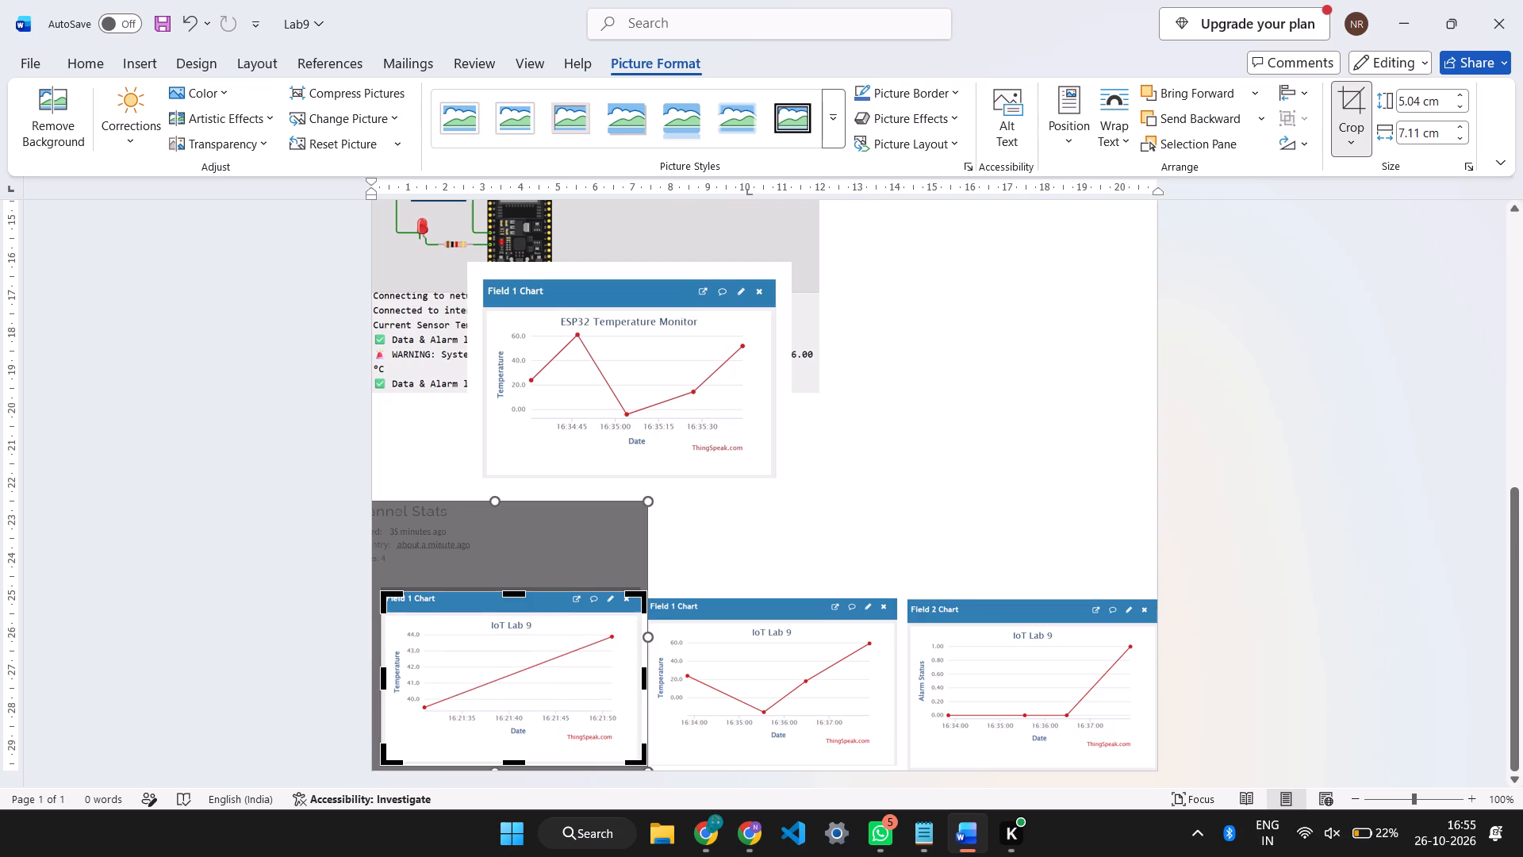
pyautogui.click(646, 677)
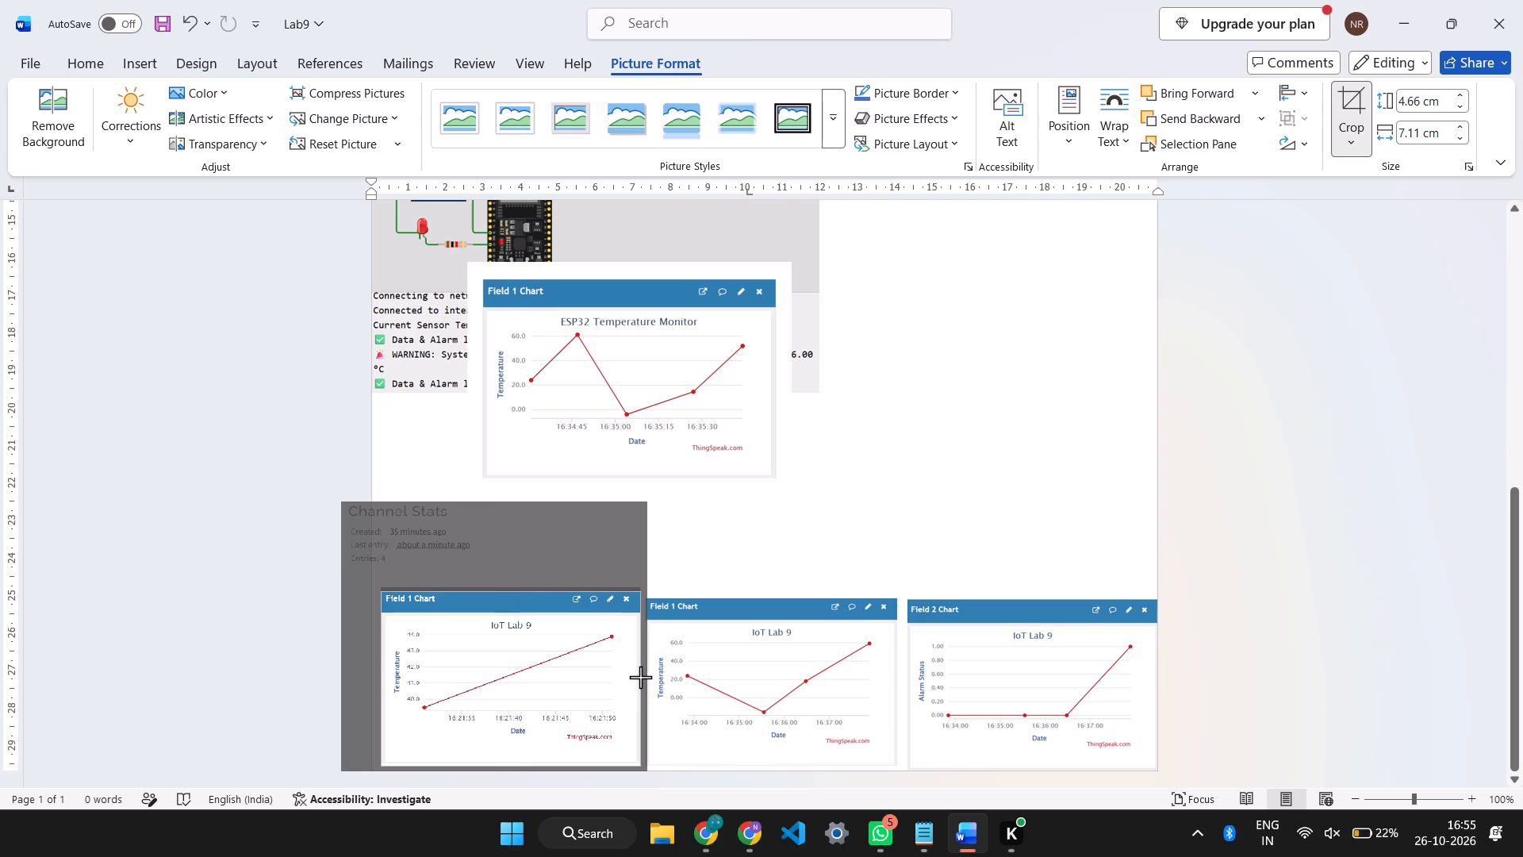
pyautogui.click(784, 545)
# Move the cropped leftmost Field 1 chart flush into the page's bottom-left corner, level with the other two charts.
pyautogui.scroll(-11, 624, 578)
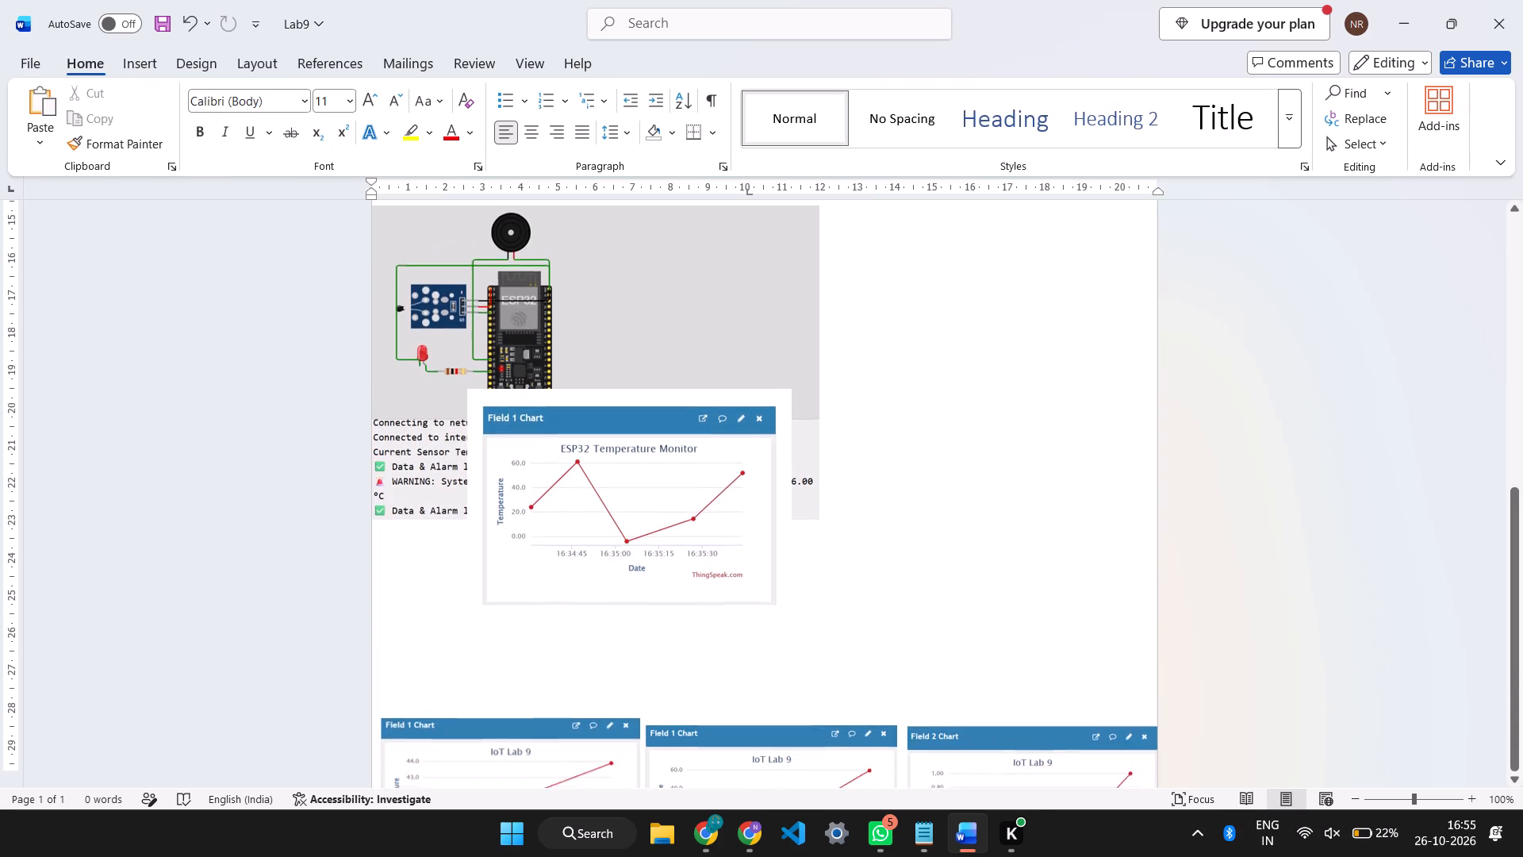
pyautogui.scroll(-1, 625, 573)
pyautogui.moveTo(595, 667); pyautogui.dragTo(582, 696)
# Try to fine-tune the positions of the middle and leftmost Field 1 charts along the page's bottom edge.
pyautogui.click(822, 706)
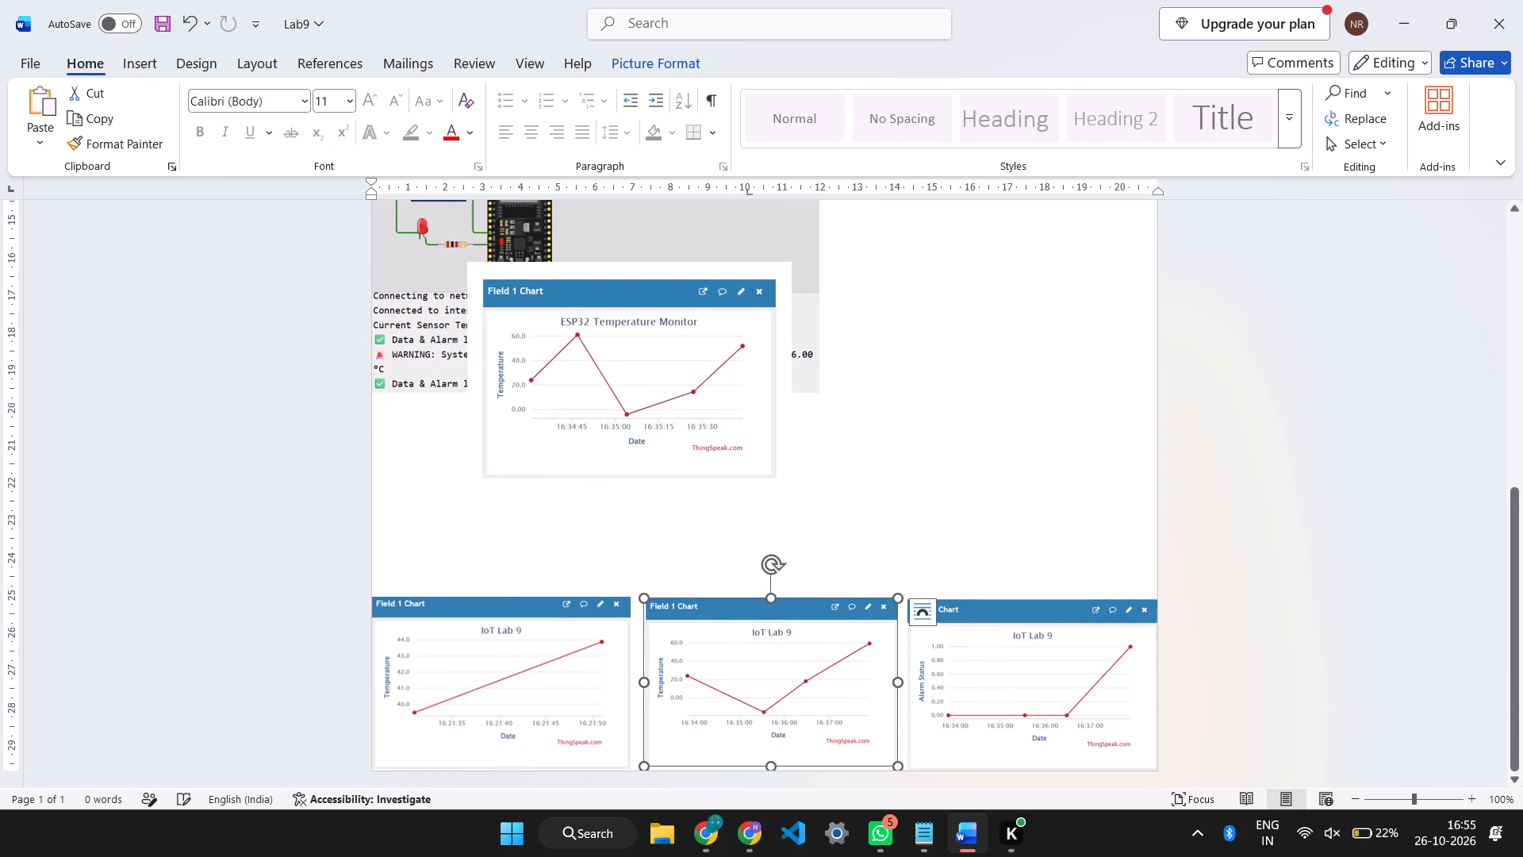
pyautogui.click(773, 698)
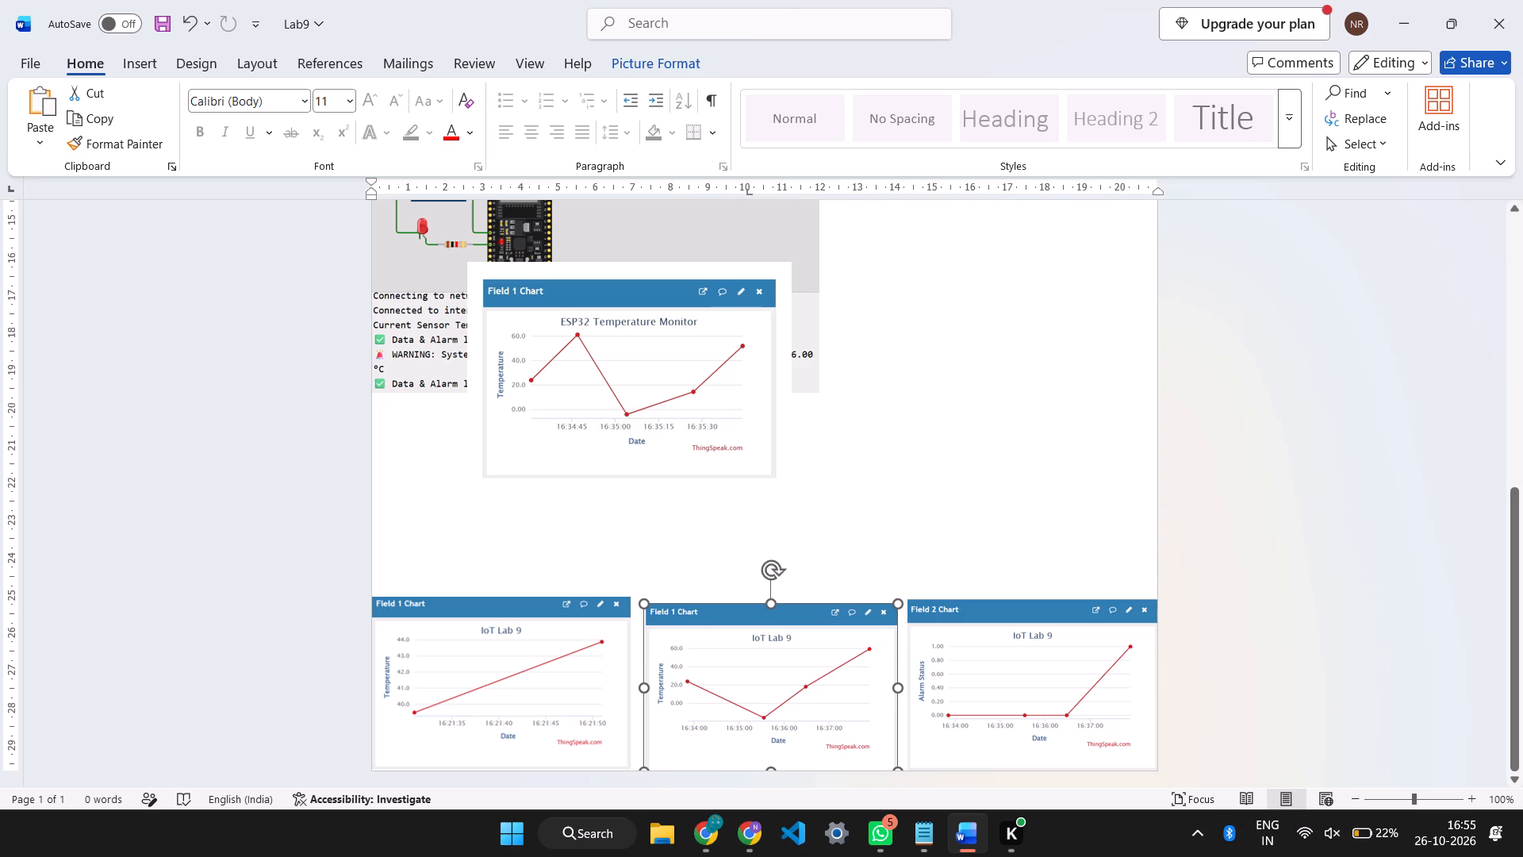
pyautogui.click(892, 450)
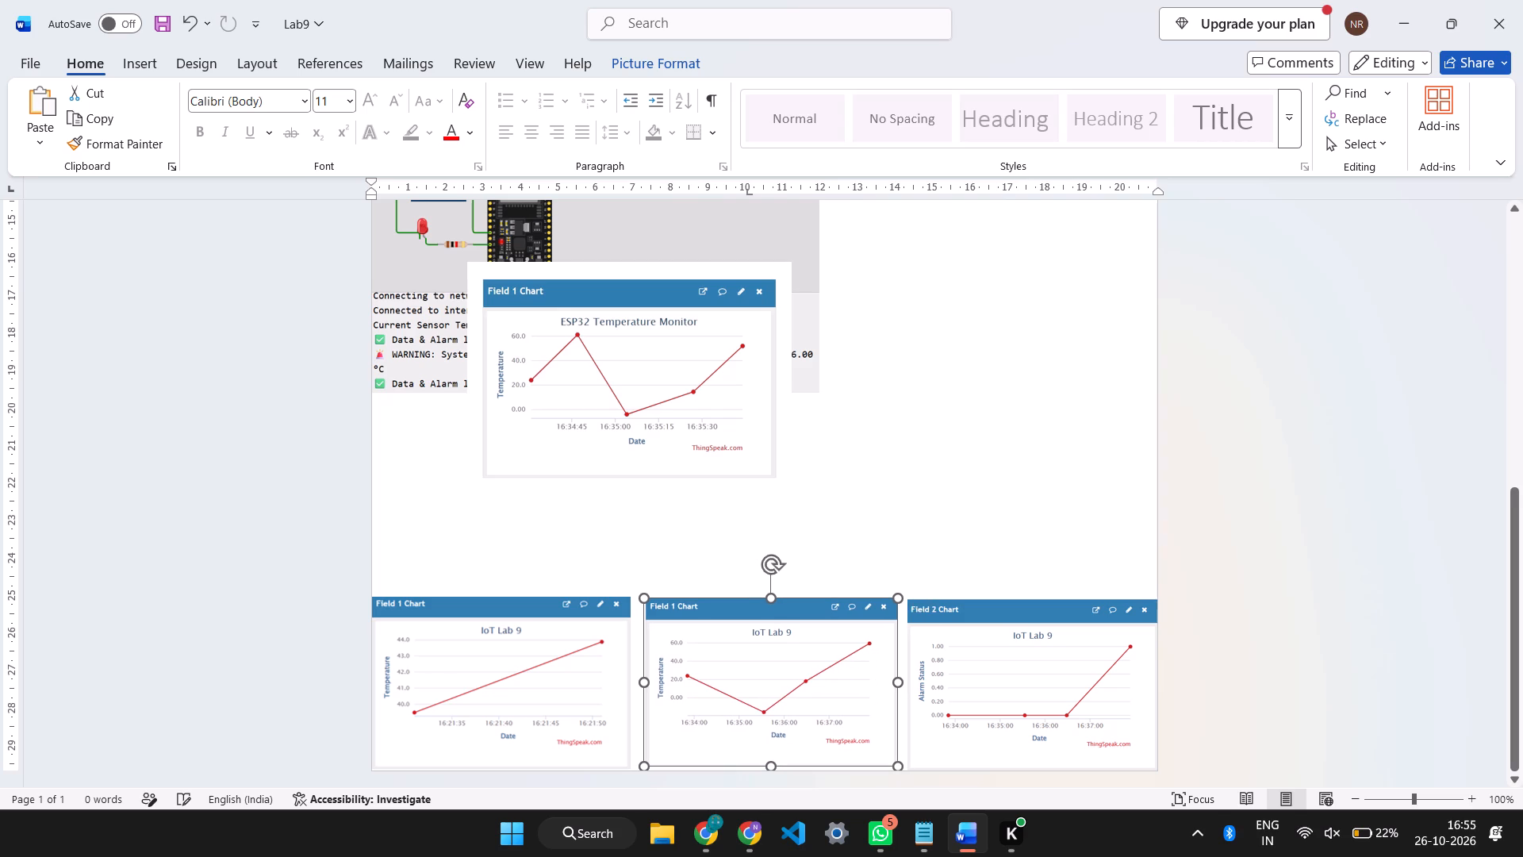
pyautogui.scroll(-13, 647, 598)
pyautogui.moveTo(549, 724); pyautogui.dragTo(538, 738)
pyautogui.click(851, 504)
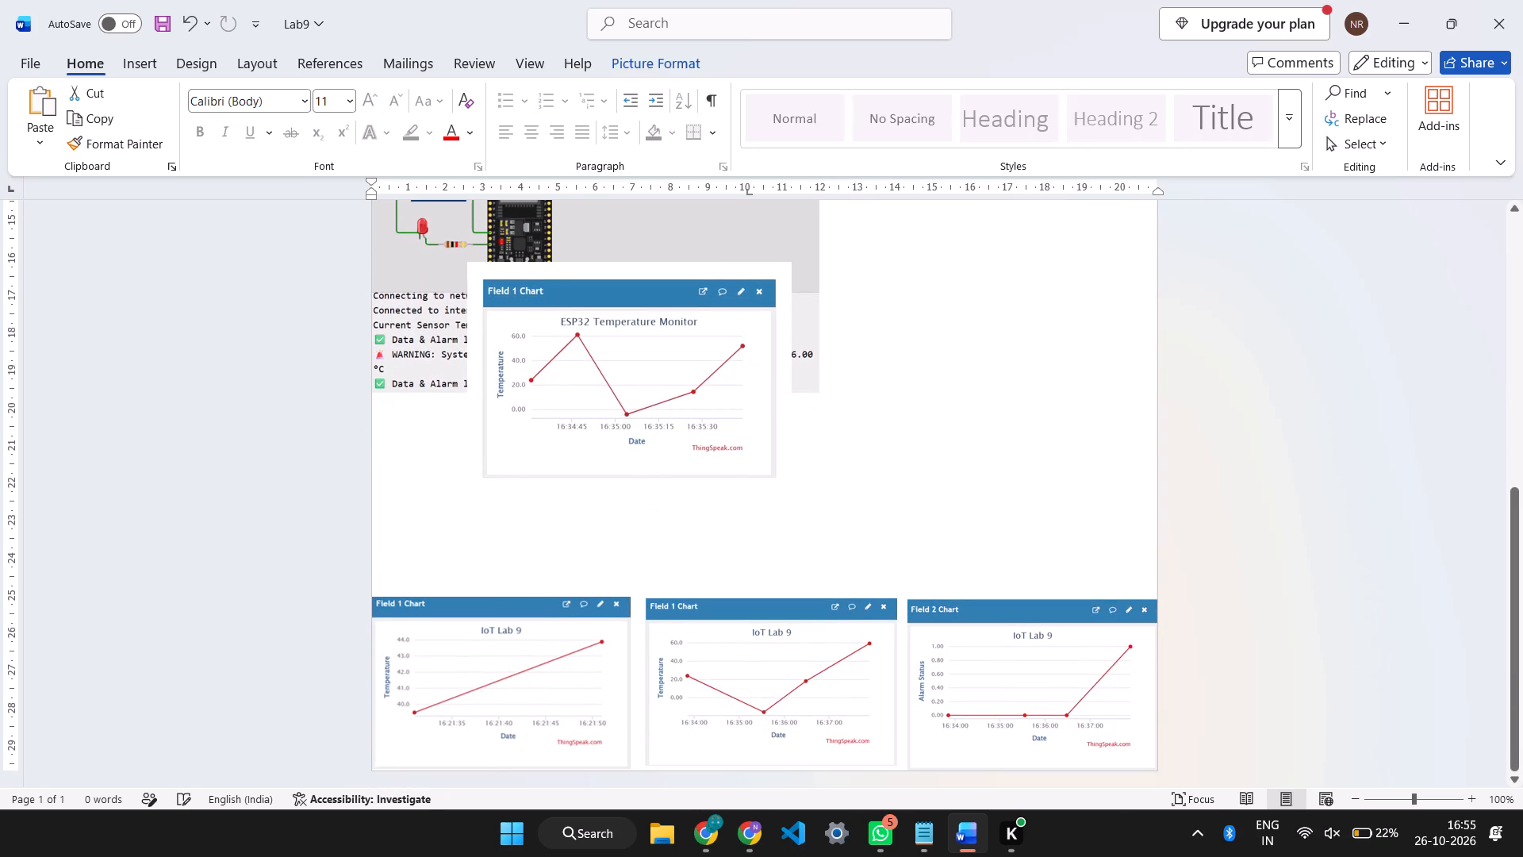
# Move the ESP32 Temperature Monitor chart down to the page's left edge, at the end of the alarm circuit's output.
pyautogui.moveTo(662, 578); pyautogui.dragTo(655, 584)
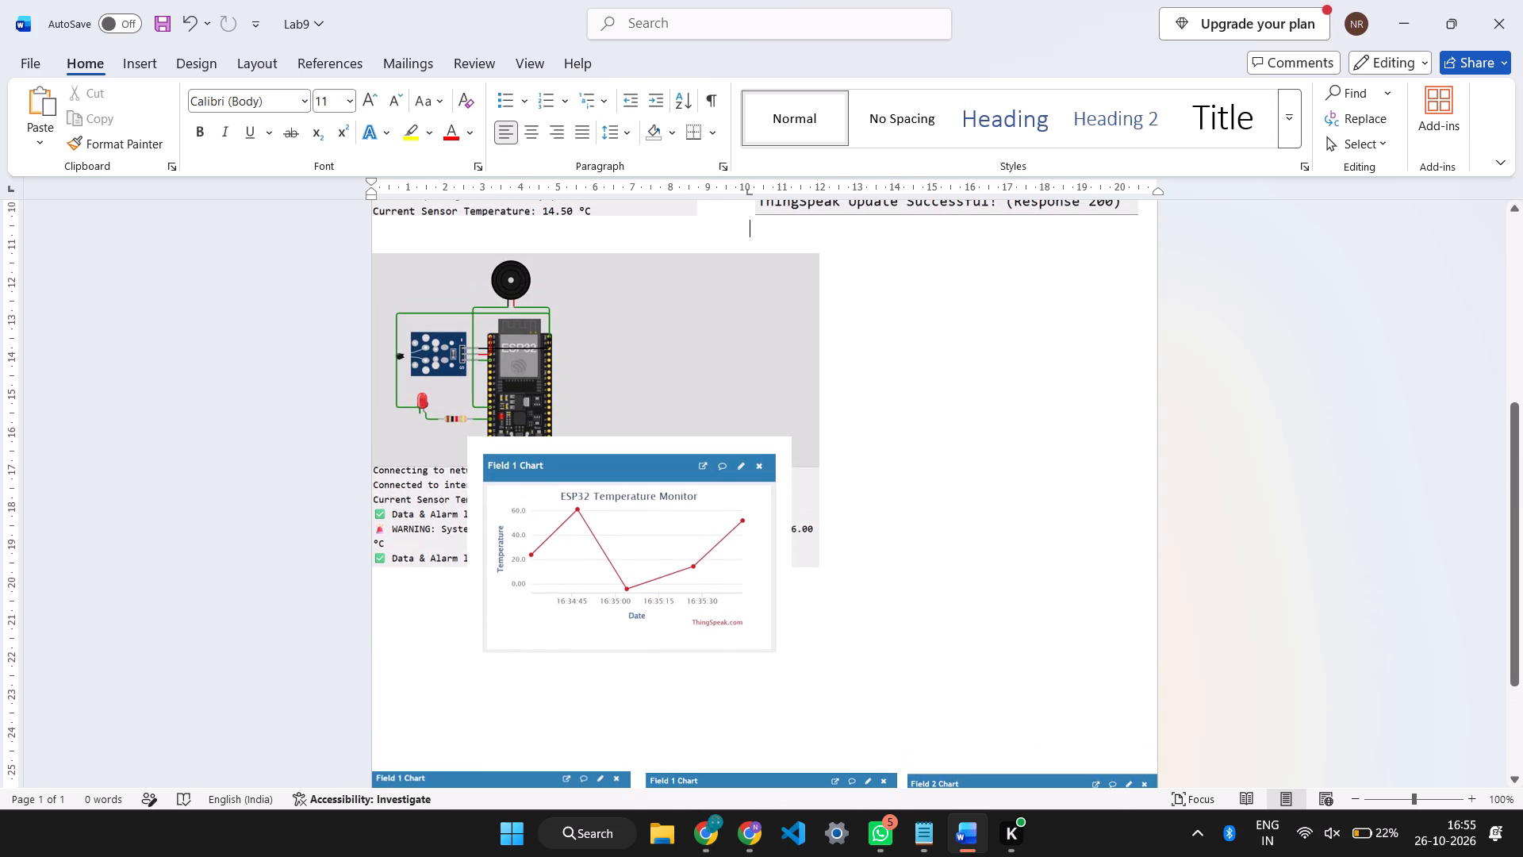
pyautogui.moveTo(655, 584); pyautogui.dragTo(504, 693)
# Shrink the alarm circuit screenshot slightly and align it with the page's left edge, above the ESP32 Temperature Monitor chart.
pyautogui.scroll(3, 504, 693)
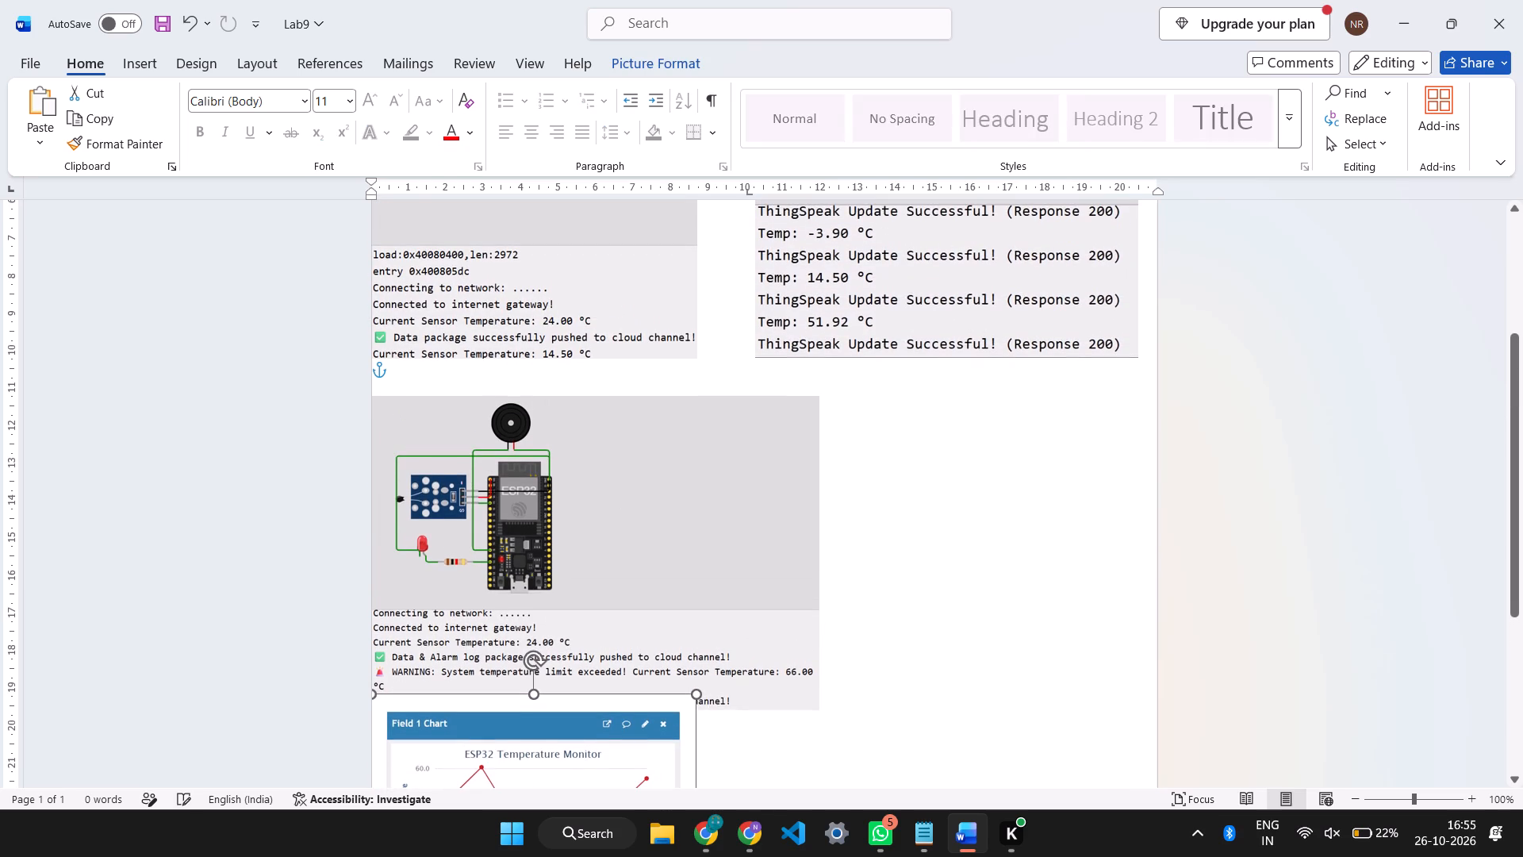
pyautogui.moveTo(618, 556); pyautogui.dragTo(610, 529)
pyautogui.hotkey('shift', 'Down')
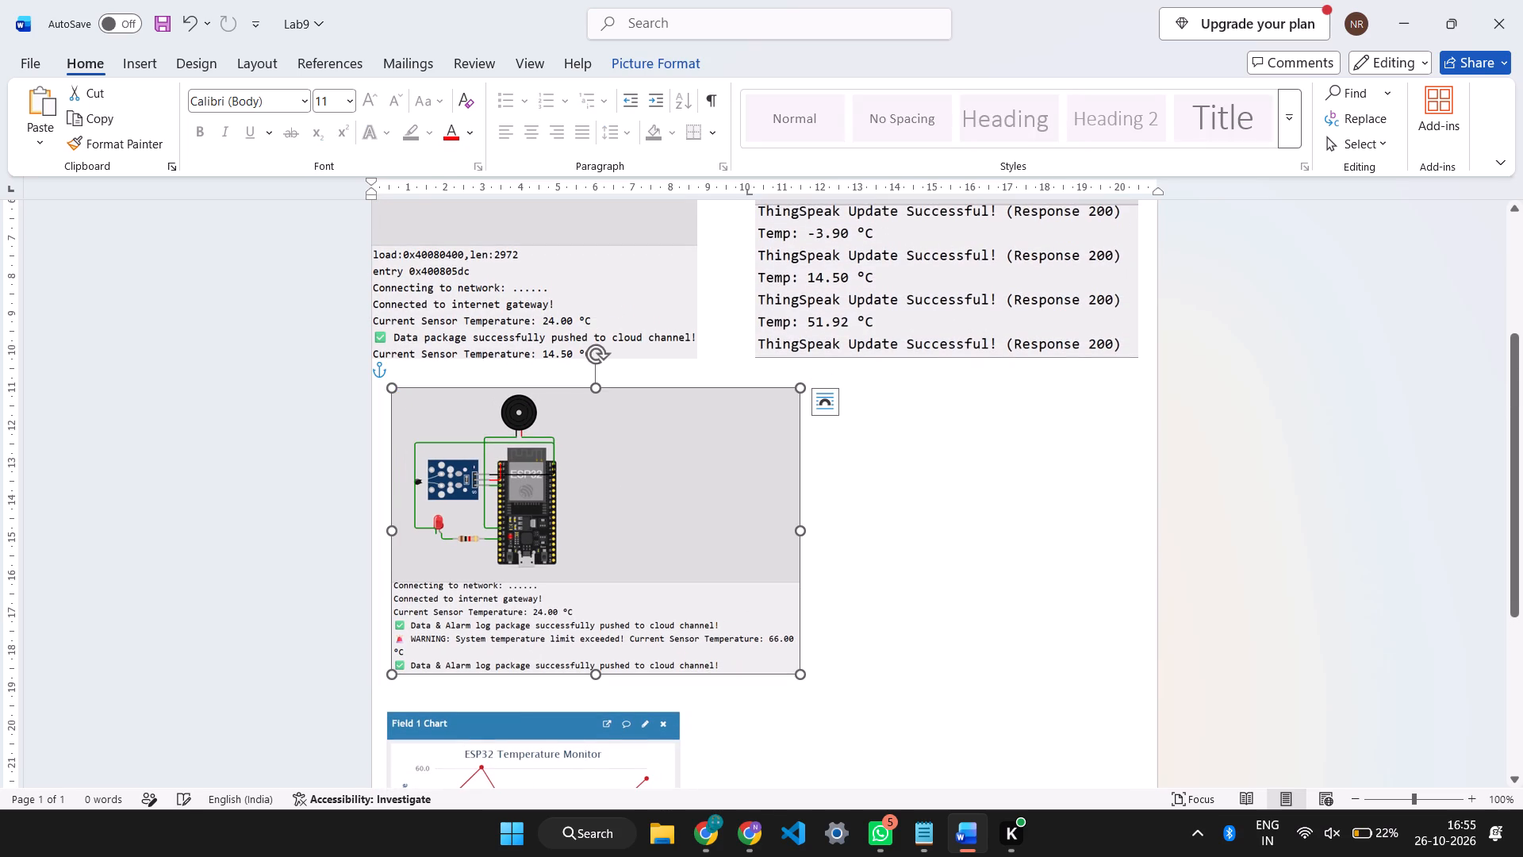
pyautogui.moveTo(610, 529); pyautogui.dragTo(577, 526)
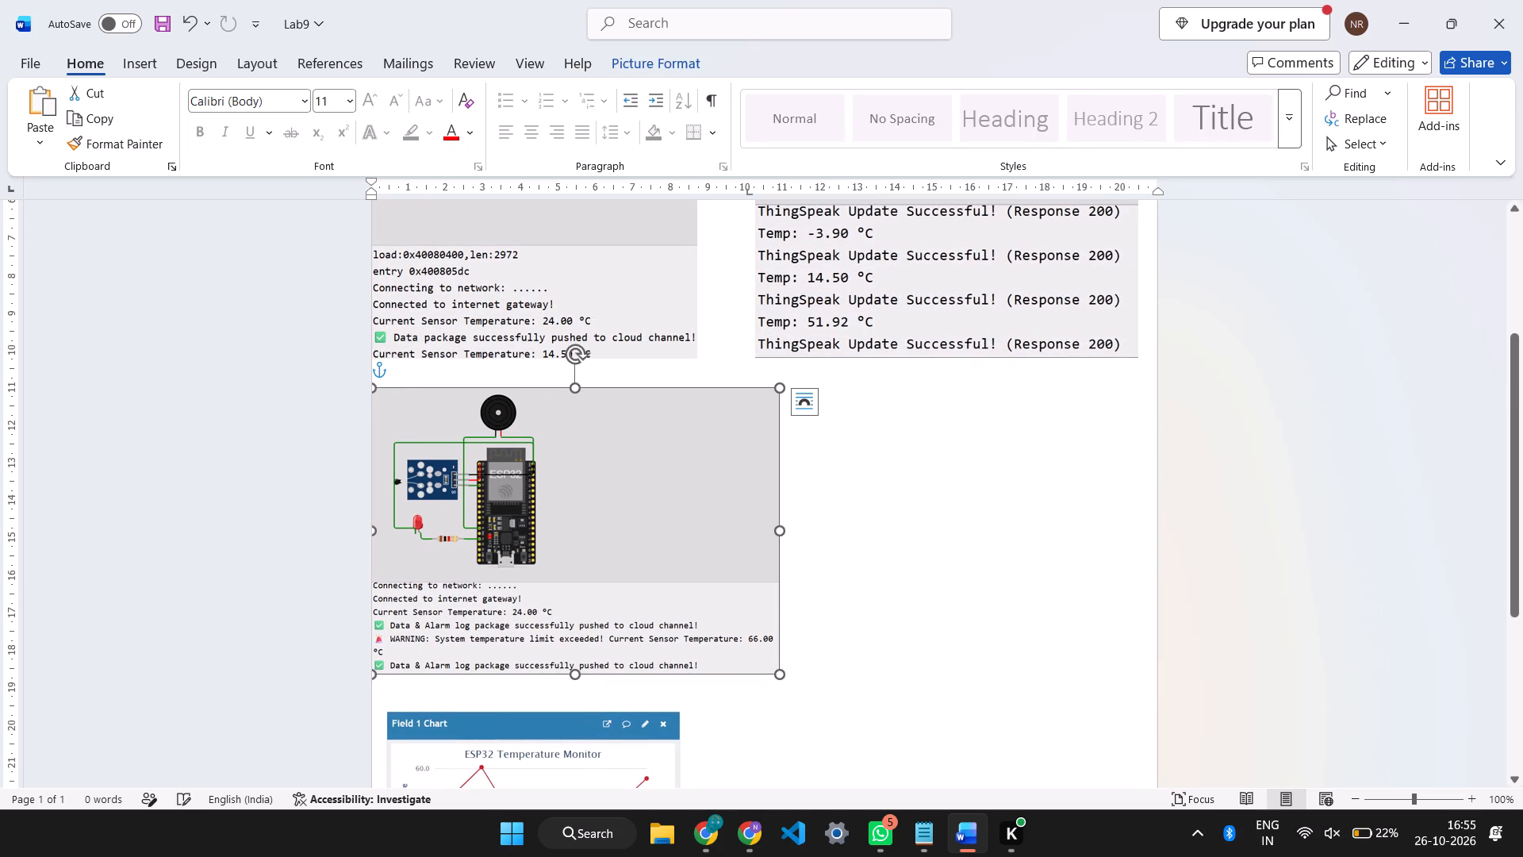
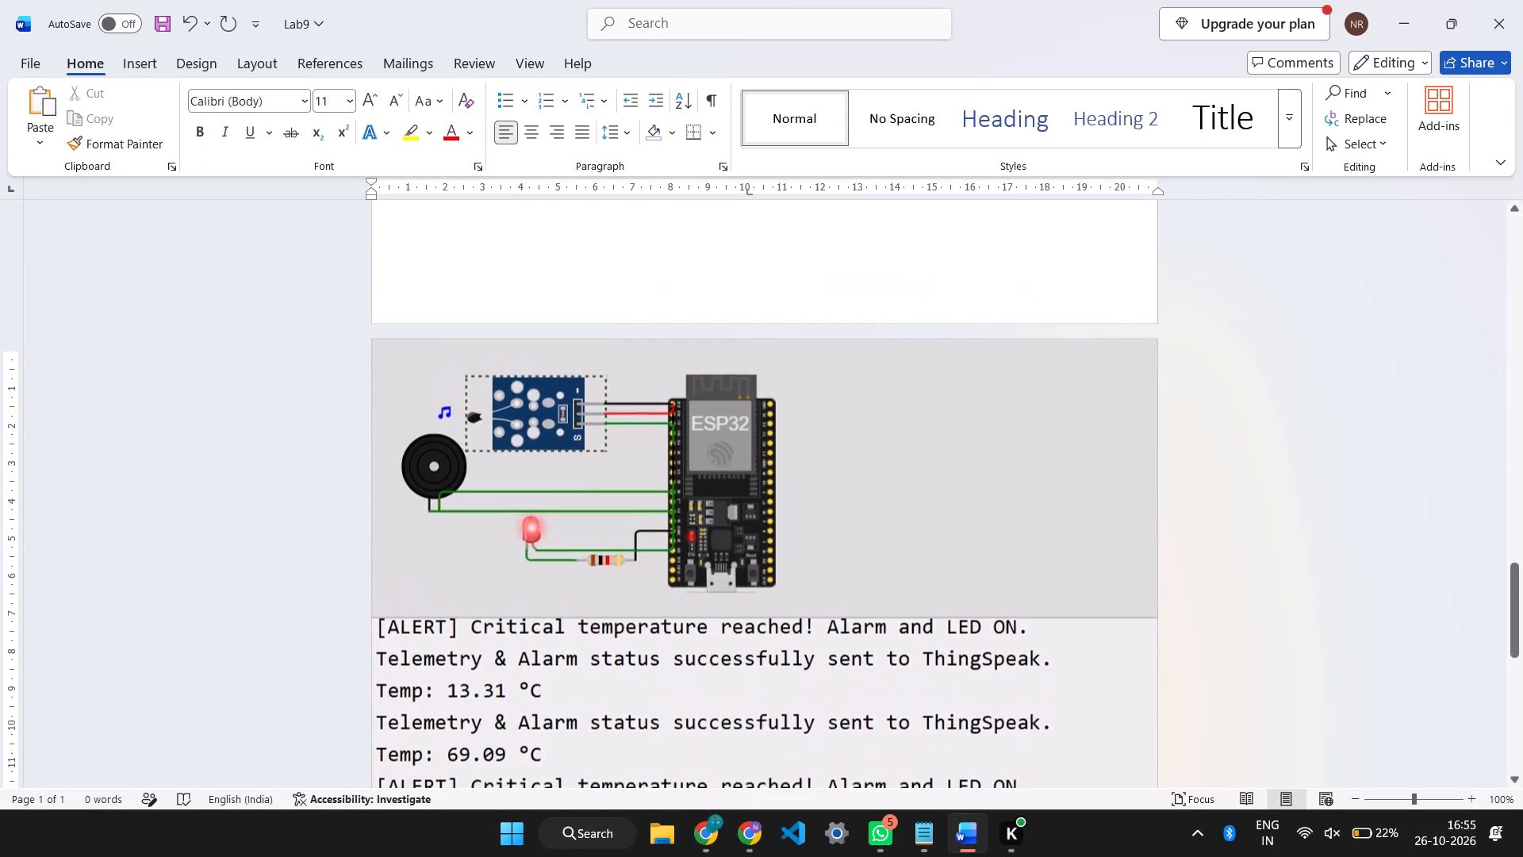
# Shrink the full-width circuit screenshot with the [ALERT] output to less than half the page width.
pyautogui.click(865, 485)
pyautogui.click(1183, 363)
pyautogui.click(1234, 499)
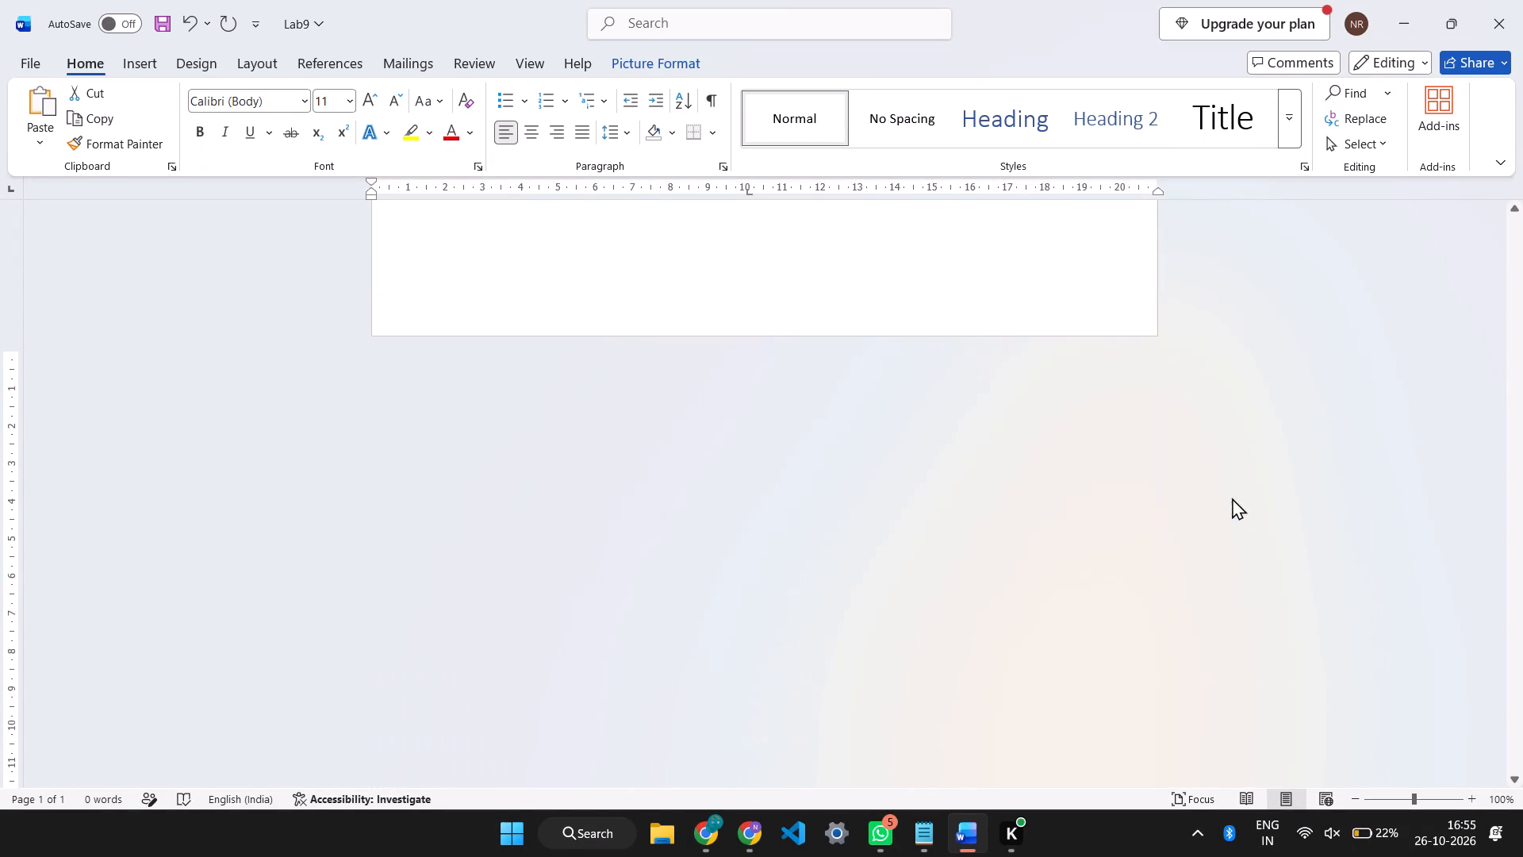
pyautogui.scroll(8, 939, 439)
pyautogui.hotkey('shift', 'Down')
pyautogui.hotkey('shift', 'Down')
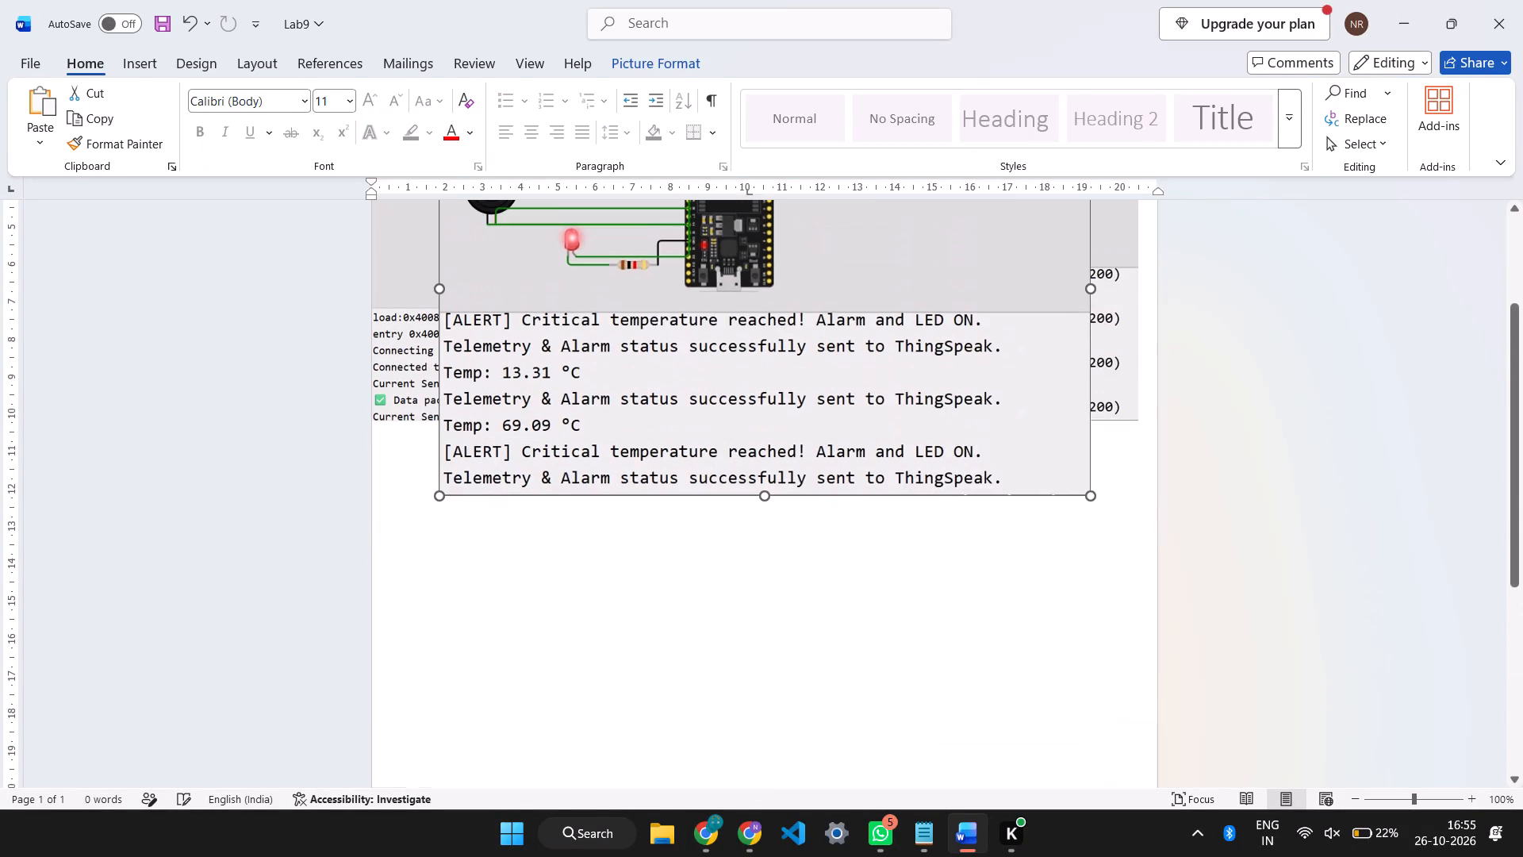
pyautogui.hotkey('shift', 'Down')
pyautogui.hotkey('shift', 'Down')
pyautogui.hotkey('shift', 'Down')
pyautogui.hotkey('shift', 'Down')
pyautogui.hotkey('shift', 'Down')
pyautogui.hotkey('shift', 'Down')
pyautogui.hotkey('shift', 'Down')
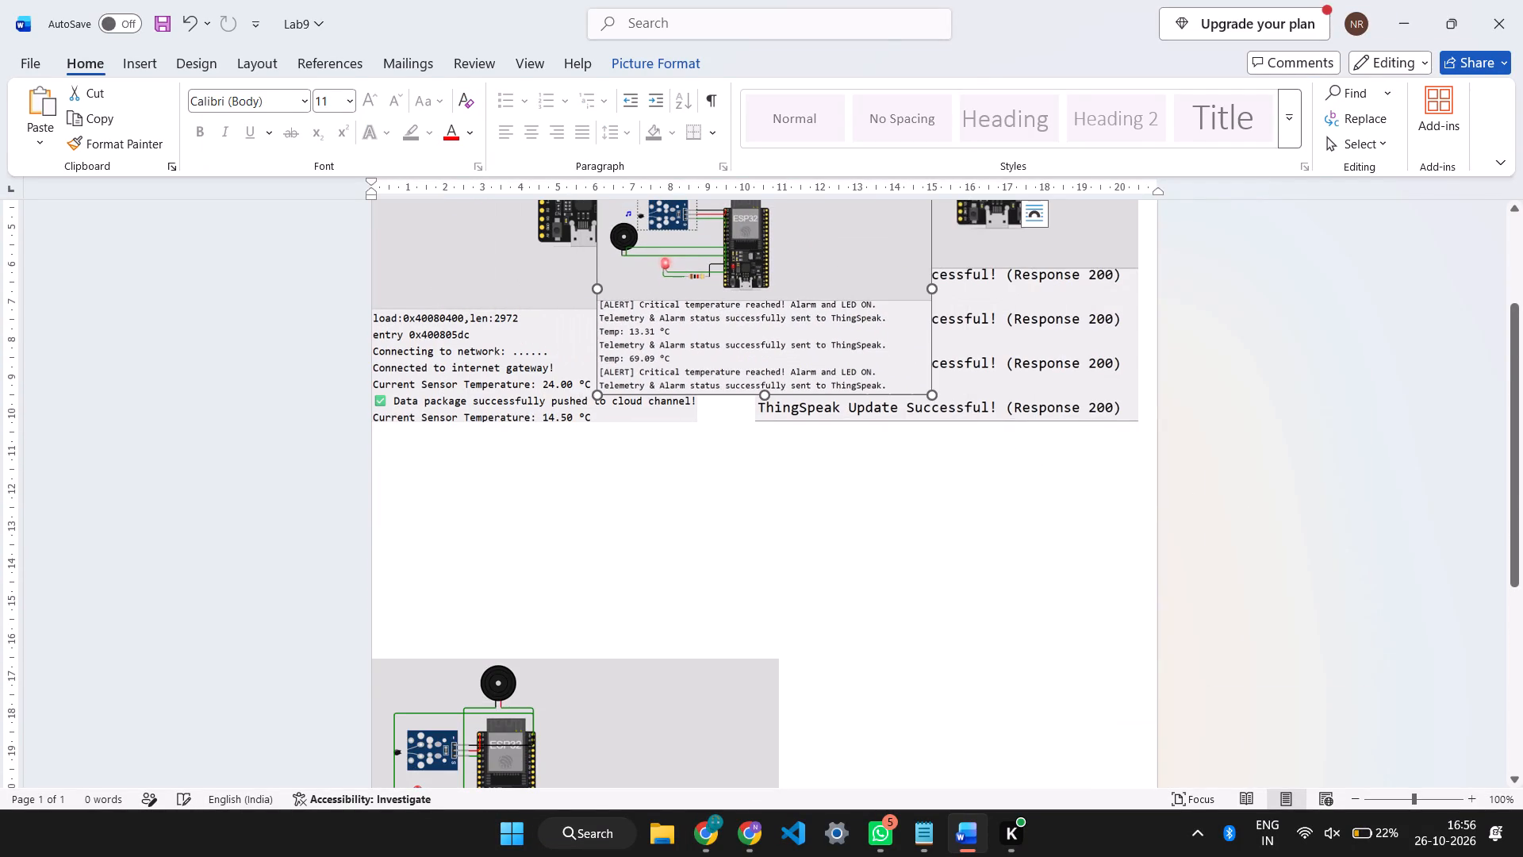
# Place the [ALERT] circuit screenshot beside the alarm-log circuit screenshot and enlarge it to 6.84 cm by 10.77 cm.
pyautogui.moveTo(870, 285); pyautogui.dragTo(1049, 555)
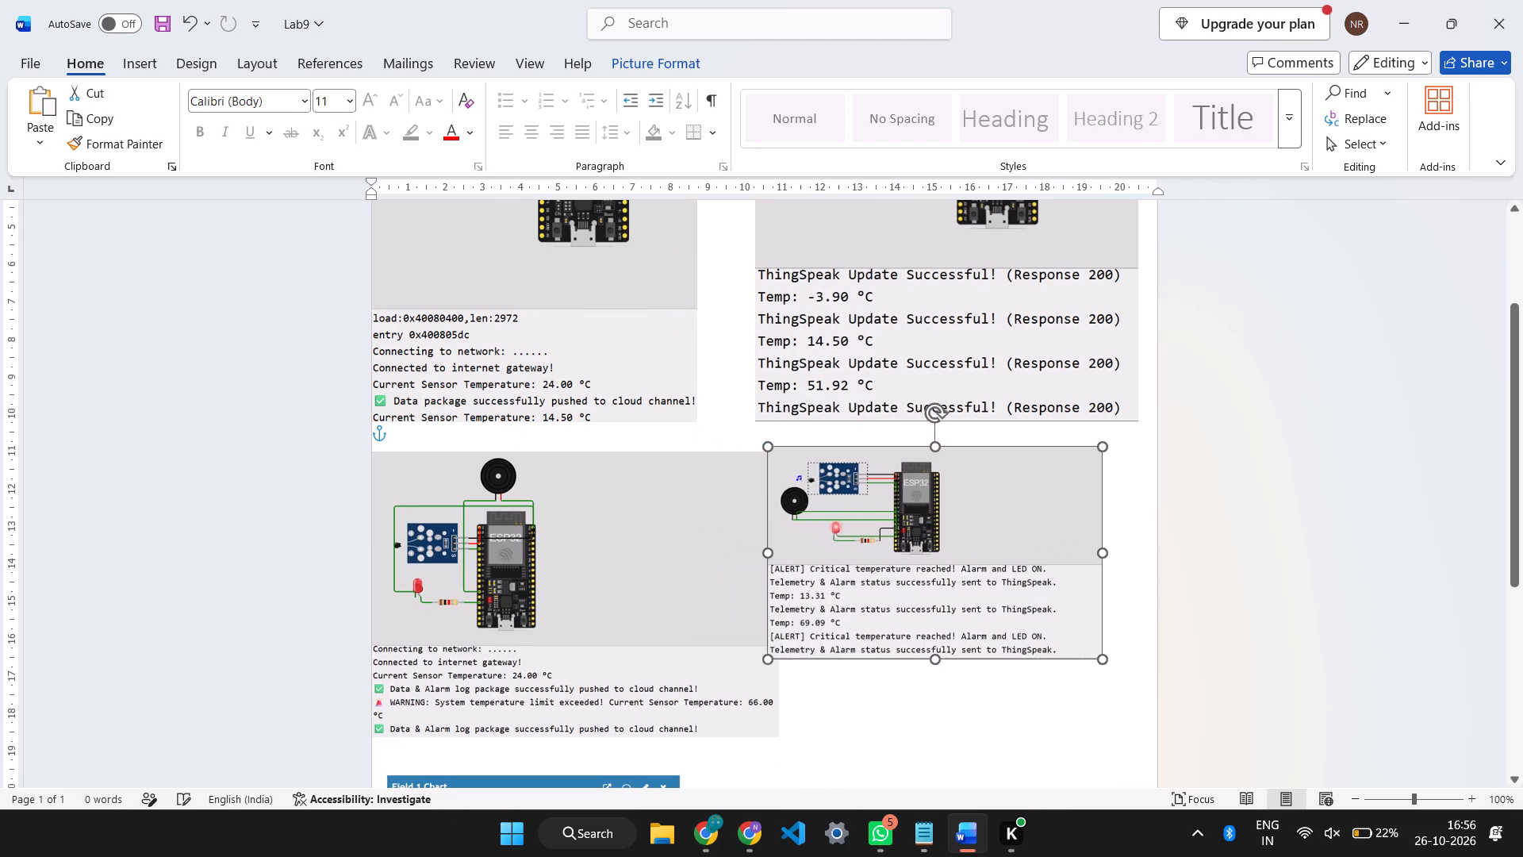
pyautogui.moveTo(1049, 555); pyautogui.dragTo(1066, 557)
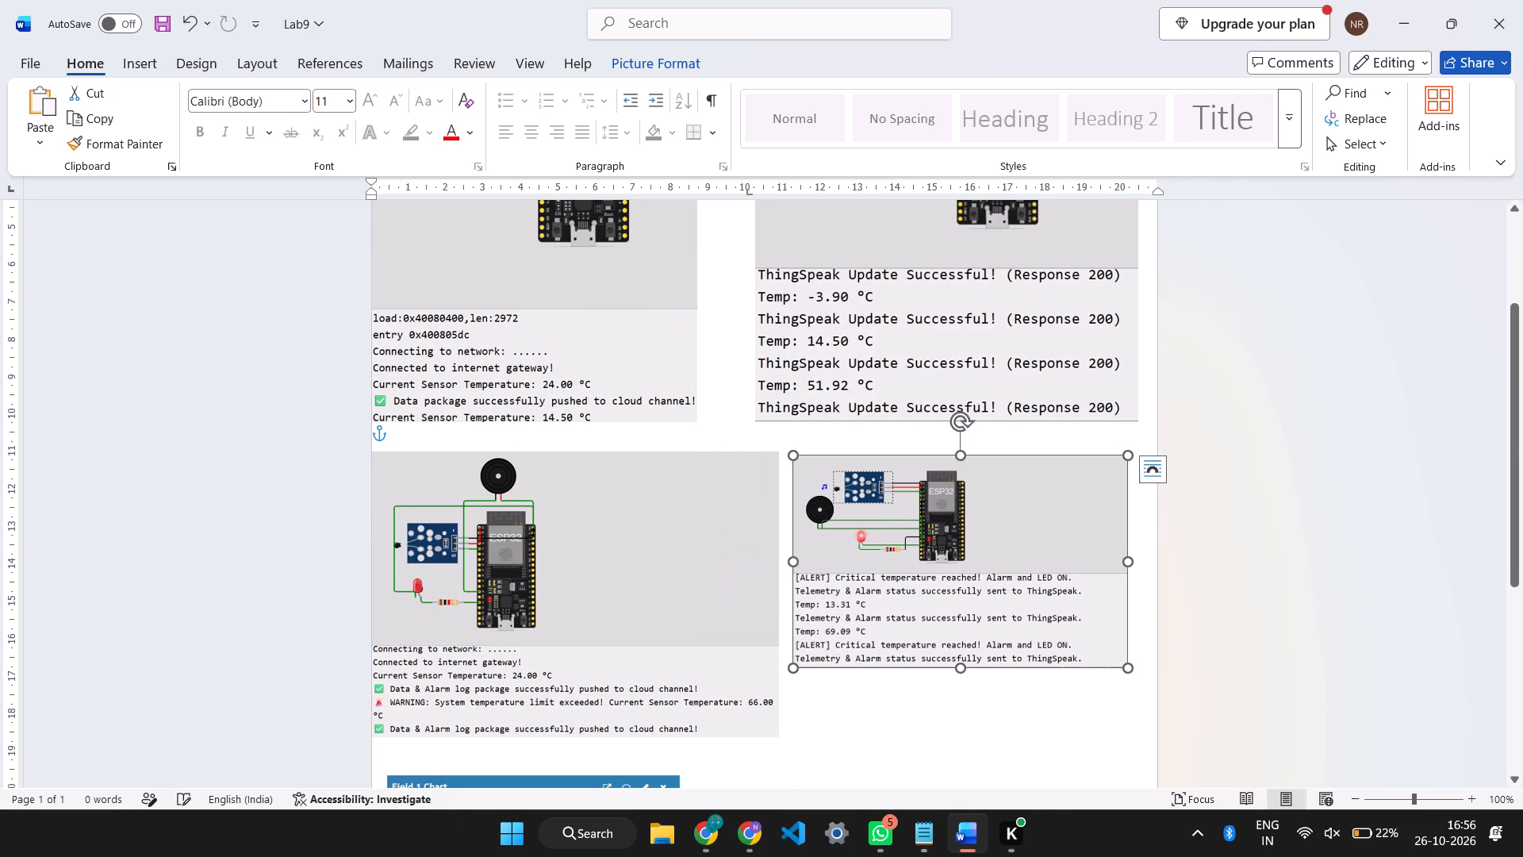
pyautogui.hotkey('shift', 'Up')
pyautogui.hotkey('shift', 'Up')
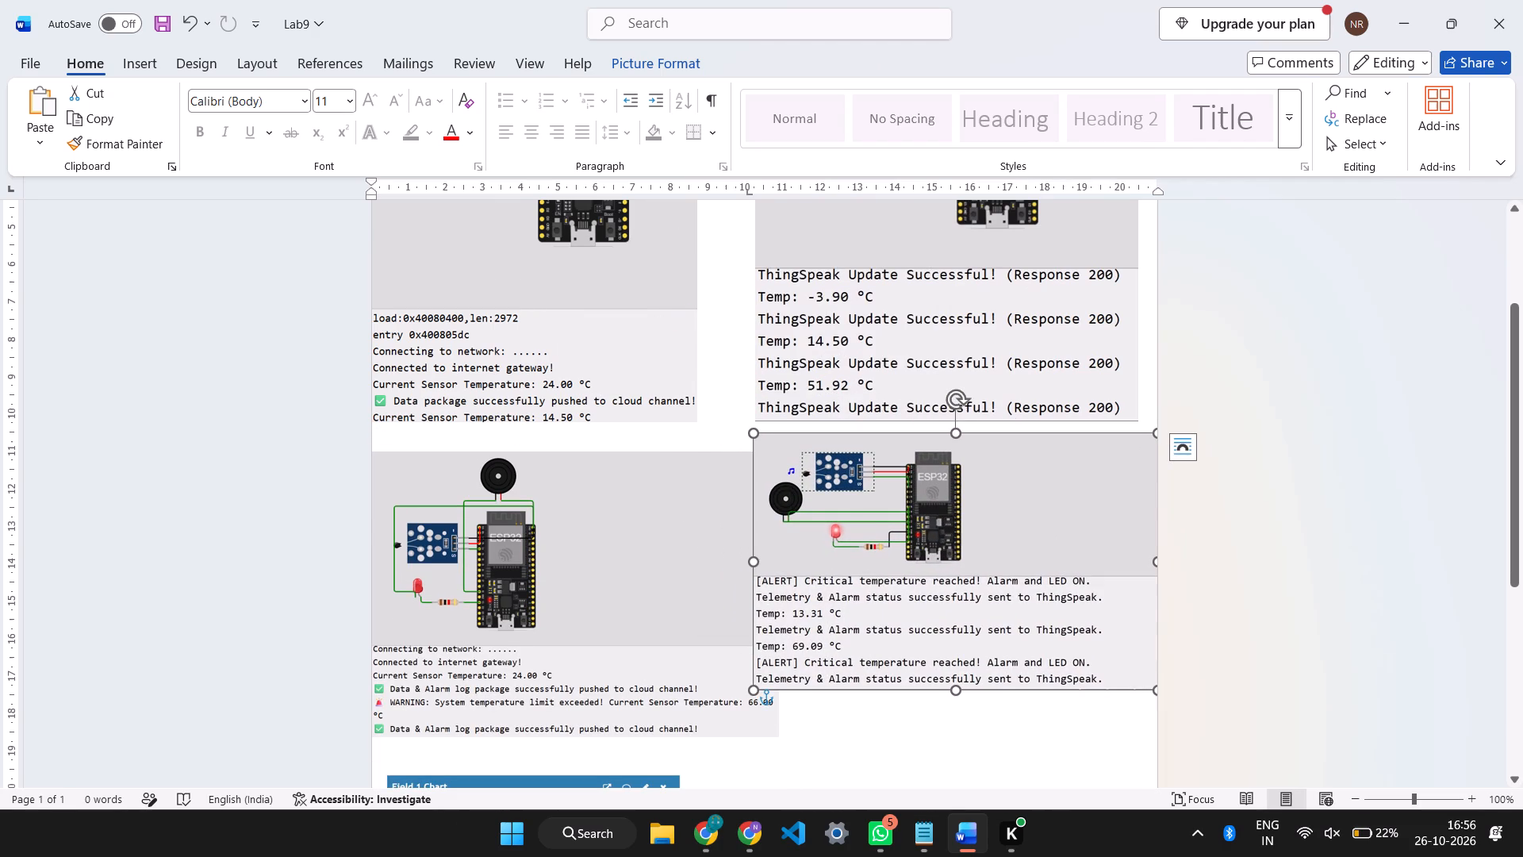
pyautogui.moveTo(1054, 533); pyautogui.dragTo(1054, 555)
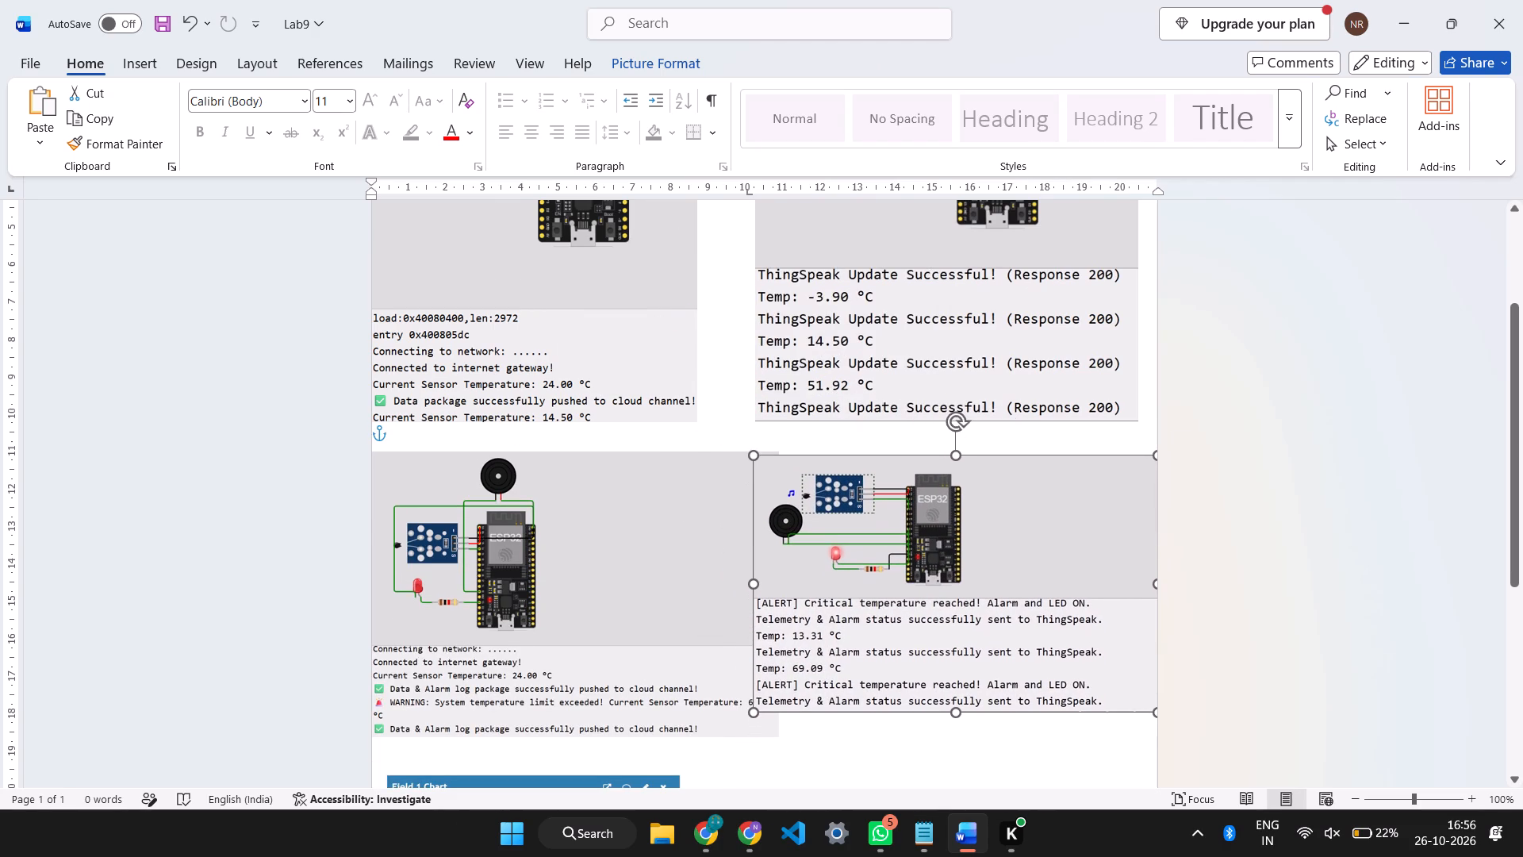
pyautogui.moveTo(1054, 555); pyautogui.dragTo(1053, 555)
# Crop the blank strip off the right side of the [ALERT] circuit screenshot.
pyautogui.click(677, 69)
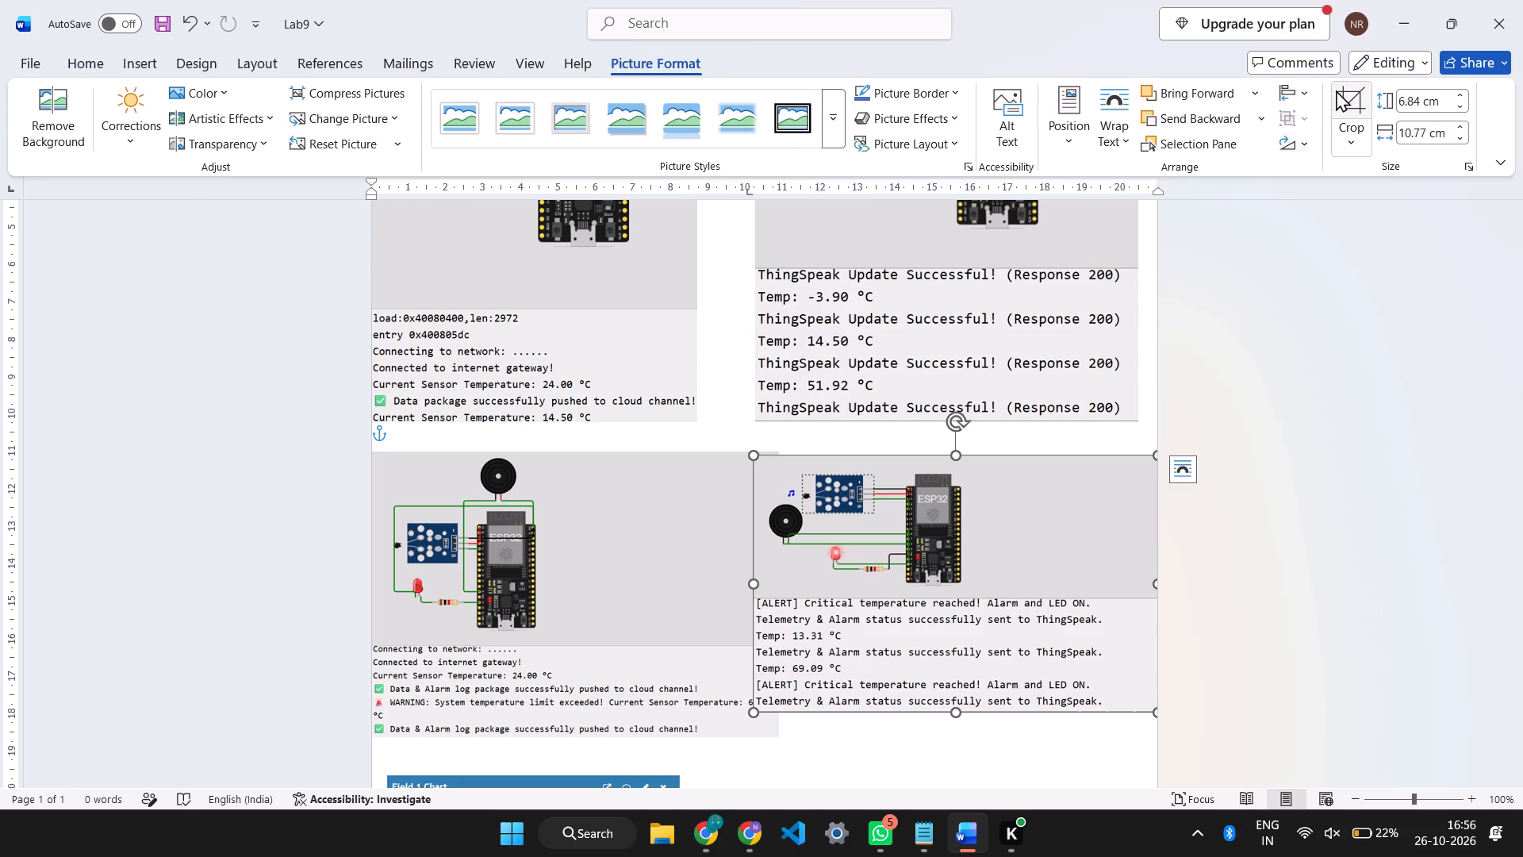
pyautogui.click(1340, 92)
pyautogui.moveTo(1153, 586); pyautogui.dragTo(1111, 585)
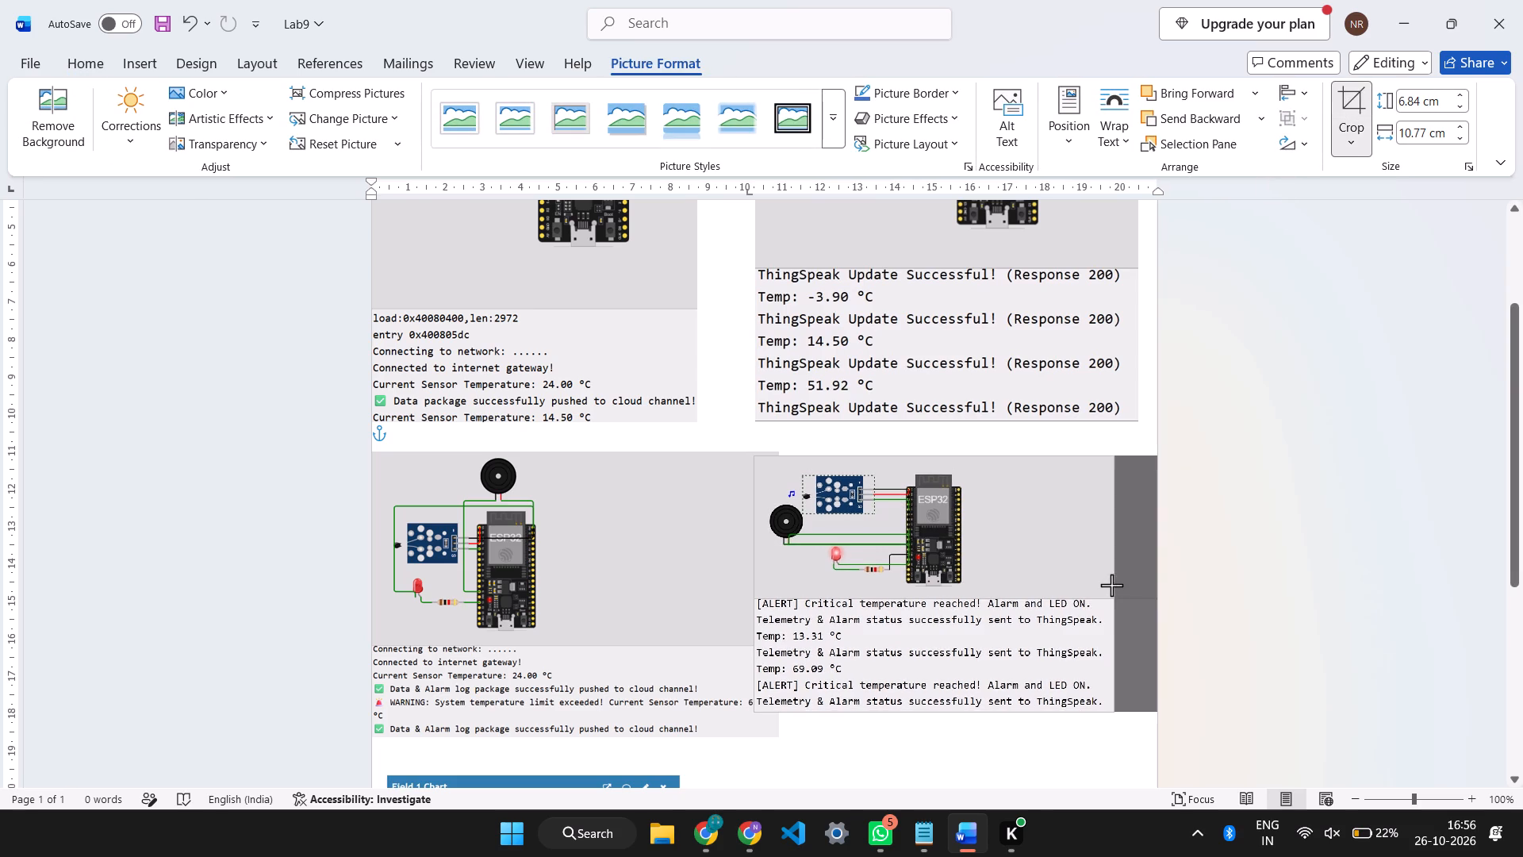
pyautogui.moveTo(1111, 585); pyautogui.dragTo(1106, 586)
pyautogui.click(1236, 555)
# Move the cropped [ALERT] screenshot to the page's right edge, enlarge it one step and level it with the alarm-log circuit.
pyautogui.moveTo(949, 564); pyautogui.dragTo(1026, 563)
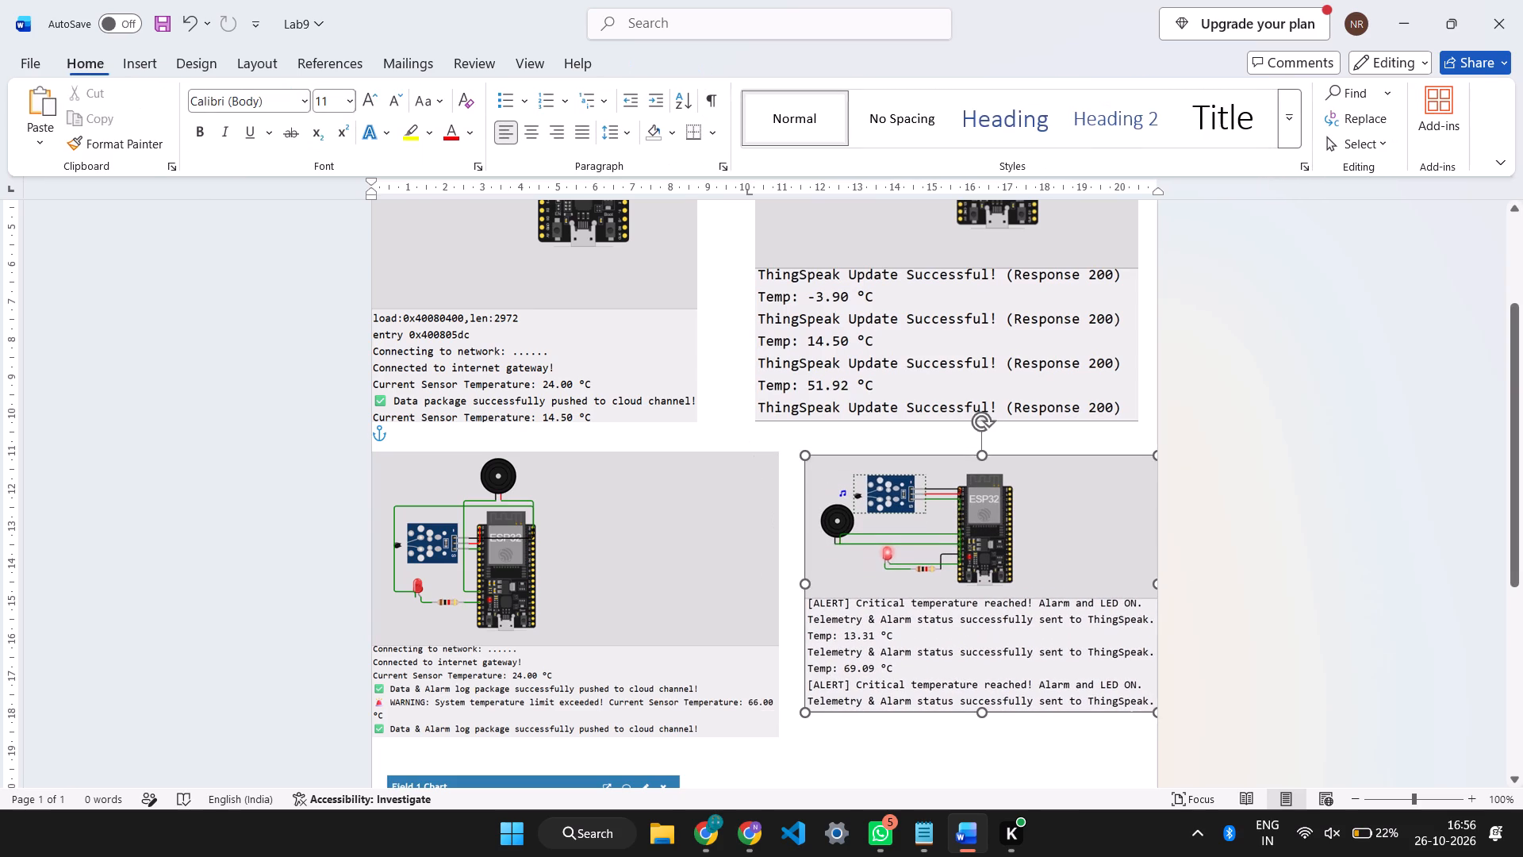
pyautogui.moveTo(1026, 563); pyautogui.dragTo(1025, 562)
pyautogui.hotkey('shift', 'Up')
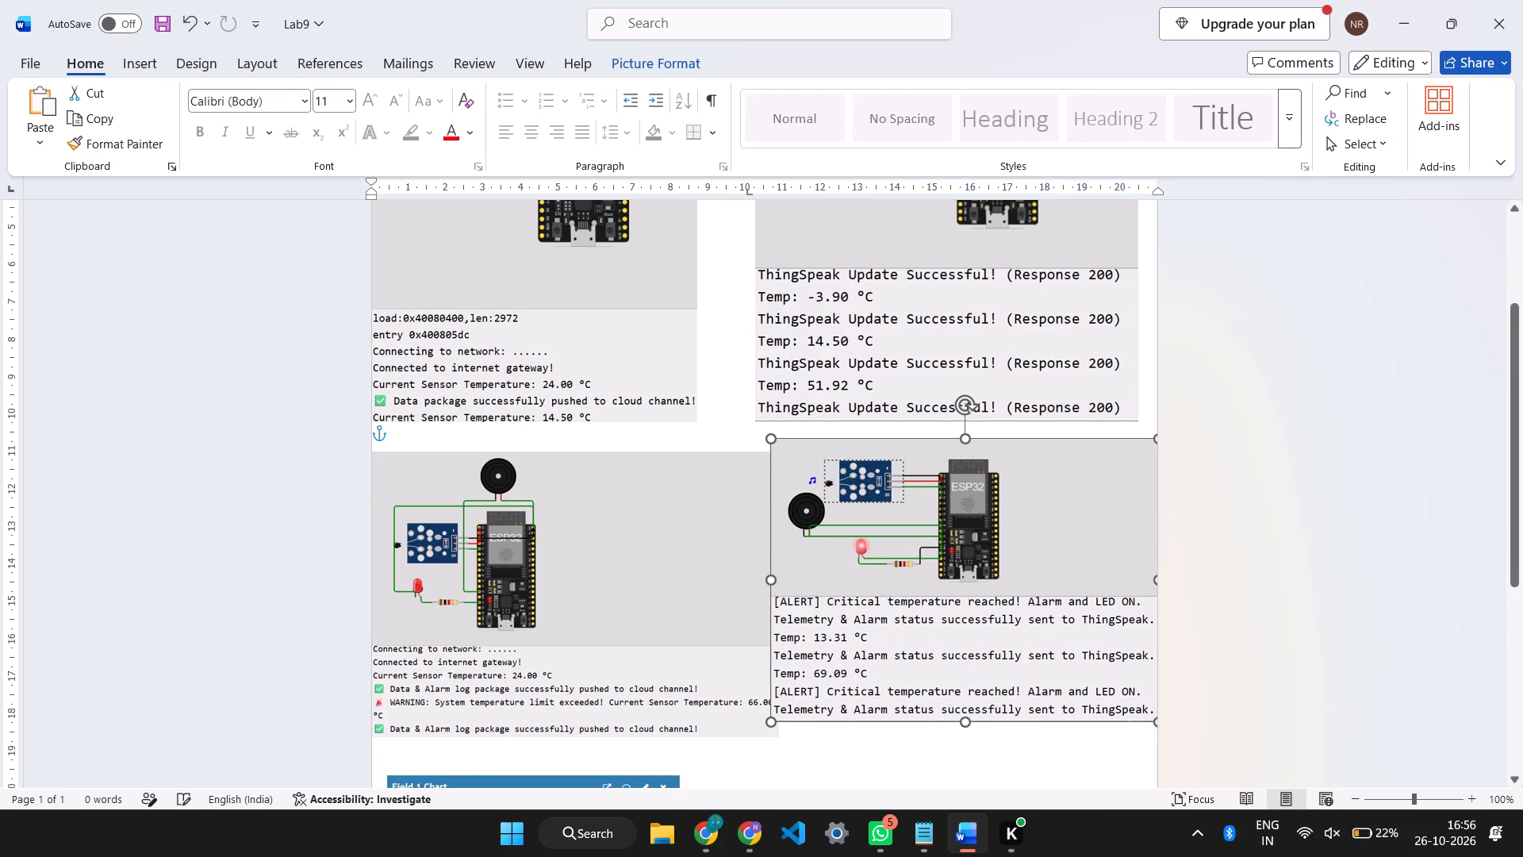
pyautogui.moveTo(1032, 556); pyautogui.dragTo(1039, 568)
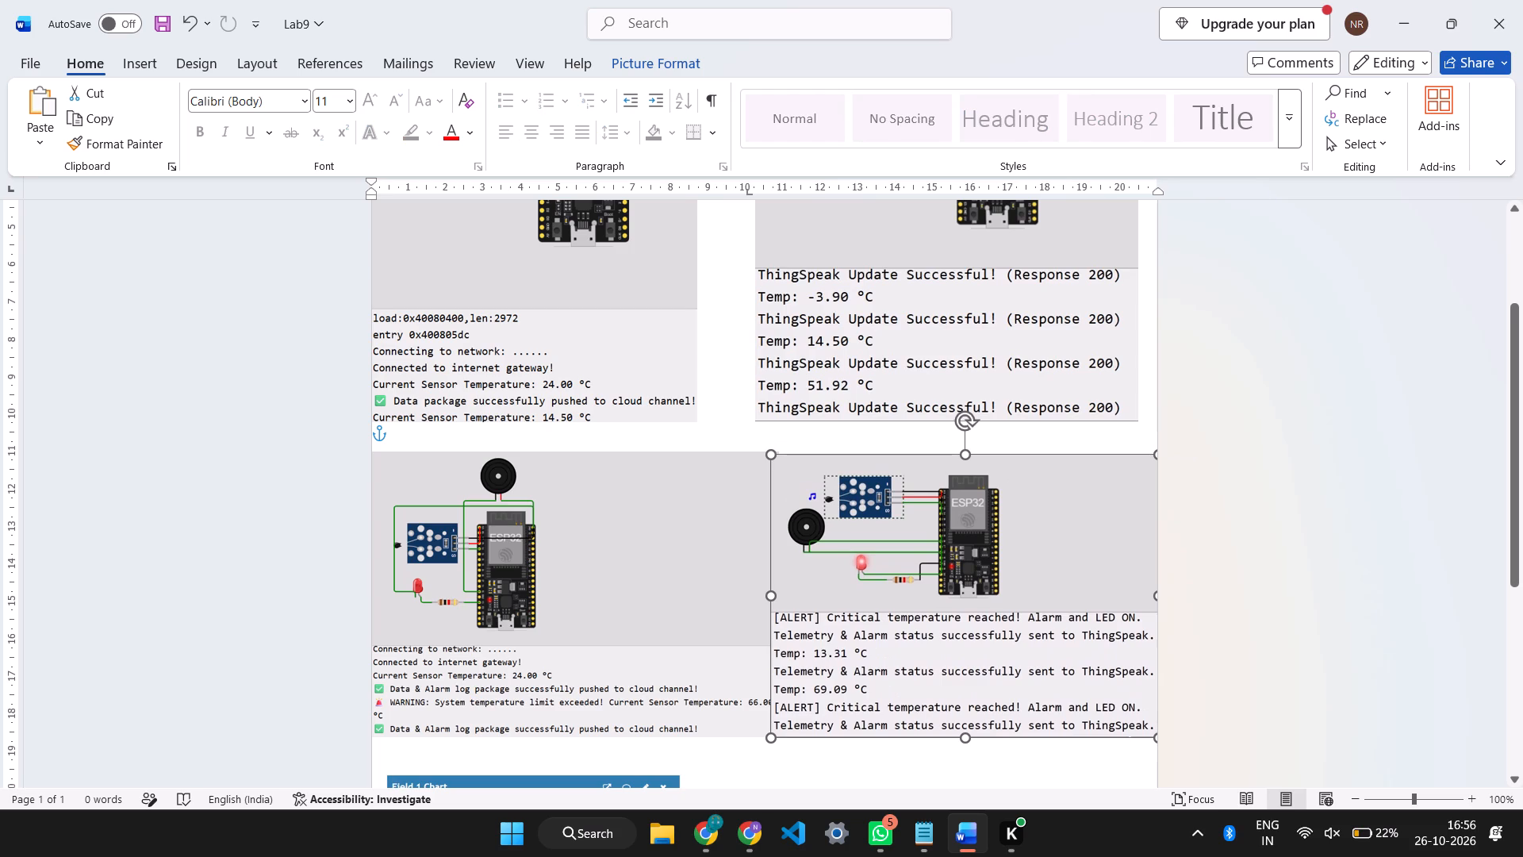
# Swap the alarm-log and ThingSpeak Update circuit screenshots, leaving the [ALERT] circuit in the lower row's right half.
pyautogui.moveTo(1039, 568); pyautogui.dragTo(1000, 395)
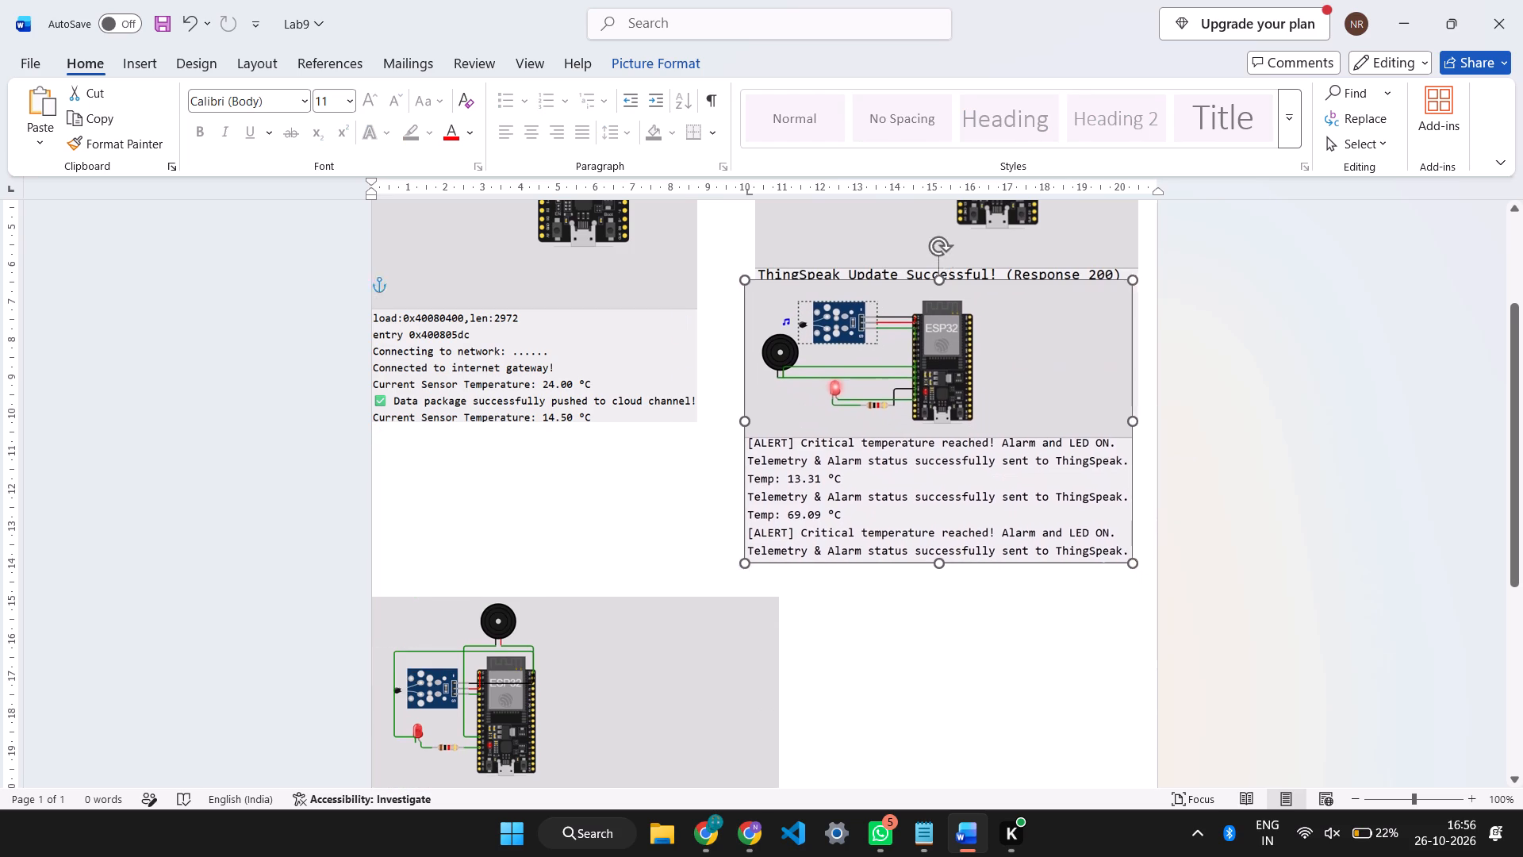
pyautogui.moveTo(1000, 395); pyautogui.dragTo(755, 304)
pyautogui.moveTo(1049, 364); pyautogui.dragTo(1030, 547)
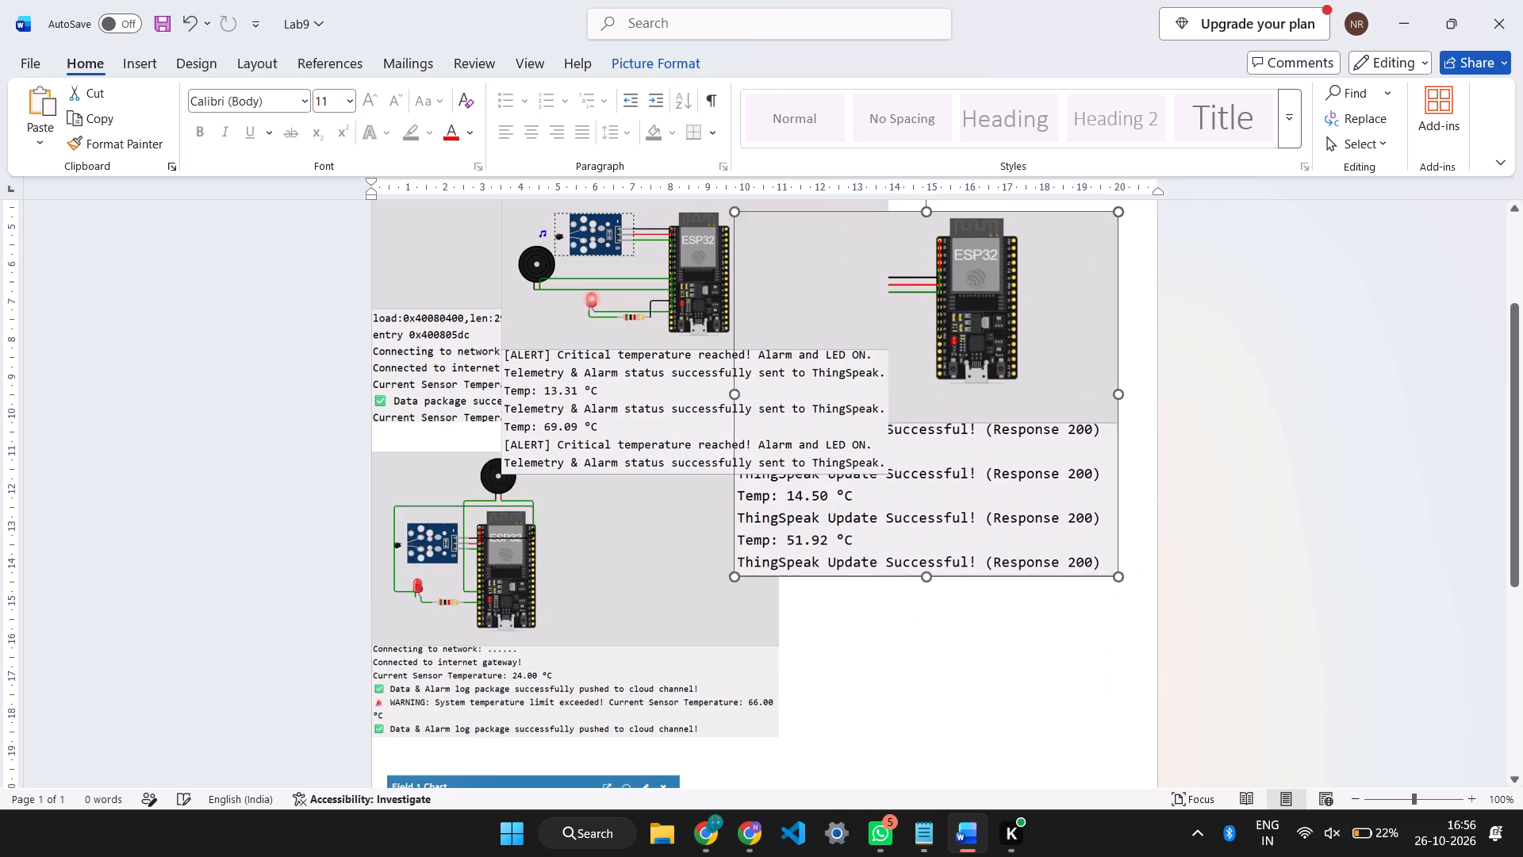
pyautogui.moveTo(1030, 547); pyautogui.dragTo(990, 765)
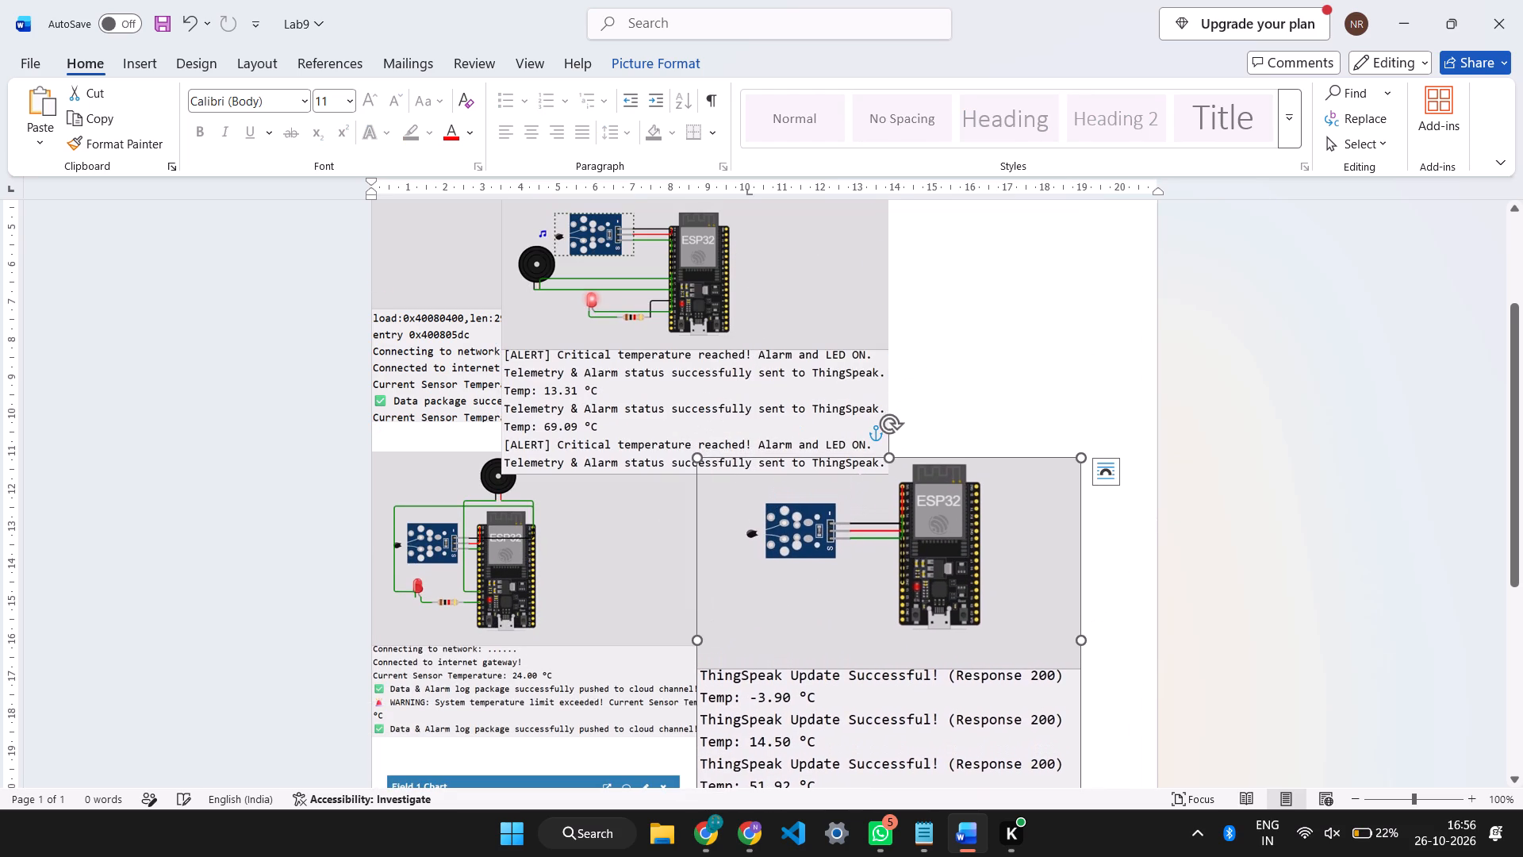
pyautogui.moveTo(627, 667); pyautogui.dragTo(1006, 373)
pyautogui.moveTo(686, 386); pyautogui.dragTo(972, 627)
pyautogui.moveTo(716, 619); pyautogui.dragTo(393, 609)
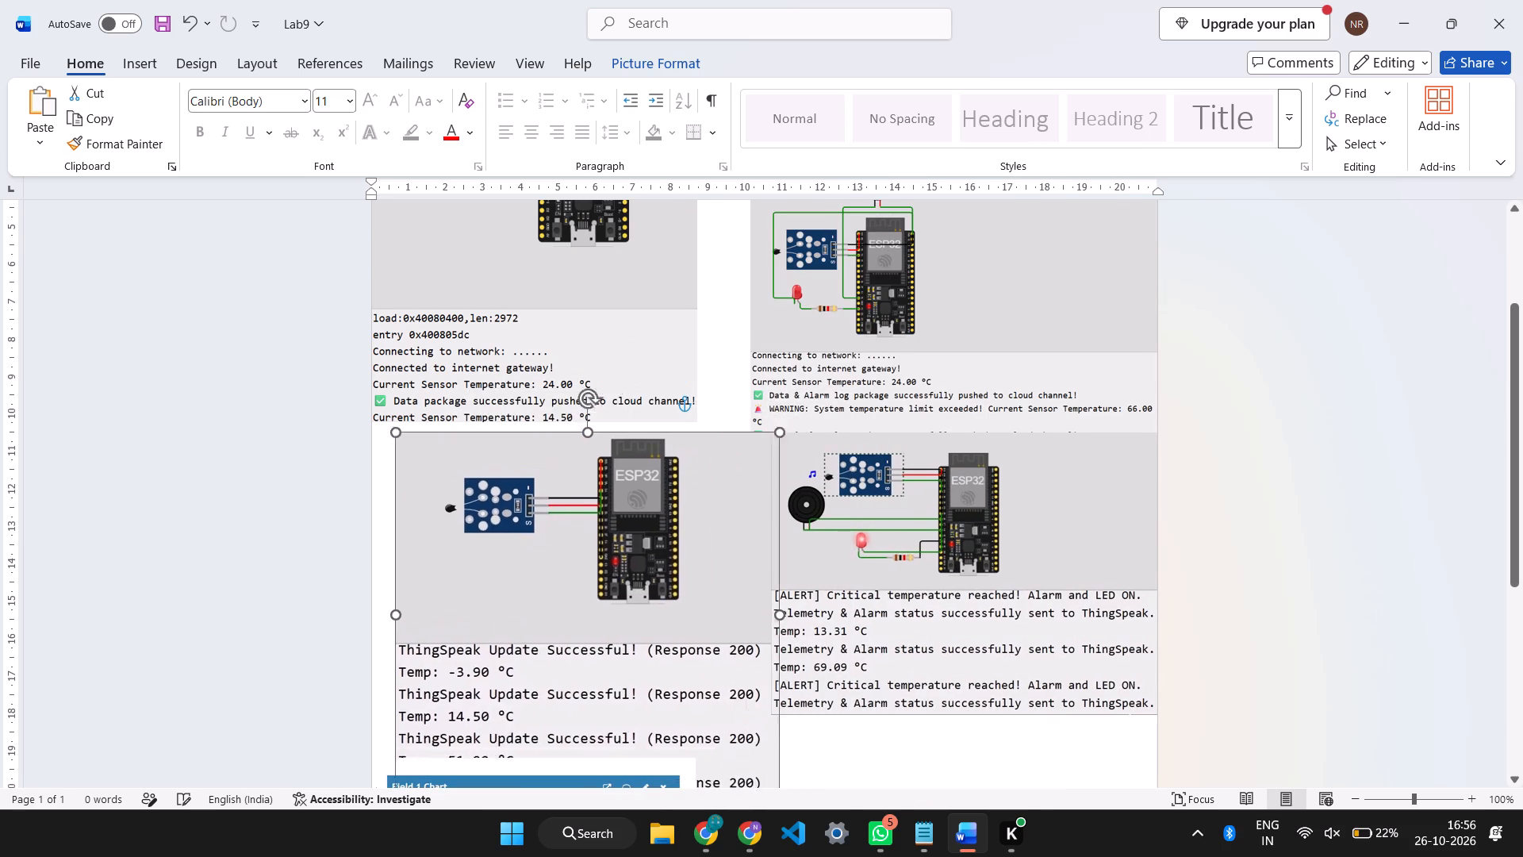
pyautogui.moveTo(393, 609); pyautogui.dragTo(391, 609)
# Enlarge the alarm-log circuit screenshot slightly and fit it into the page's top-right corner, beside the first circuit screenshot.
pyautogui.scroll(4, 804, 504)
pyautogui.moveTo(992, 492); pyautogui.dragTo(976, 375)
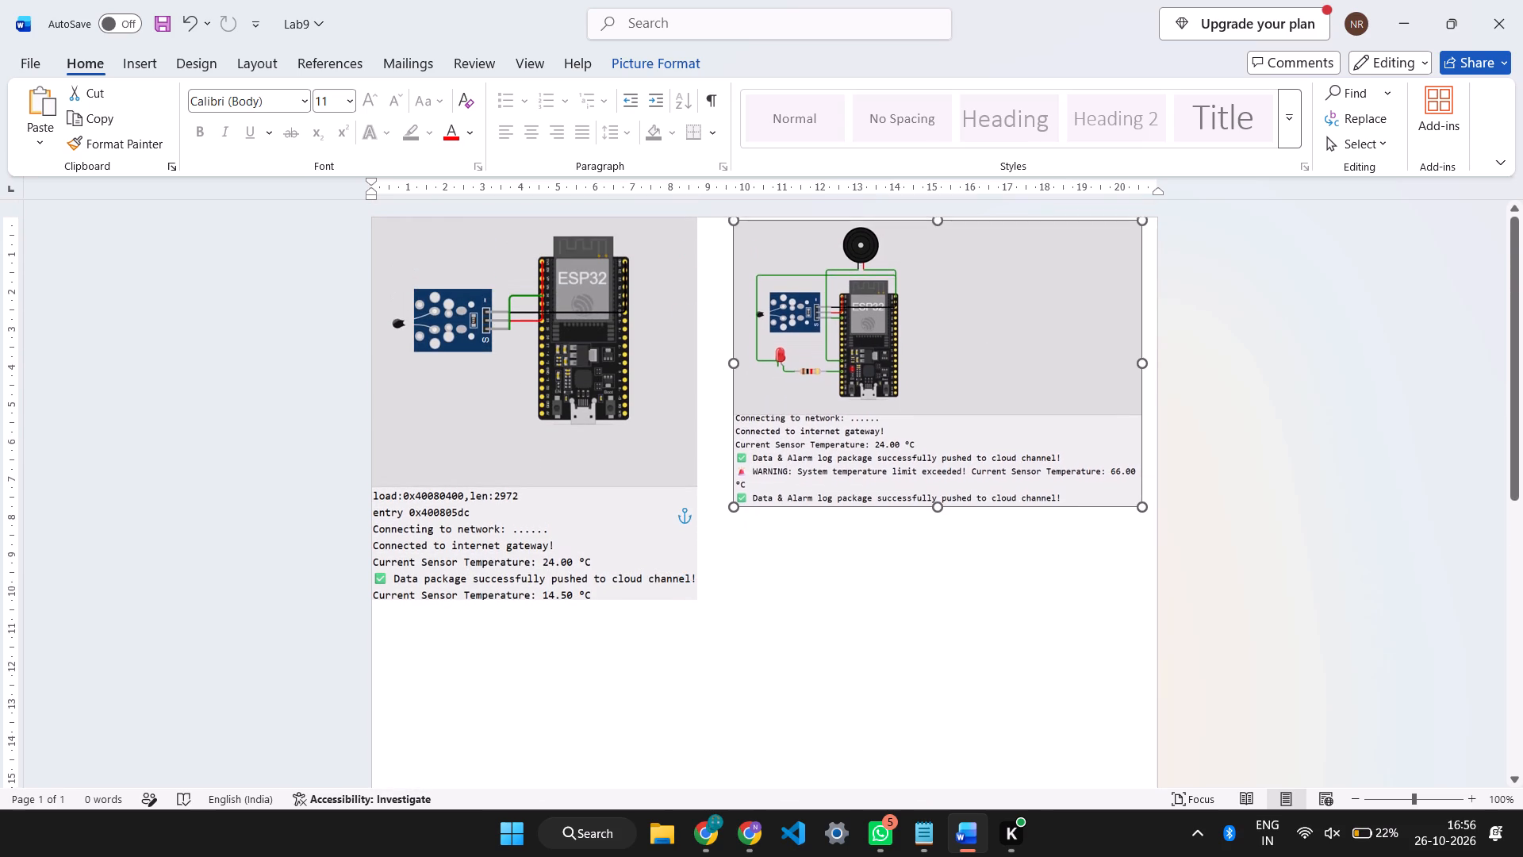
pyautogui.moveTo(976, 375); pyautogui.dragTo(976, 372)
pyautogui.hotkey('shift', 'Up')
pyautogui.hotkey('shift', 'Up')
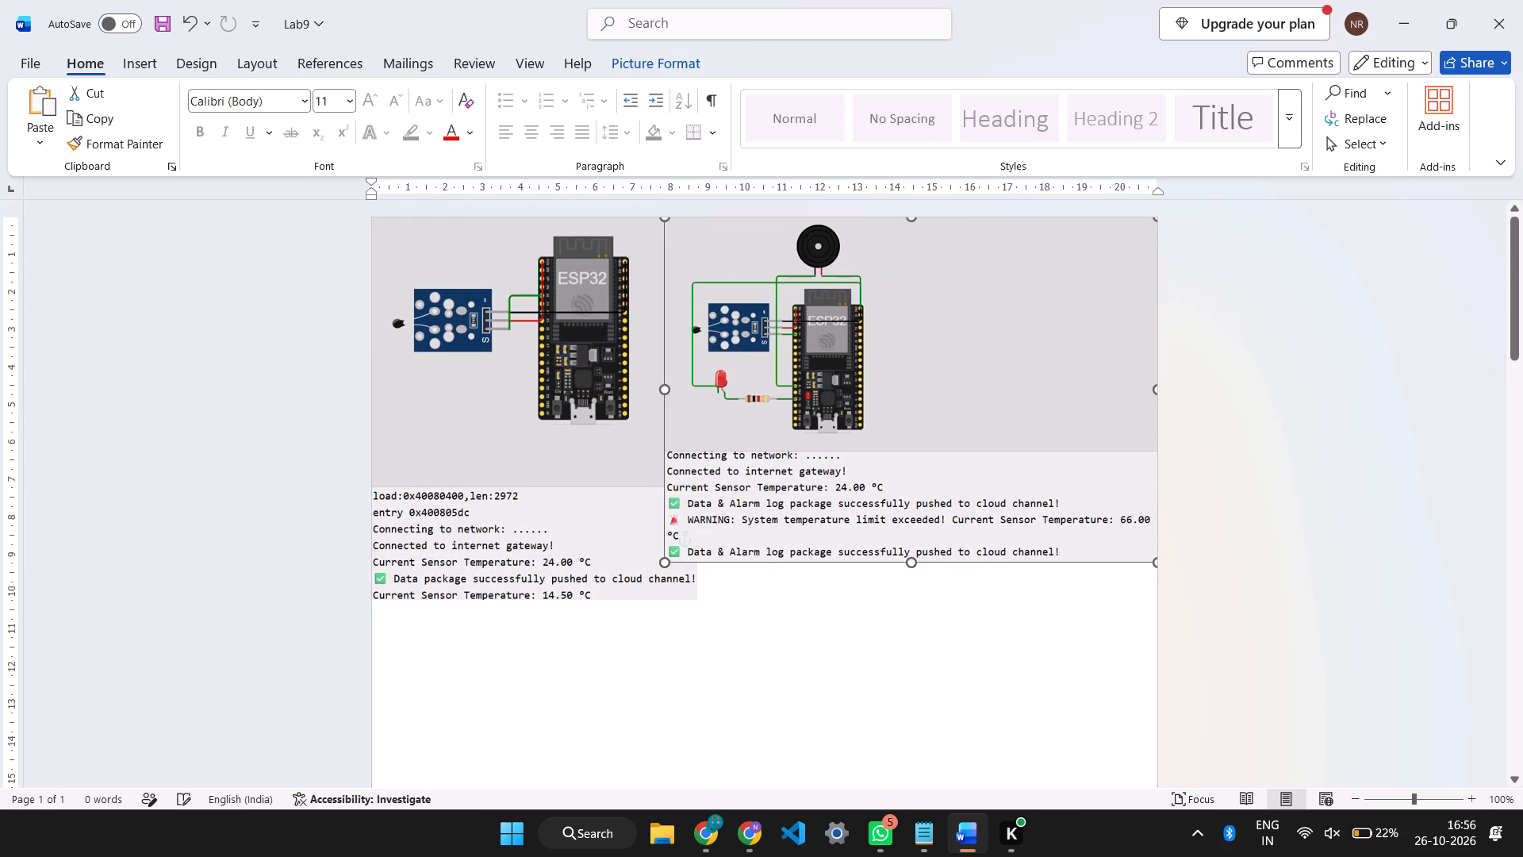
pyautogui.hotkey('shift', 'Down')
pyautogui.moveTo(976, 373); pyautogui.dragTo(1009, 349)
pyautogui.click(895, 601)
# Move the ThingSpeak Update screenshot up along the page's left edge below the first circuit, and shrink it by two steps.
pyautogui.scroll(-9, 893, 598)
pyautogui.moveTo(629, 617); pyautogui.dragTo(623, 565)
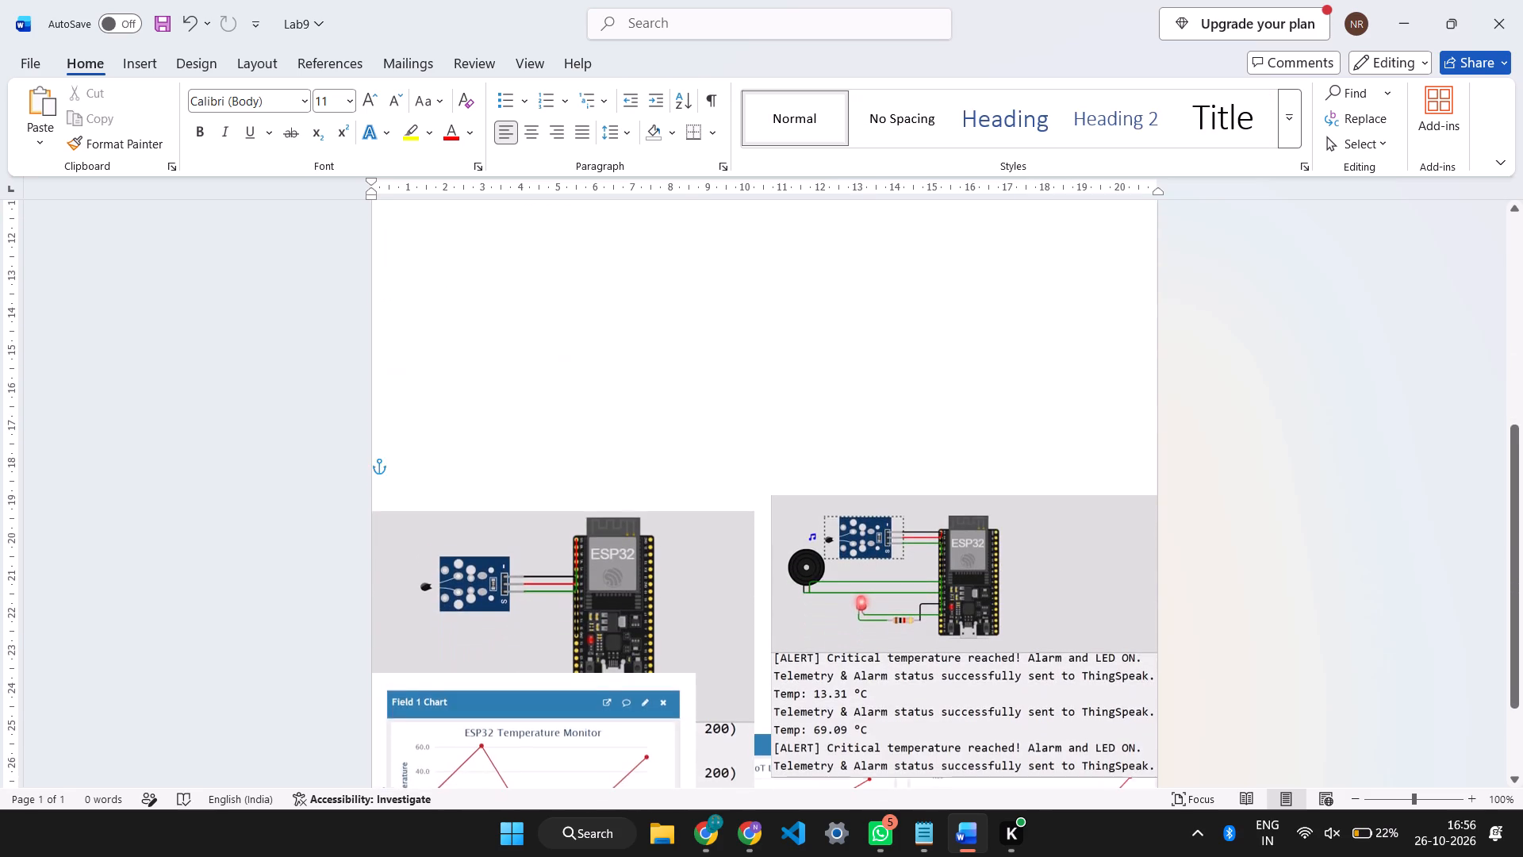
pyautogui.moveTo(623, 565); pyautogui.dragTo(619, 452)
pyautogui.scroll(5, 618, 452)
pyautogui.moveTo(610, 670); pyautogui.dragTo(604, 518)
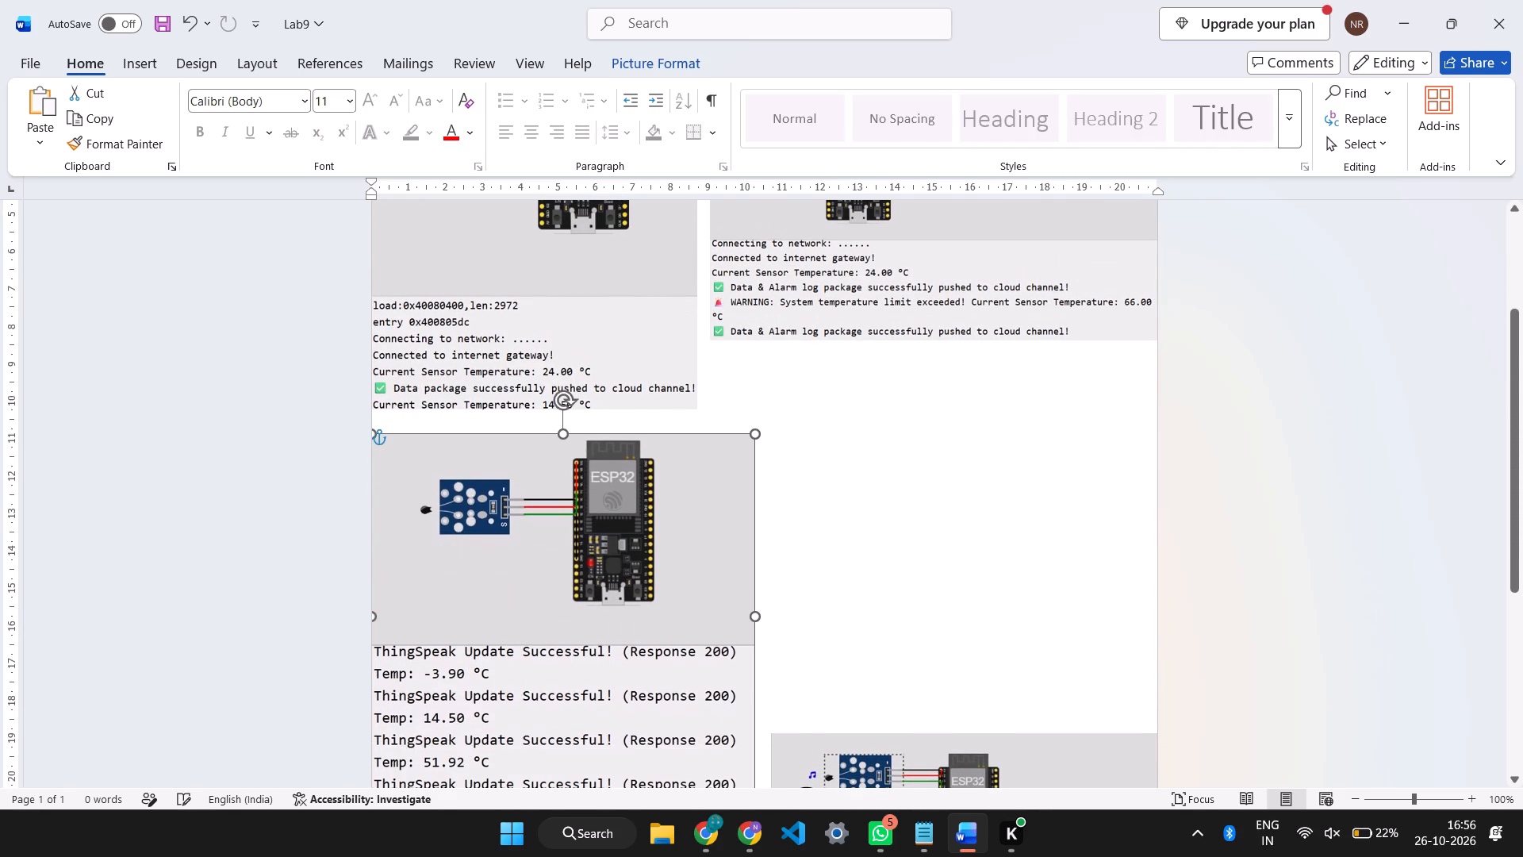
pyautogui.hotkey('shift', 'Down')
pyautogui.moveTo(604, 518); pyautogui.dragTo(581, 499)
pyautogui.hotkey('shift', 'Down')
pyautogui.moveTo(604, 512); pyautogui.dragTo(587, 494)
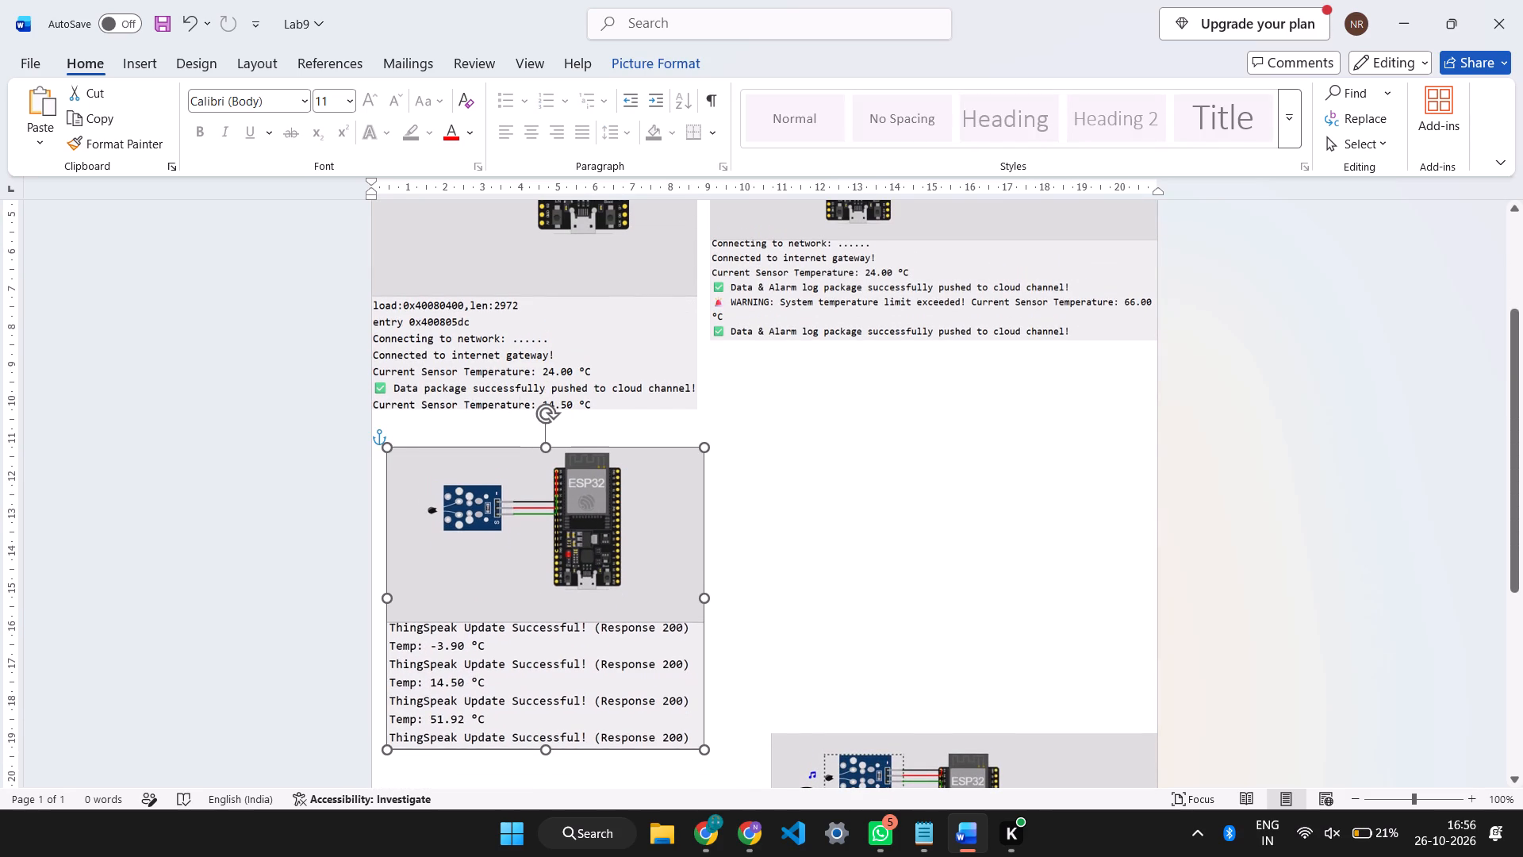
pyautogui.moveTo(587, 494); pyautogui.dragTo(591, 505)
# Move the [ALERT] circuit screenshot up beside the ThingSpeak Update screenshot, enlarge it slightly and align it with the page's right edge.
pyautogui.scroll(-1, 834, 669)
pyautogui.moveTo(866, 728); pyautogui.dragTo(815, 448)
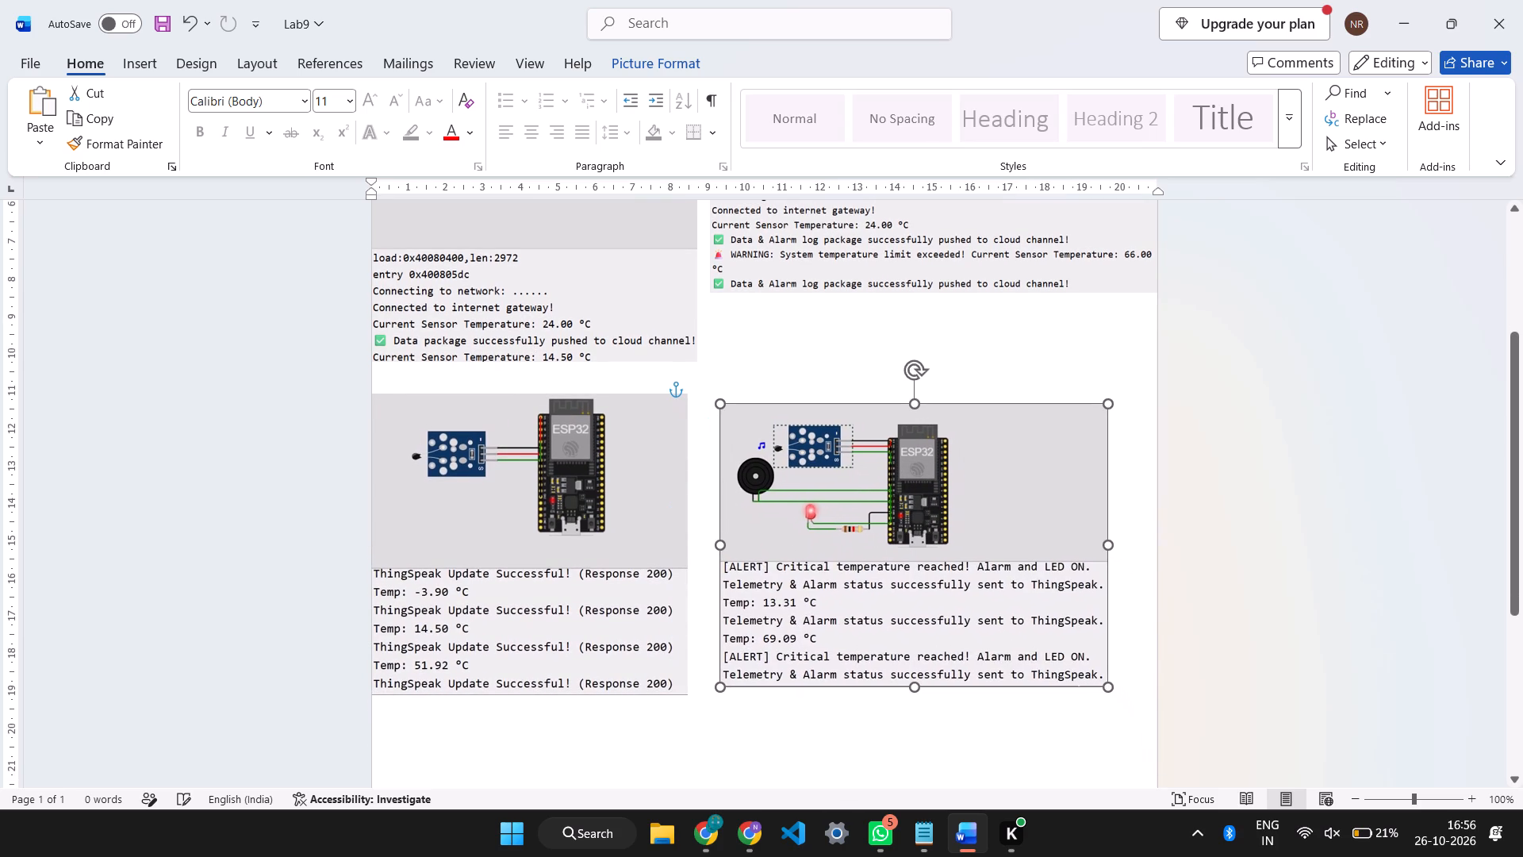
pyautogui.moveTo(815, 448); pyautogui.dragTo(796, 445)
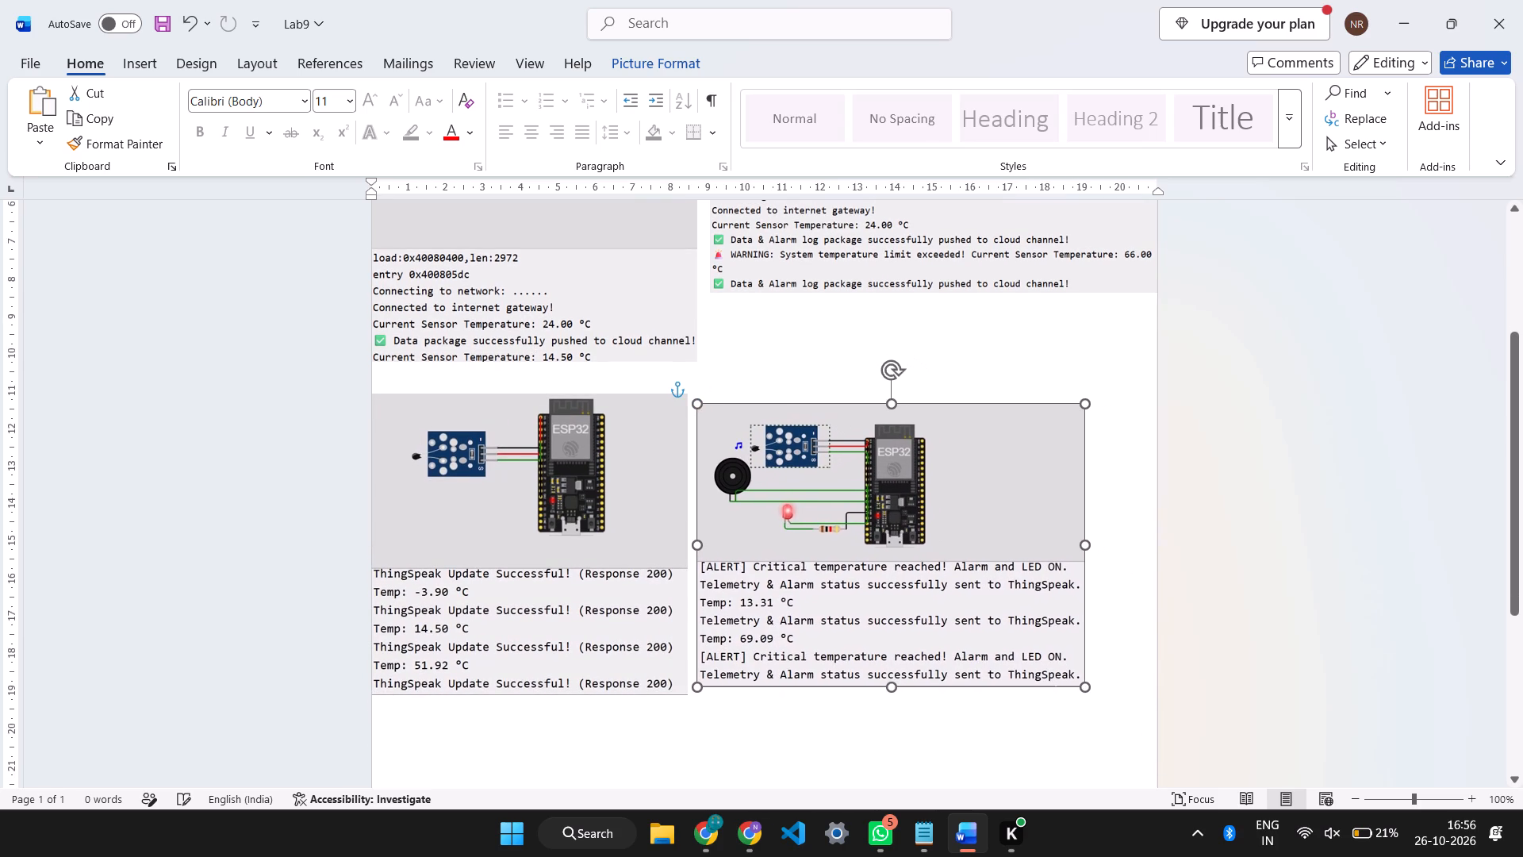
pyautogui.moveTo(796, 445); pyautogui.dragTo(800, 441)
pyautogui.hotkey('shift', 'Up')
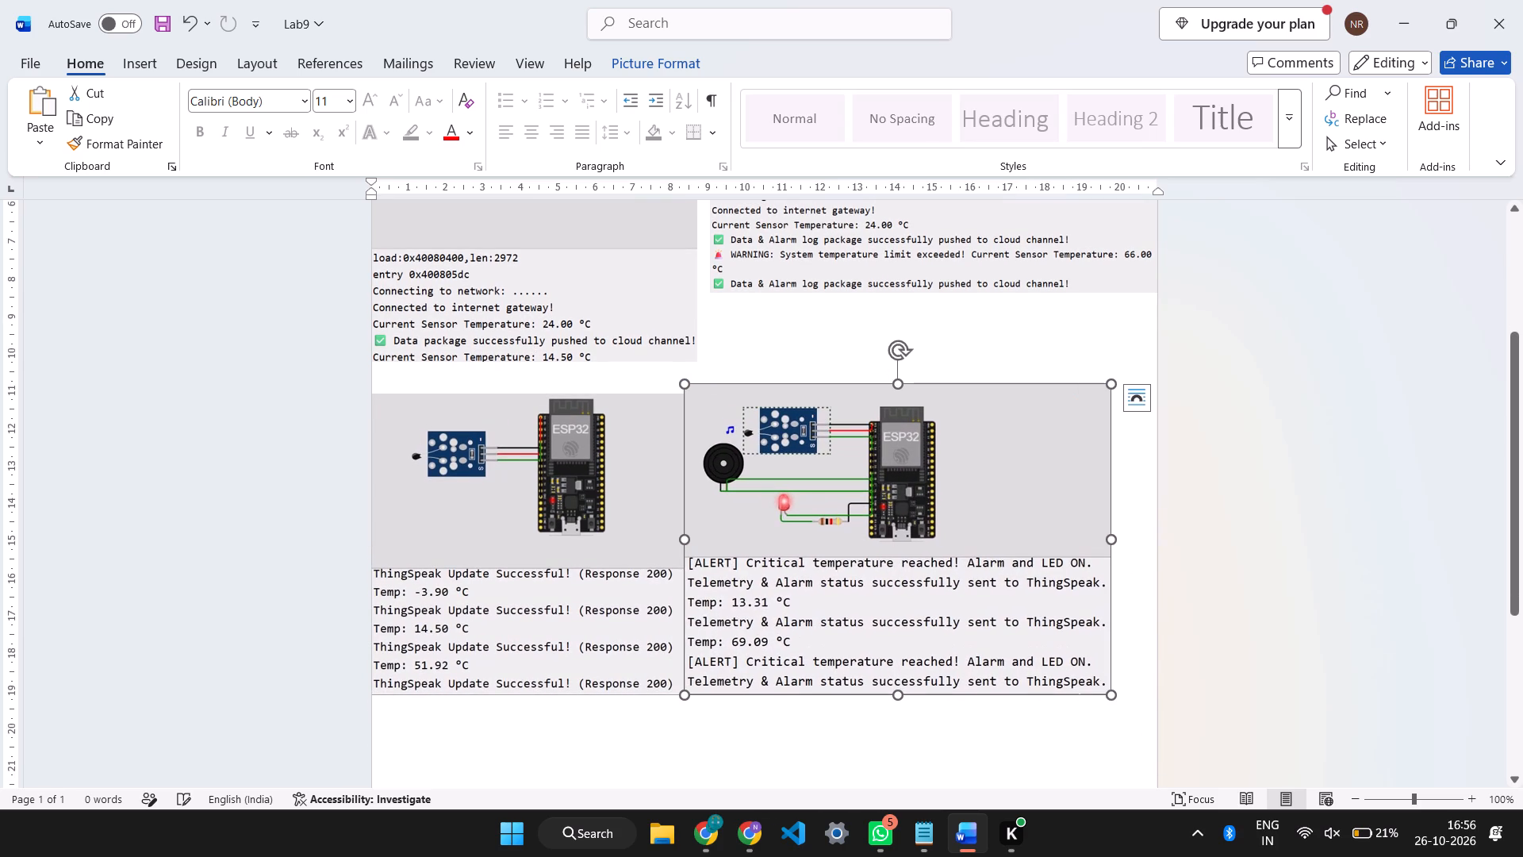
pyautogui.moveTo(848, 483); pyautogui.dragTo(930, 486)
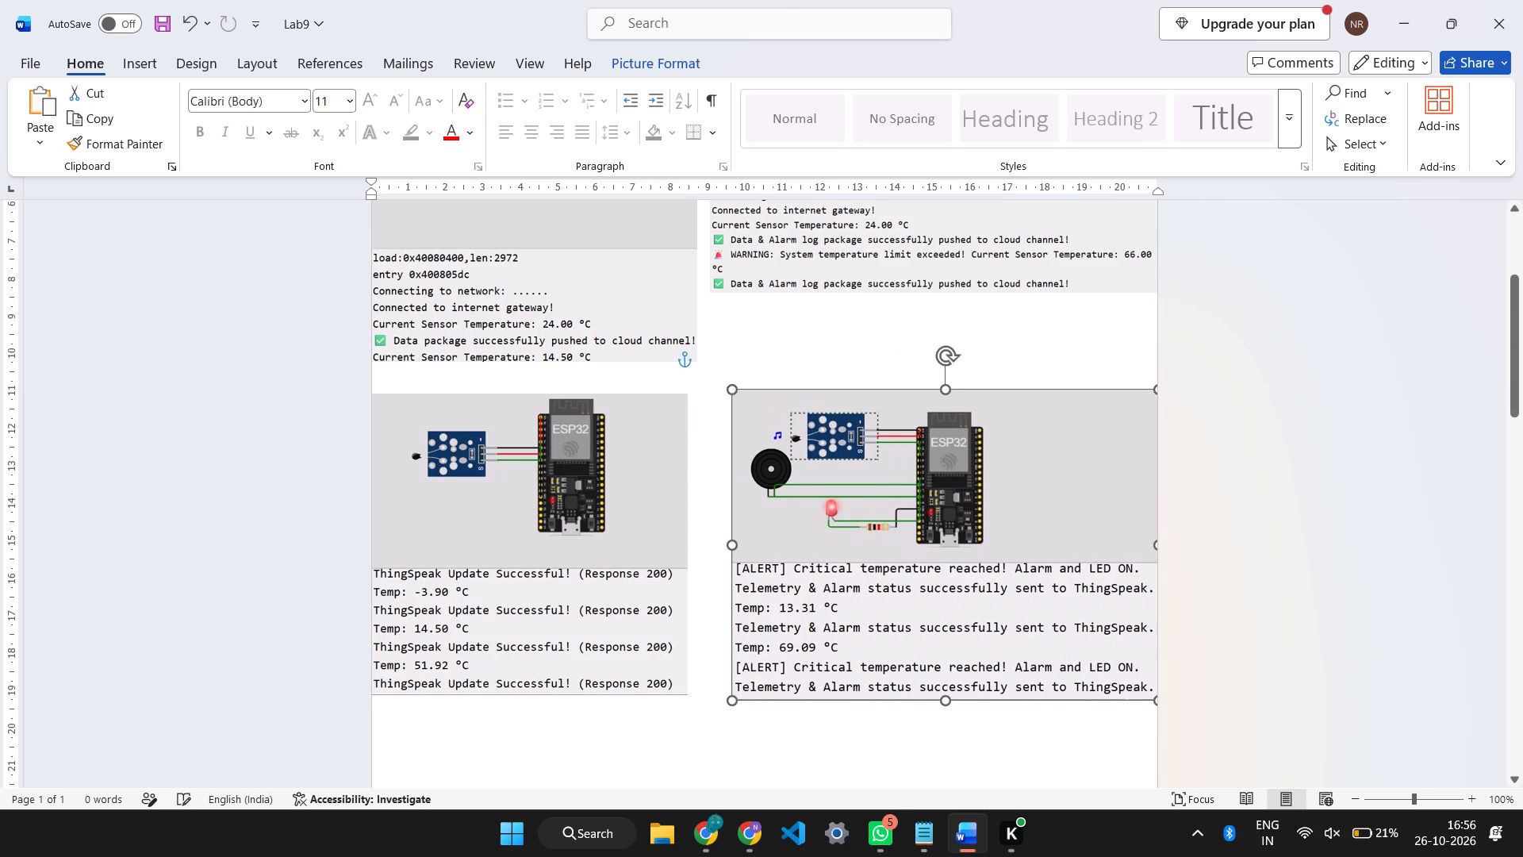
pyautogui.moveTo(930, 486); pyautogui.dragTo(917, 491)
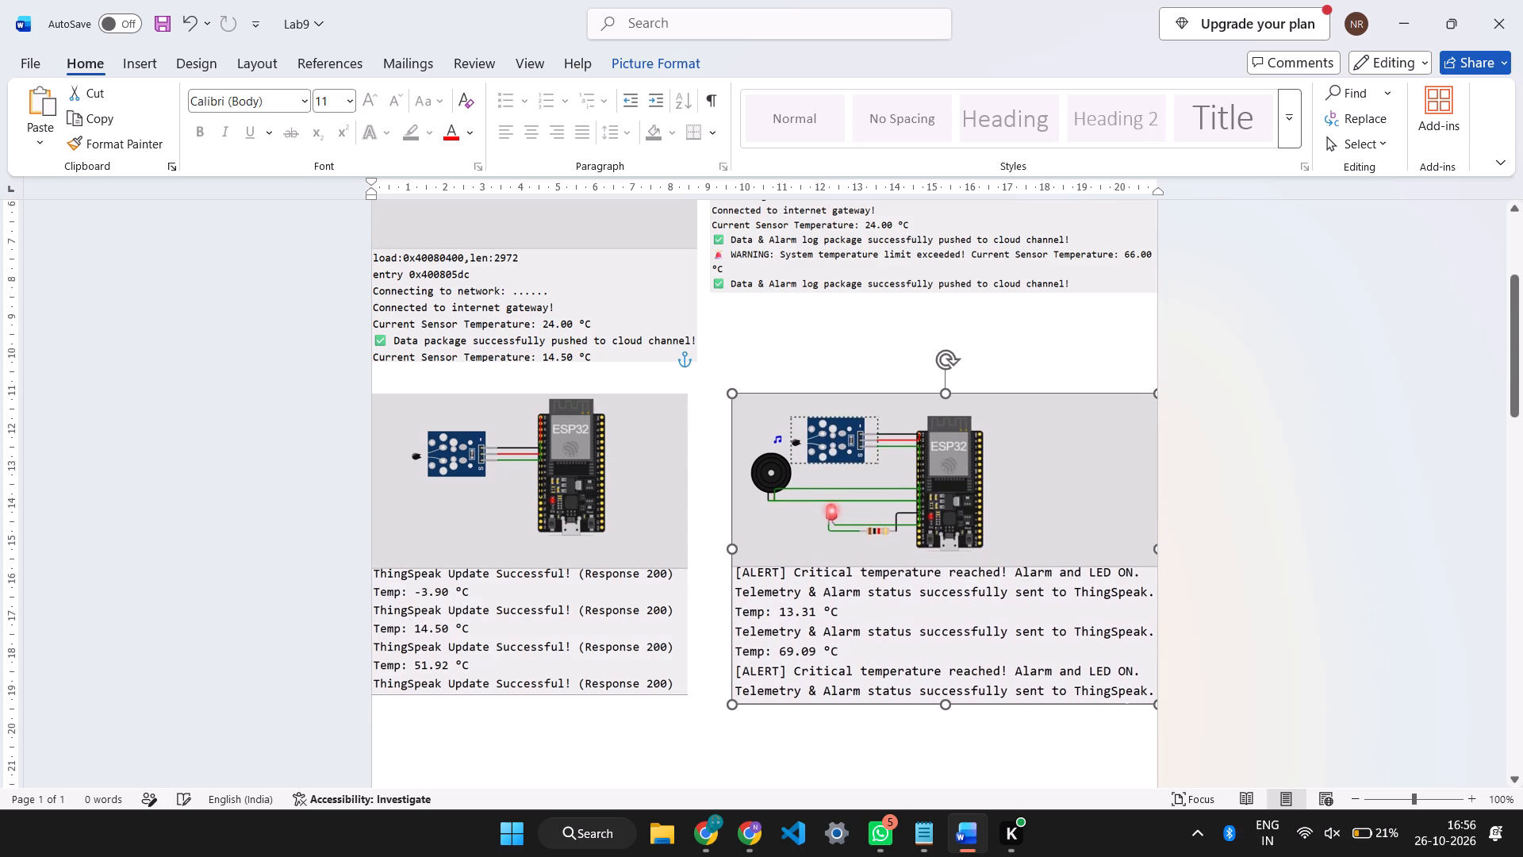
# Nudge the ThingSpeak Update screenshot down to level its bottom edge with the [ALERT] circuit screenshot.
pyautogui.click(635, 531)
pyautogui.moveTo(638, 574); pyautogui.dragTo(632, 573)
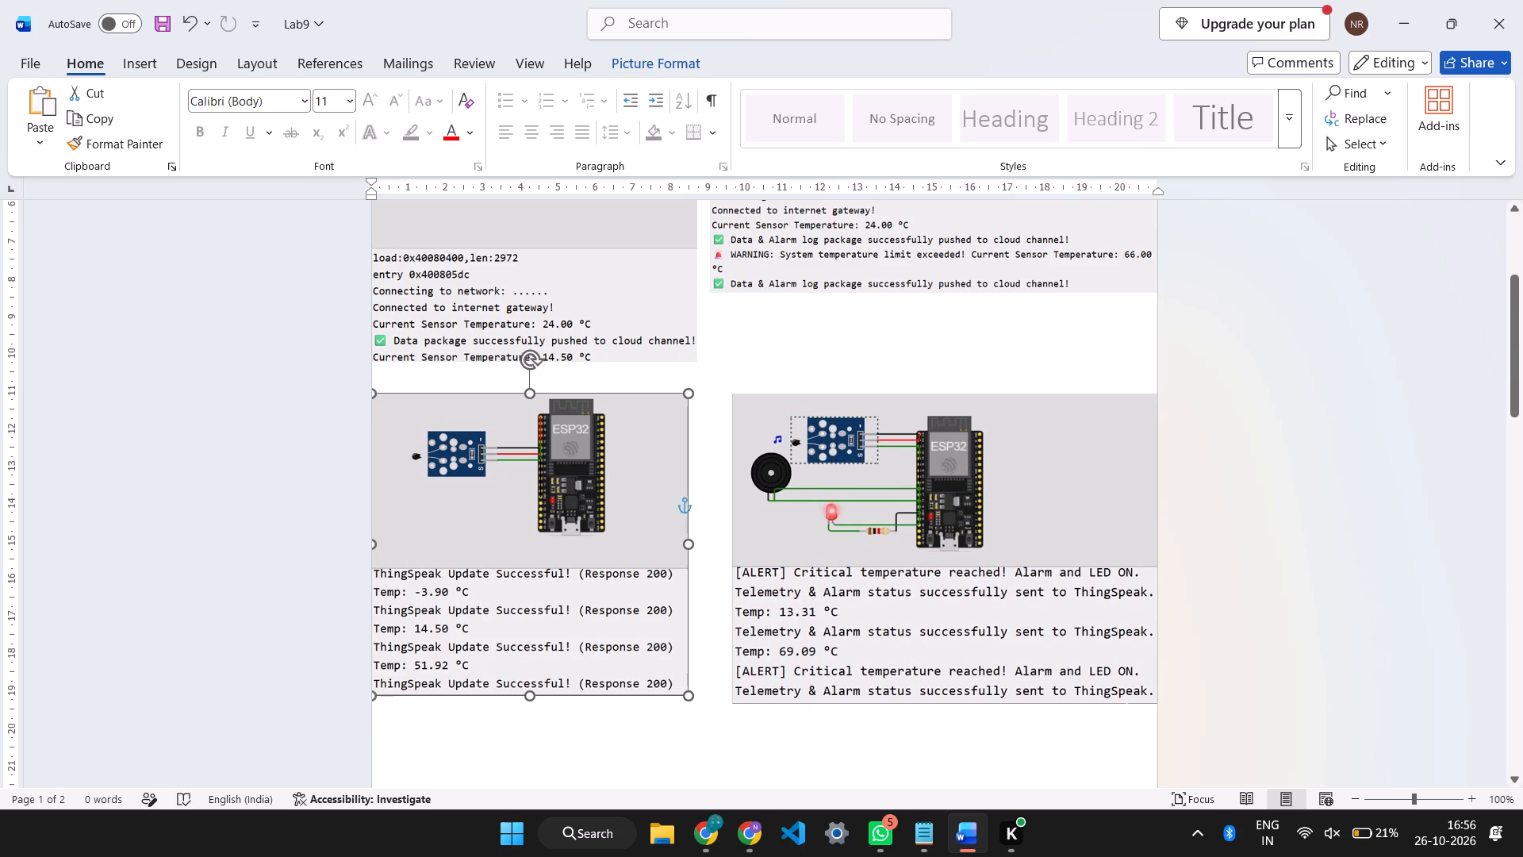
pyautogui.moveTo(632, 573); pyautogui.dragTo(631, 582)
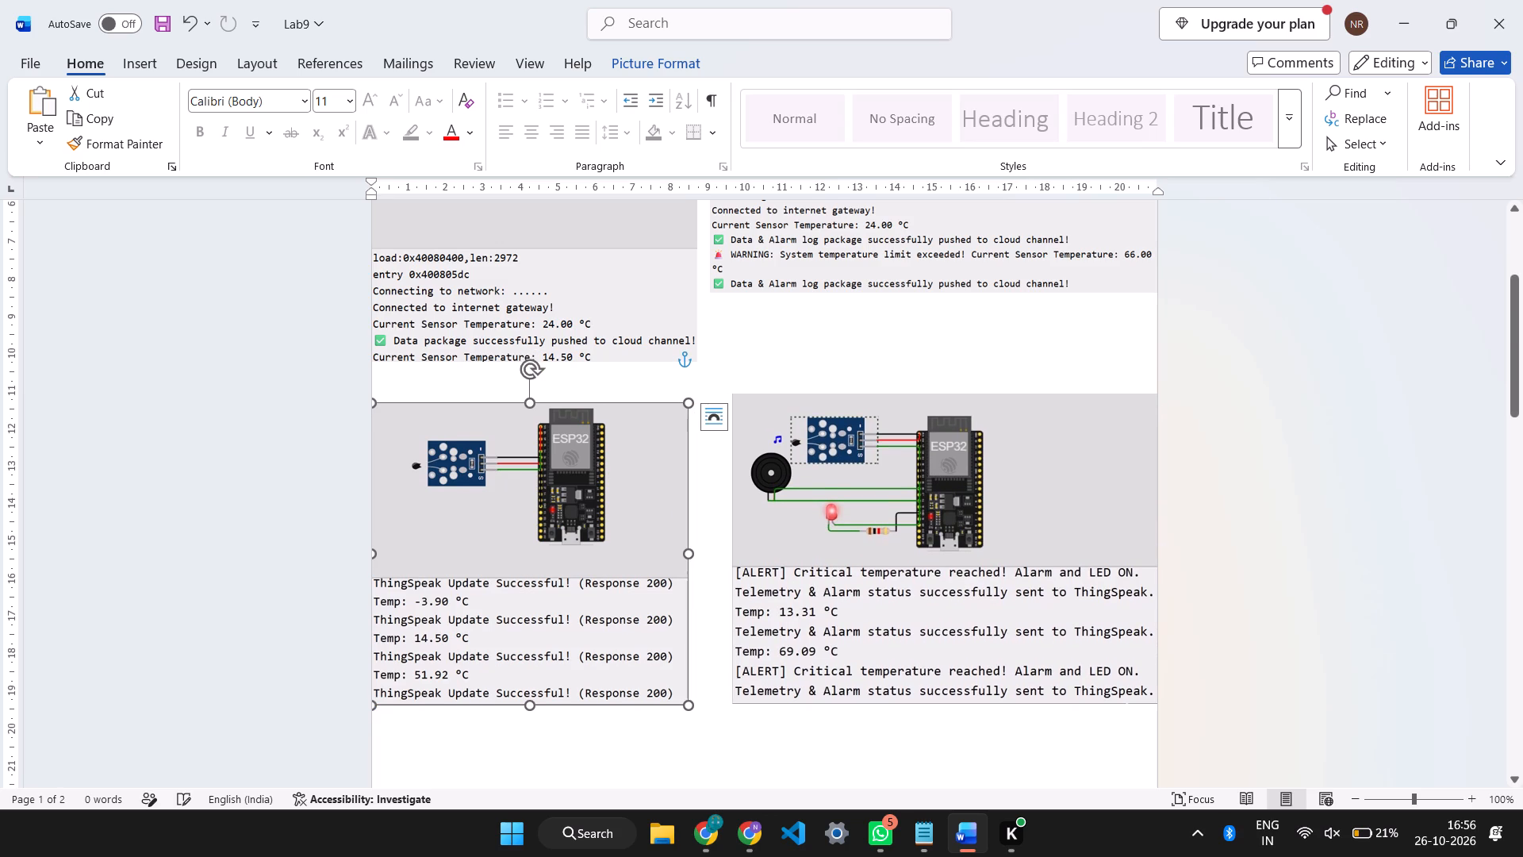
# Move the ESP32 Temperature Monitor chart from the second page to the first, below the ThingSpeak Update screenshot at the left edge.
pyautogui.scroll(-17, 796, 503)
pyautogui.scroll(-4, 795, 502)
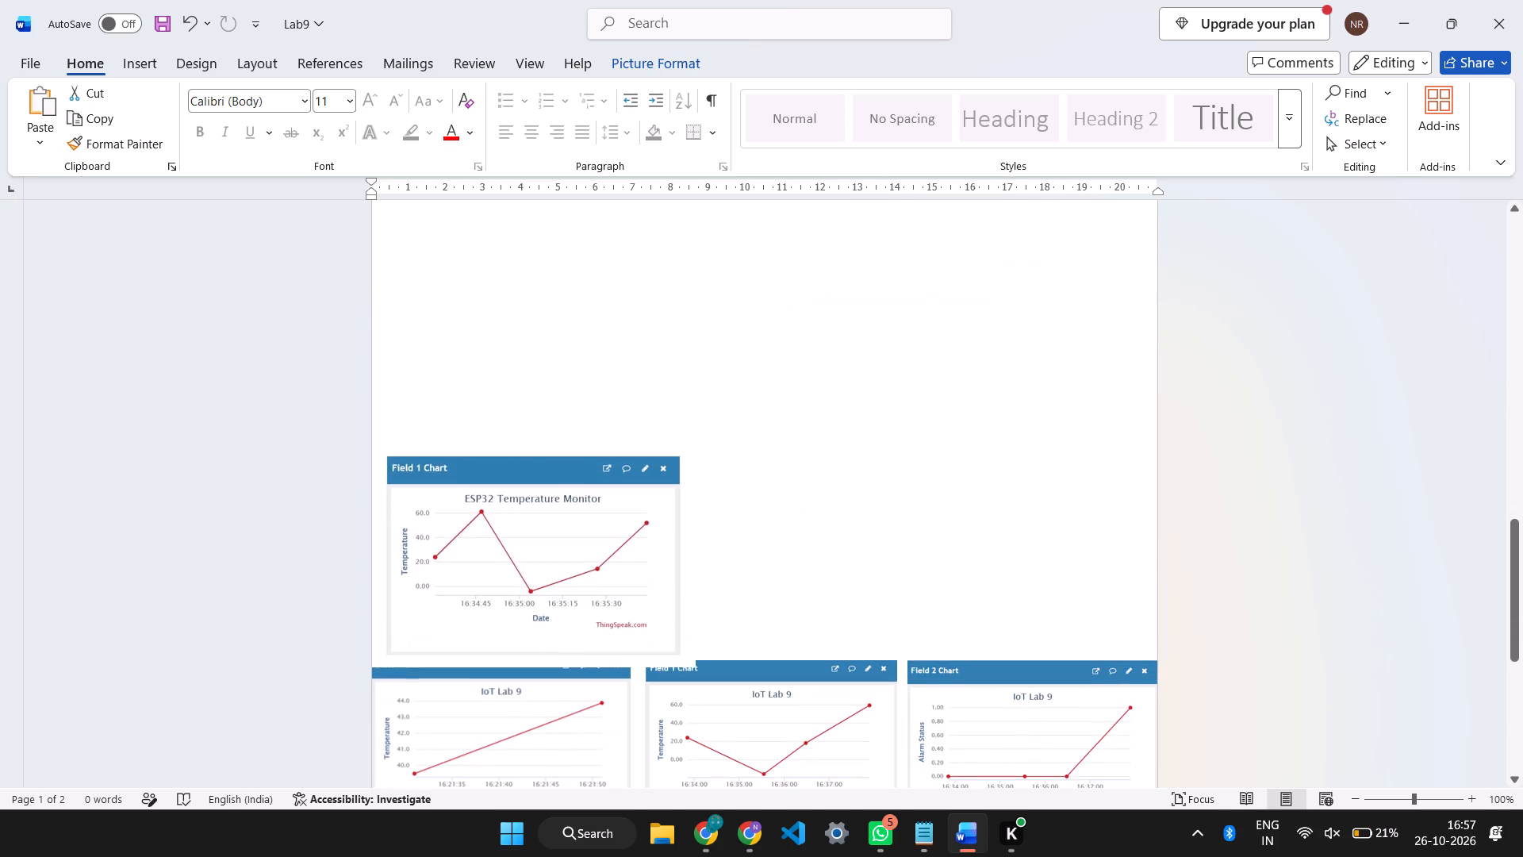
pyautogui.moveTo(642, 595); pyautogui.dragTo(627, 478)
pyautogui.scroll(7, 627, 478)
pyautogui.moveTo(619, 728); pyautogui.dragTo(614, 649)
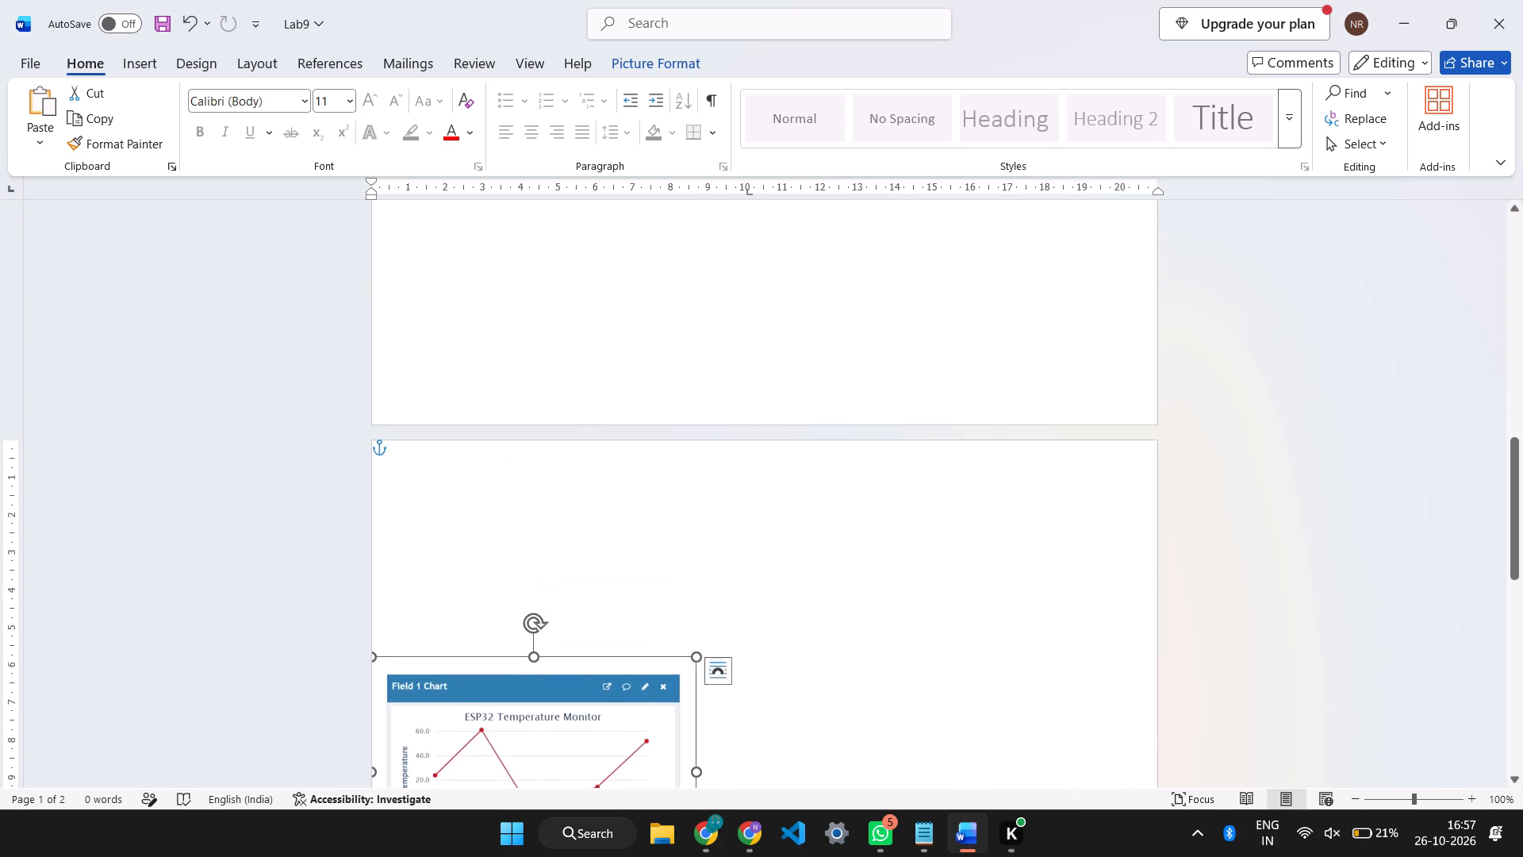
pyautogui.moveTo(614, 649); pyautogui.dragTo(589, 384)
pyautogui.scroll(9, 589, 384)
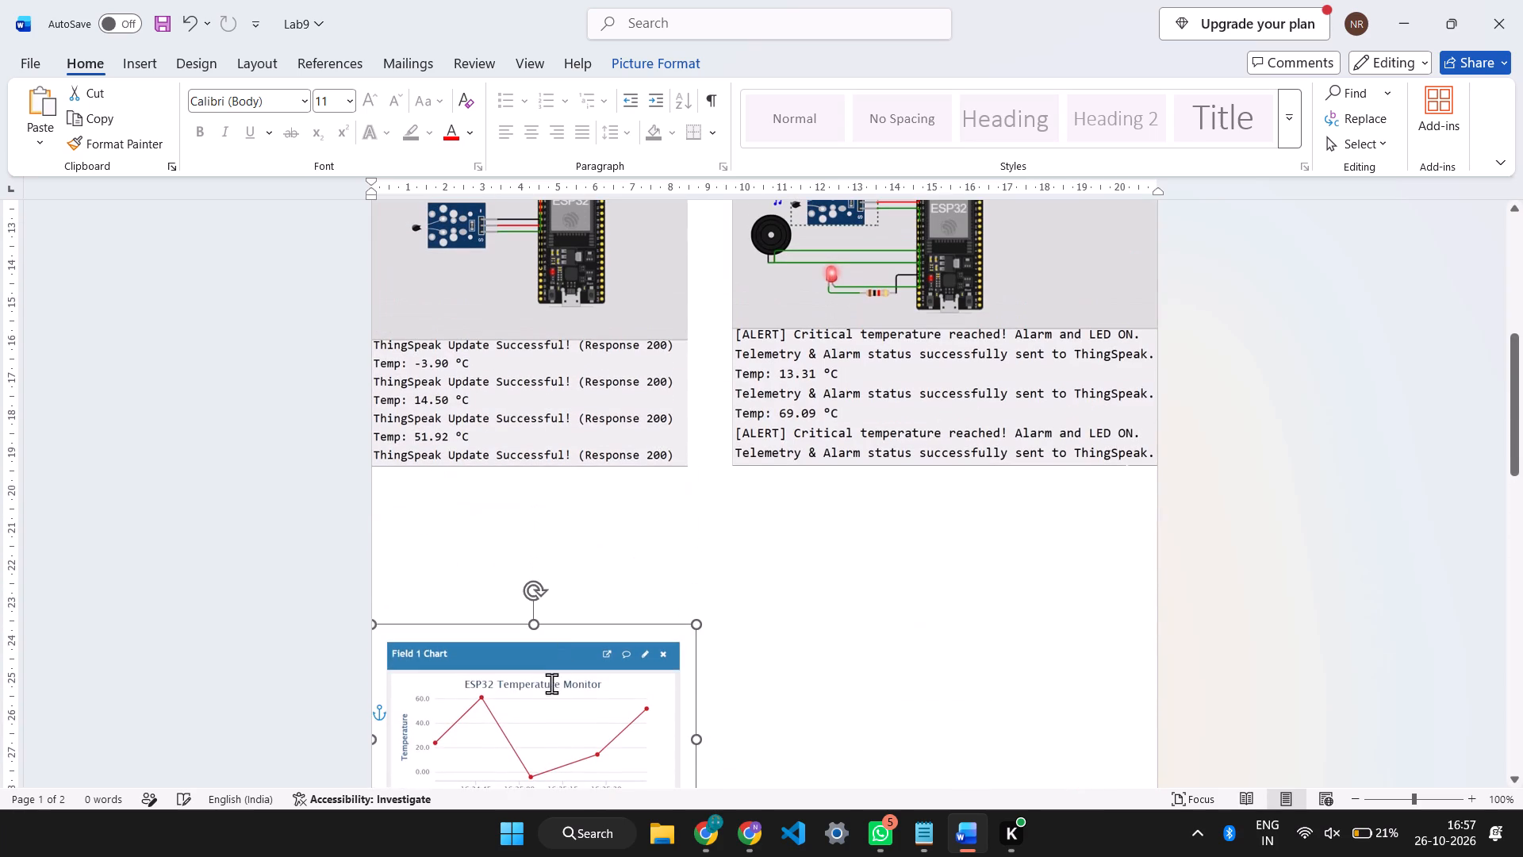
pyautogui.moveTo(549, 689); pyautogui.dragTo(530, 532)
# Move the leftmost IoT Lab 9 Field 1 chart from the second page into the first page's bottom-left corner.
pyautogui.scroll(-9, 530, 532)
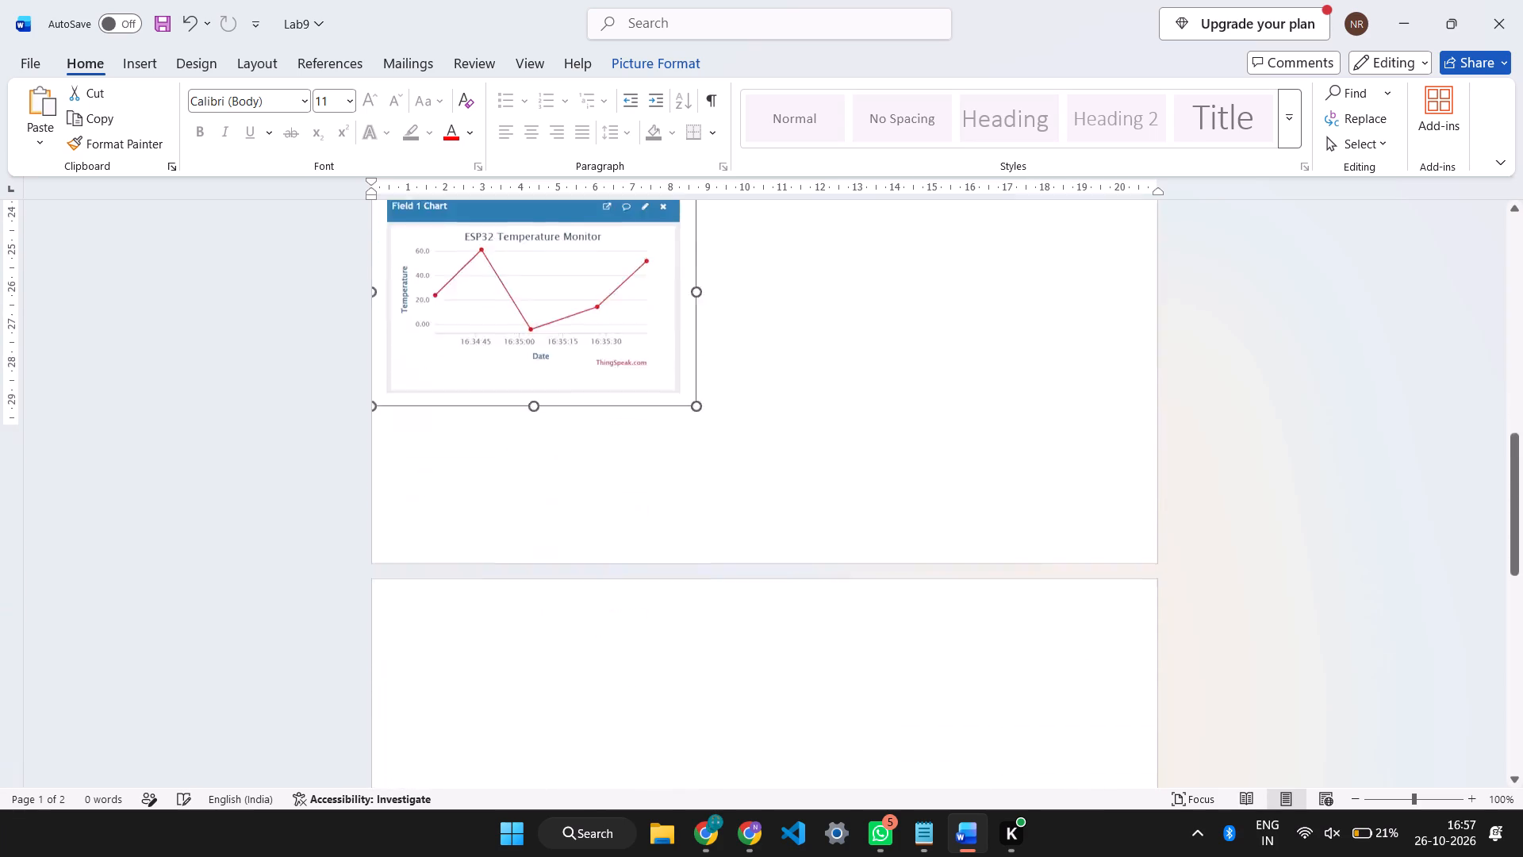
pyautogui.scroll(-5, 531, 535)
pyautogui.scroll(-3, 565, 682)
pyautogui.moveTo(561, 699); pyautogui.dragTo(589, 403)
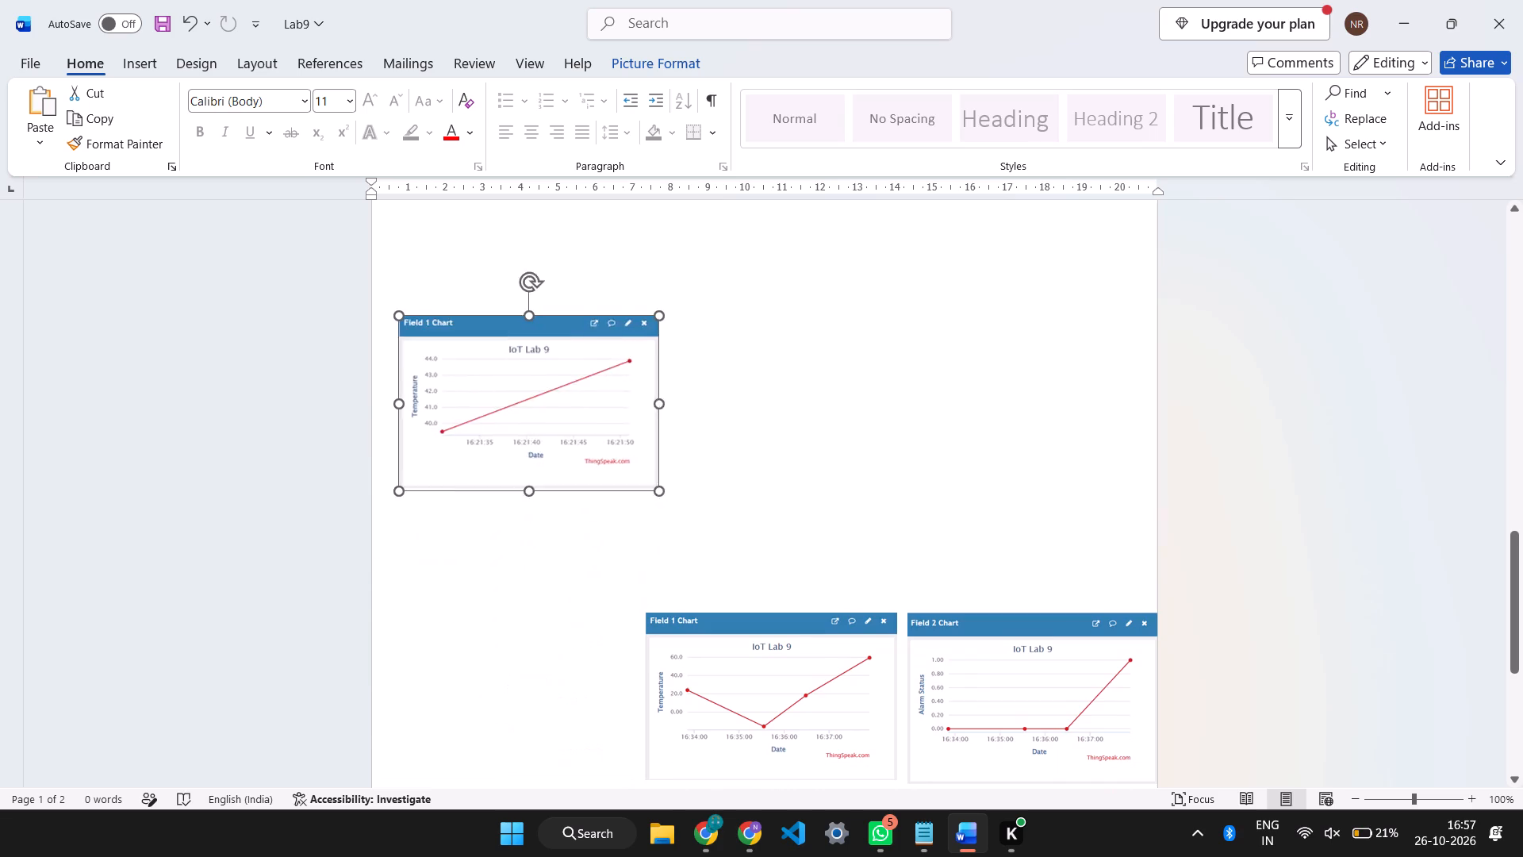
pyautogui.scroll(9, 589, 403)
pyautogui.moveTo(540, 778); pyautogui.dragTo(507, 394)
# Move the middle IoT Lab 9 Field 1 chart from the second page to the first page's bottom edge, beside the leftmost chart.
pyautogui.scroll(-10, 533, 415)
pyautogui.moveTo(756, 663); pyautogui.dragTo(759, 420)
pyautogui.scroll(5, 759, 420)
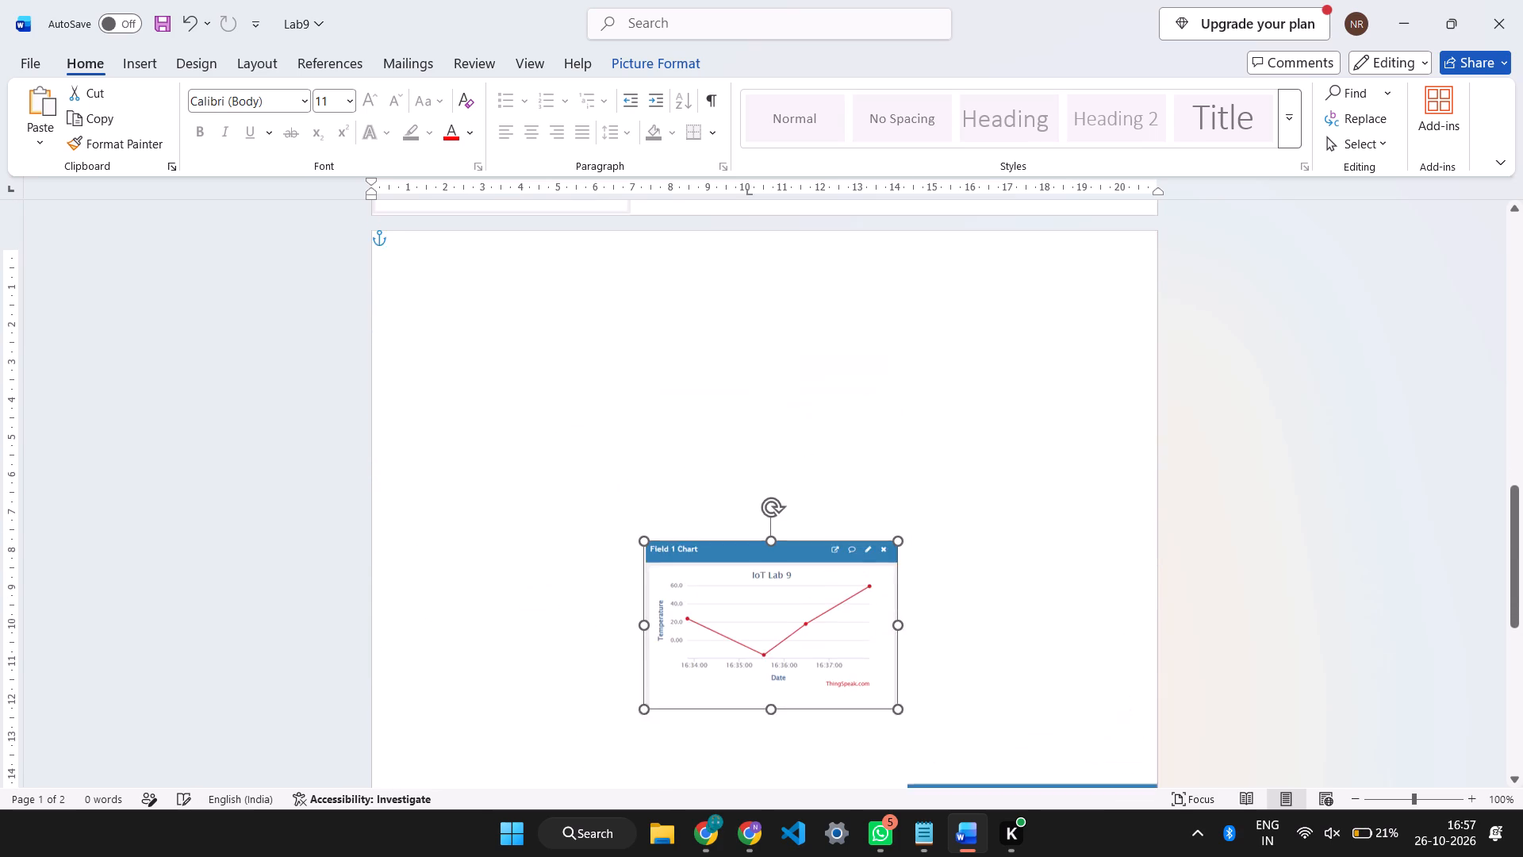
pyautogui.moveTo(758, 652); pyautogui.dragTo(750, 240)
pyautogui.scroll(-2, 773, 470)
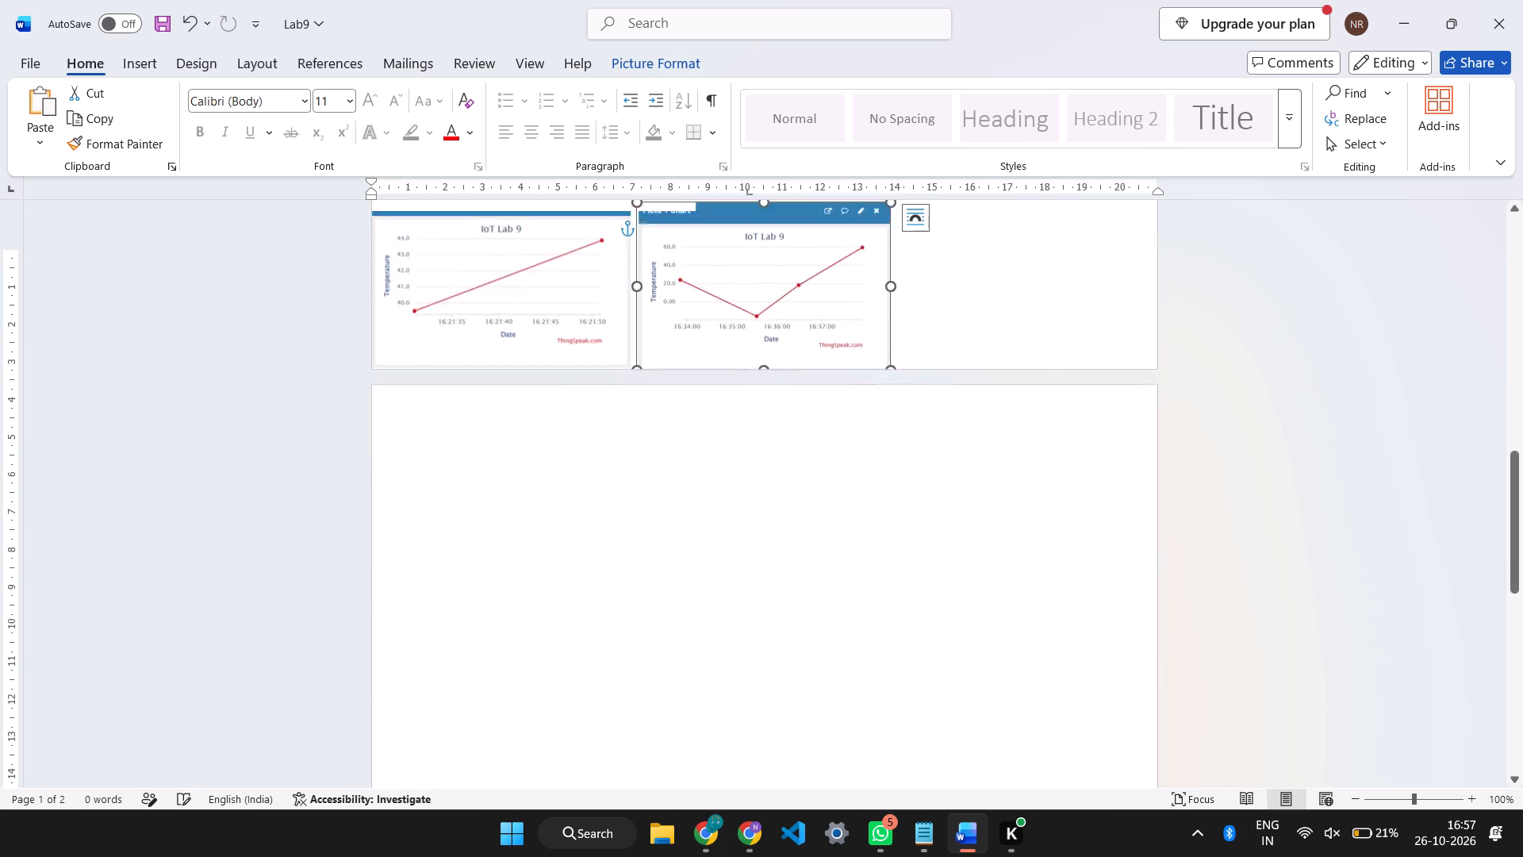
# Move the IoT Lab 9 Field 2 chart from the second page into the first page's bottom-right corner.
pyautogui.scroll(-14, 785, 490)
pyautogui.scroll(-3, 983, 473)
pyautogui.moveTo(1011, 294); pyautogui.dragTo(977, 190)
pyautogui.scroll(6, 976, 190)
pyautogui.scroll(5, 859, 551)
pyautogui.moveTo(974, 563); pyautogui.dragTo(923, 440)
pyautogui.scroll(7, 923, 440)
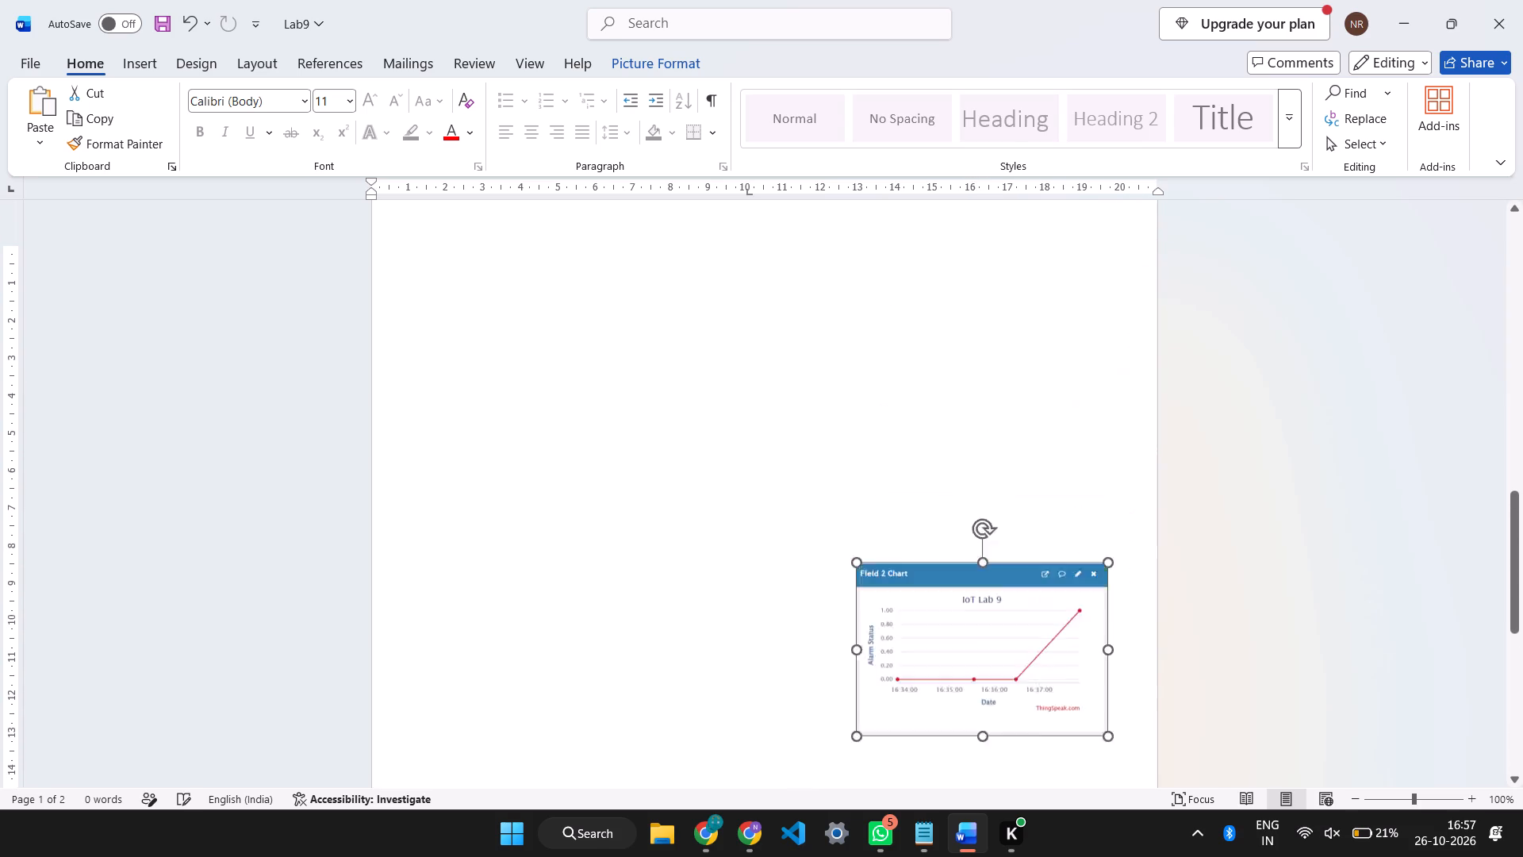
pyautogui.moveTo(972, 708); pyautogui.dragTo(1030, 220)
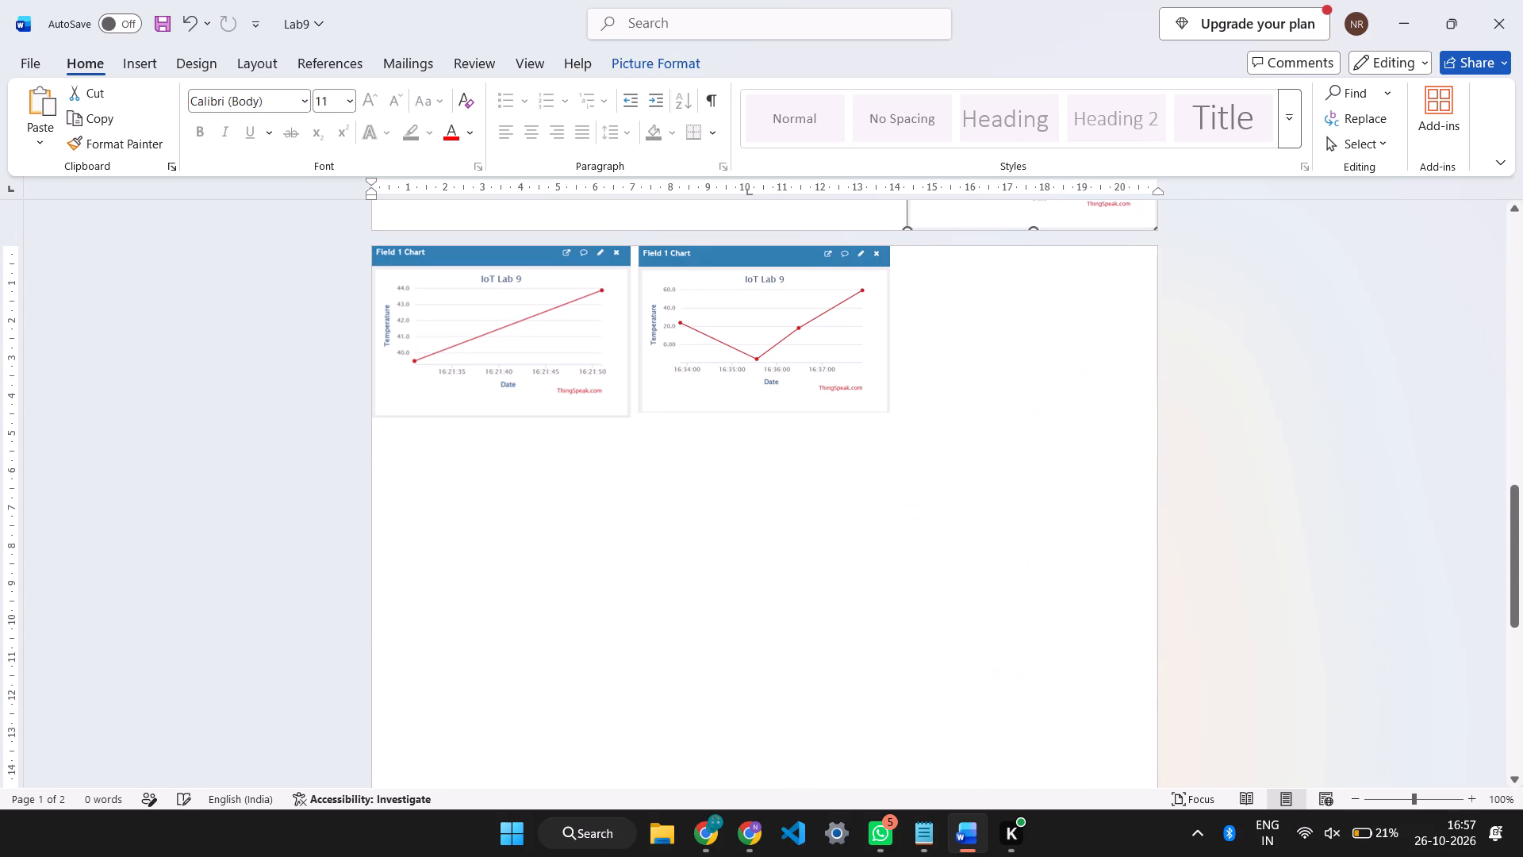
pyautogui.moveTo(1030, 220); pyautogui.dragTo(1070, 210)
# Return the leftmost and middle IoT Lab 9 Field 1 charts from the second page to the first page's lower area.
pyautogui.moveTo(788, 438); pyautogui.dragTo(788, 339)
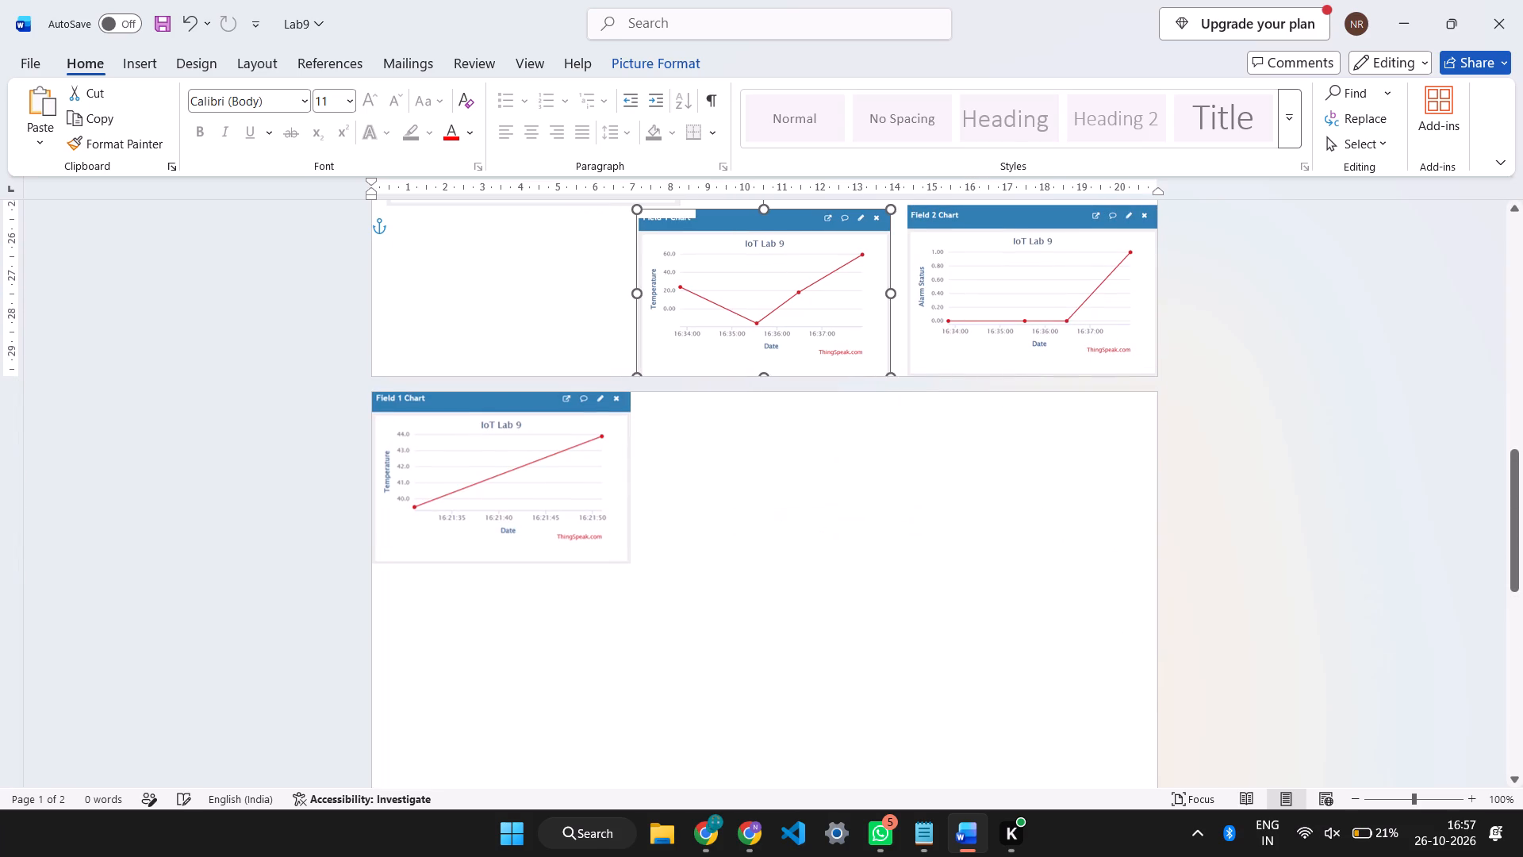
pyautogui.moveTo(788, 339); pyautogui.dragTo(809, 348)
pyautogui.moveTo(595, 471); pyautogui.dragTo(595, 375)
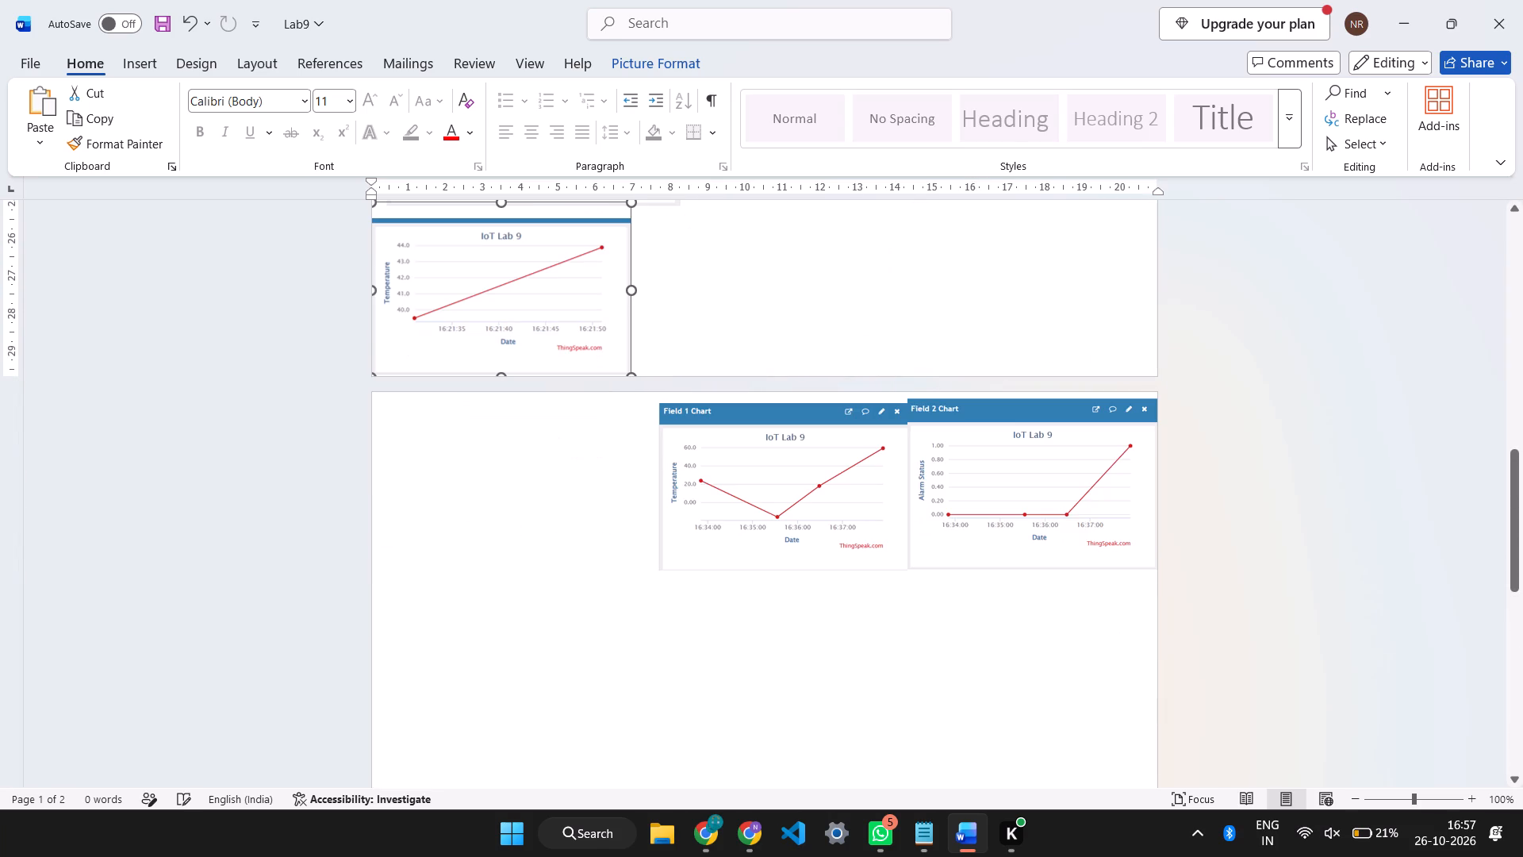
pyautogui.moveTo(595, 375); pyautogui.dragTo(586, 385)
pyautogui.moveTo(766, 478); pyautogui.dragTo(752, 365)
pyautogui.moveTo(745, 359); pyautogui.dragTo(685, 366)
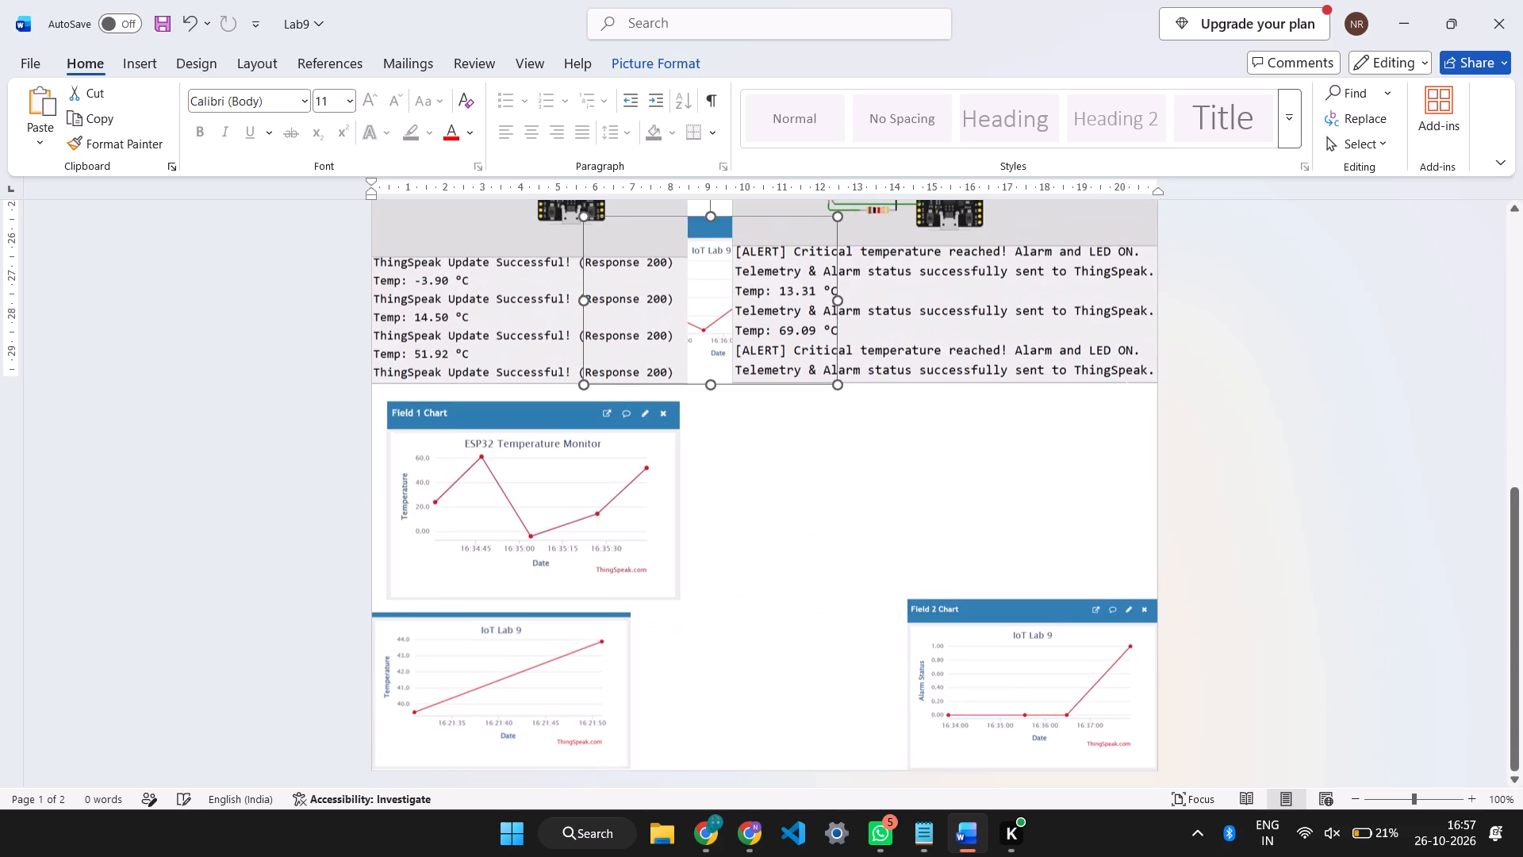
pyautogui.moveTo(685, 366); pyautogui.dragTo(728, 750)
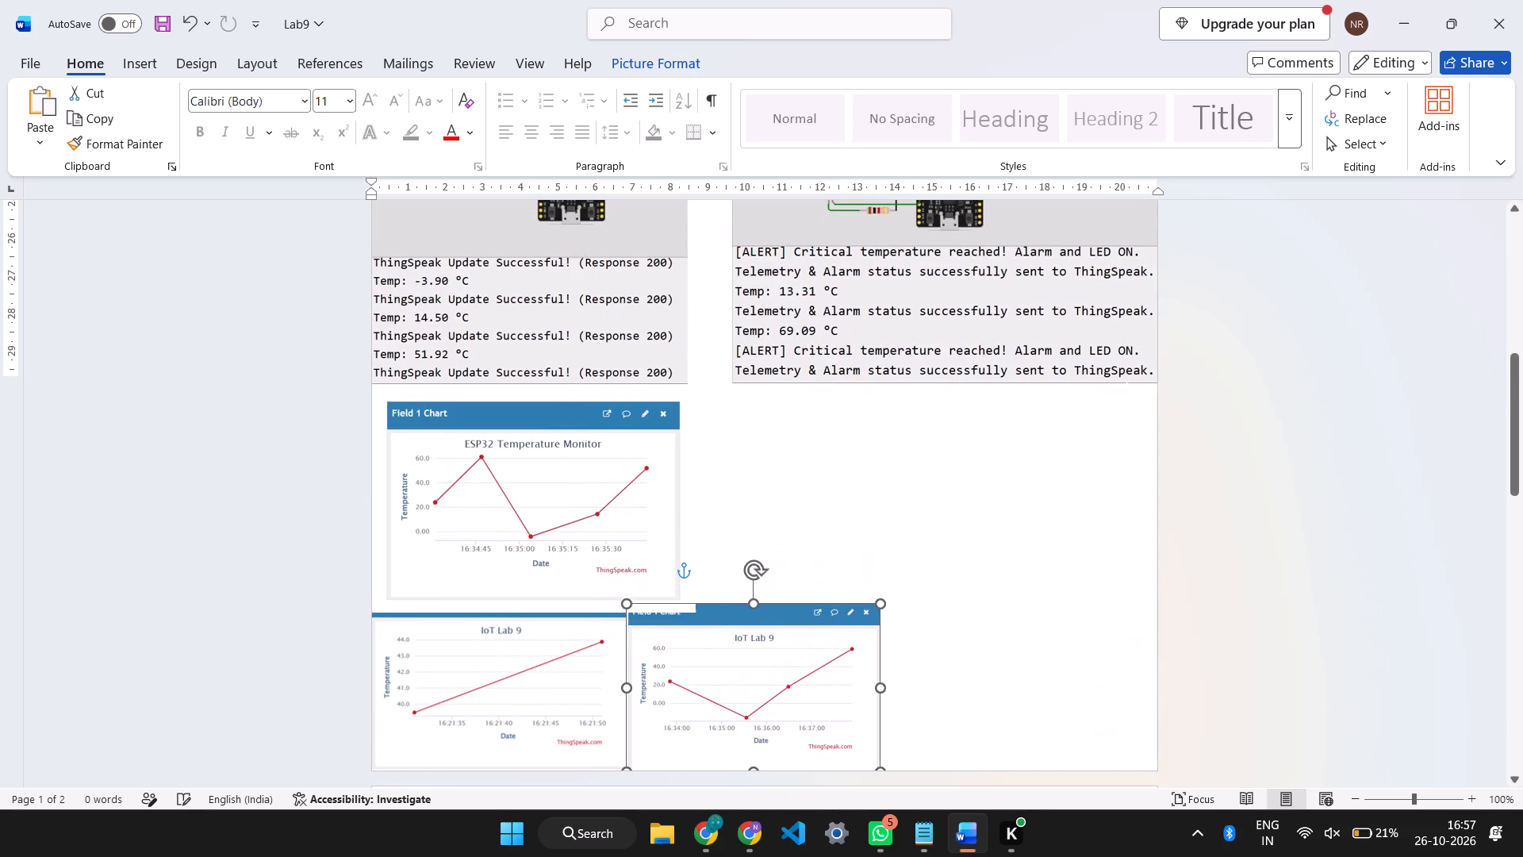
pyautogui.moveTo(728, 750); pyautogui.dragTo(744, 661)
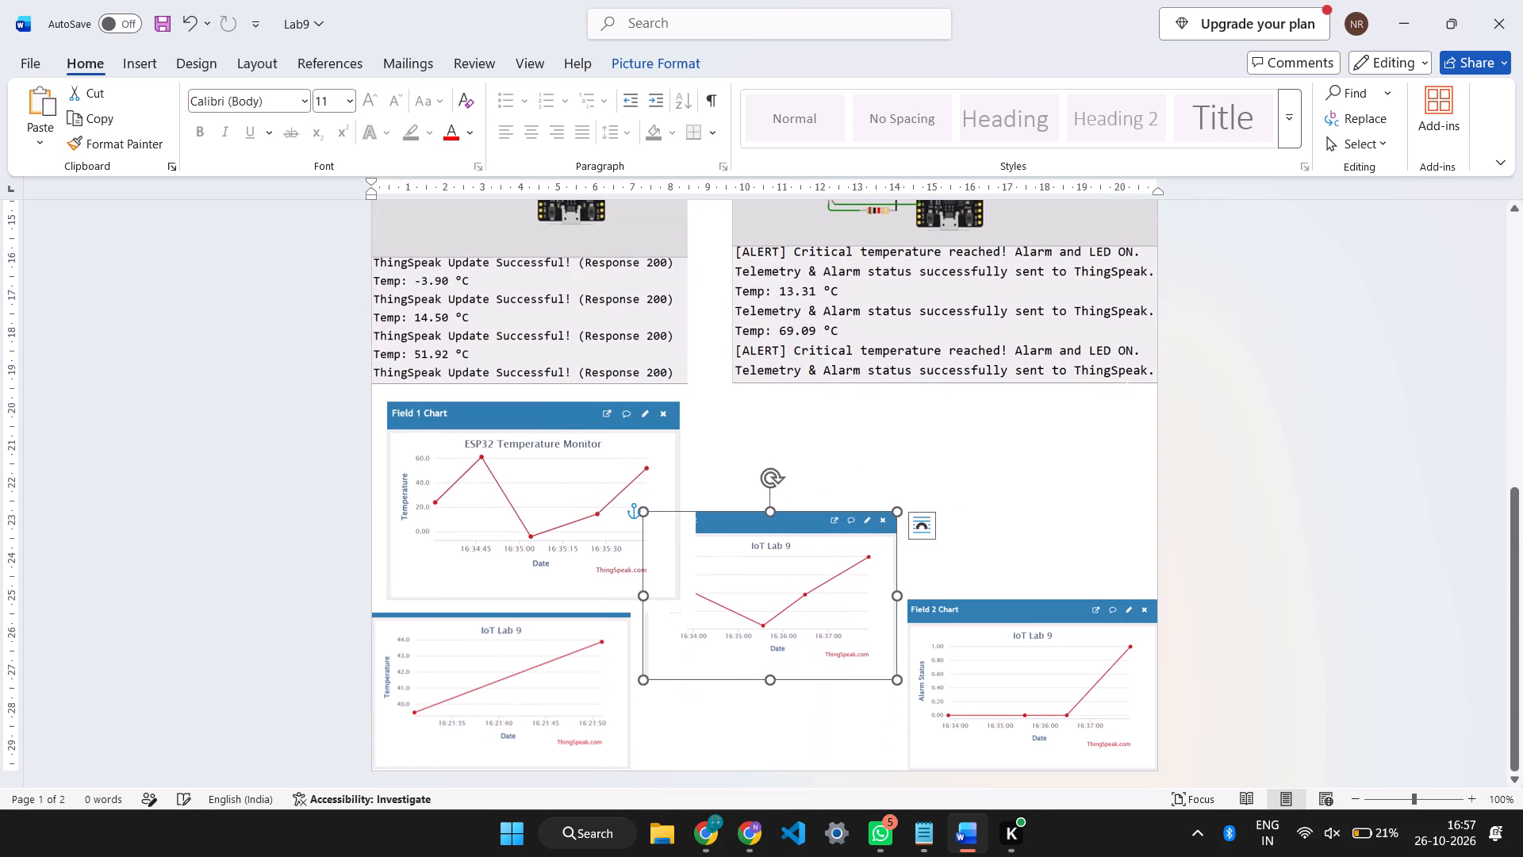
# Shrink the leftmost IoT Lab 9 Field 1 chart slightly in the page's bottom-left corner.
pyautogui.click(552, 699)
pyautogui.hotkey('shift', 'Down')
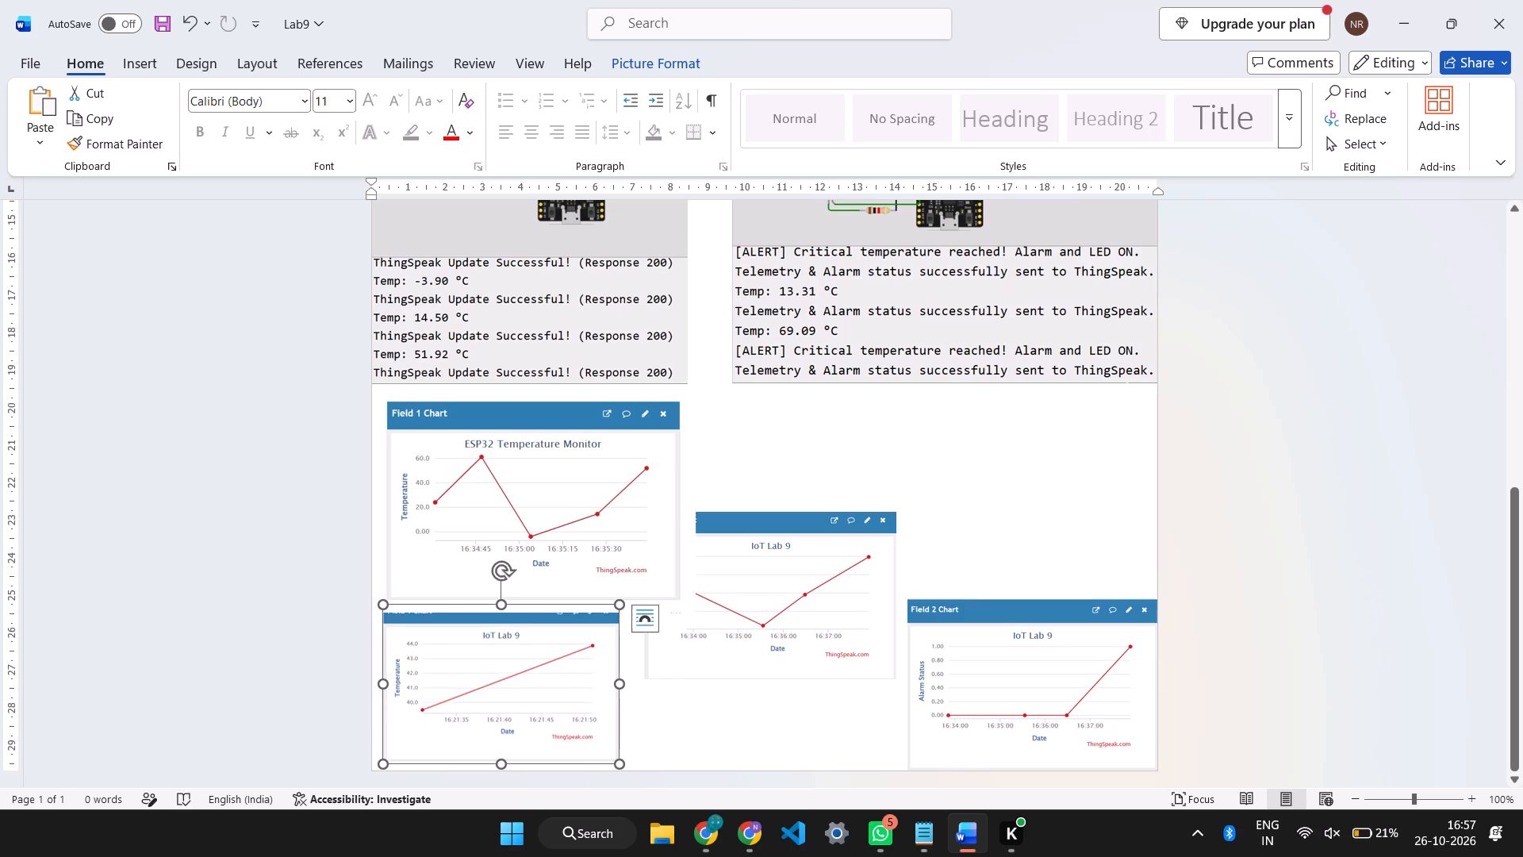
# Move the middle IoT Lab 9 Field 1 chart down beside the leftmost chart in the bottom row.
pyautogui.moveTo(755, 629); pyautogui.dragTo(752, 721)
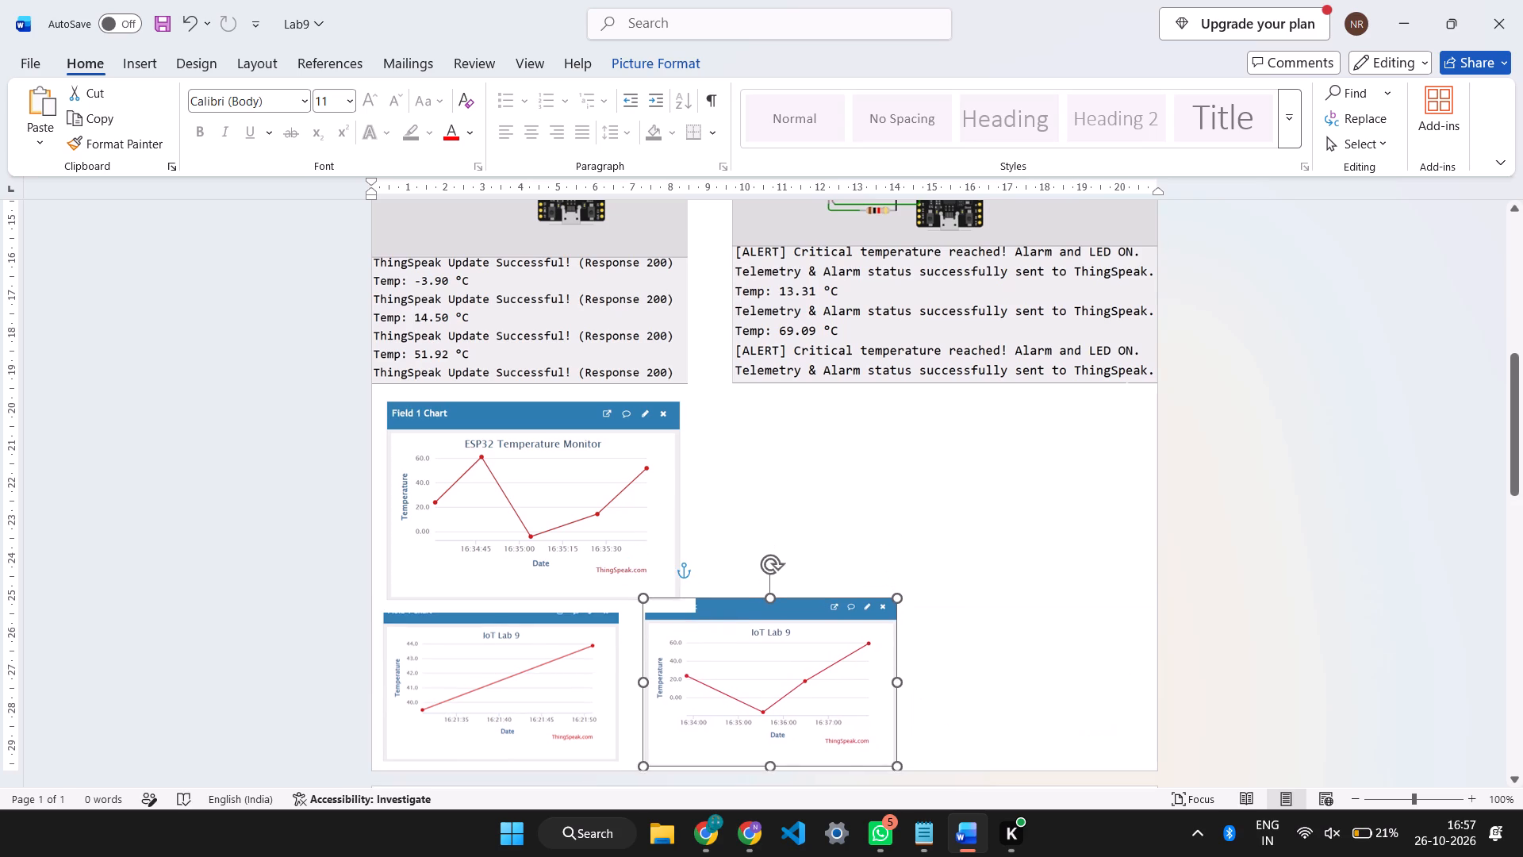
pyautogui.moveTo(752, 721); pyautogui.dragTo(715, 693)
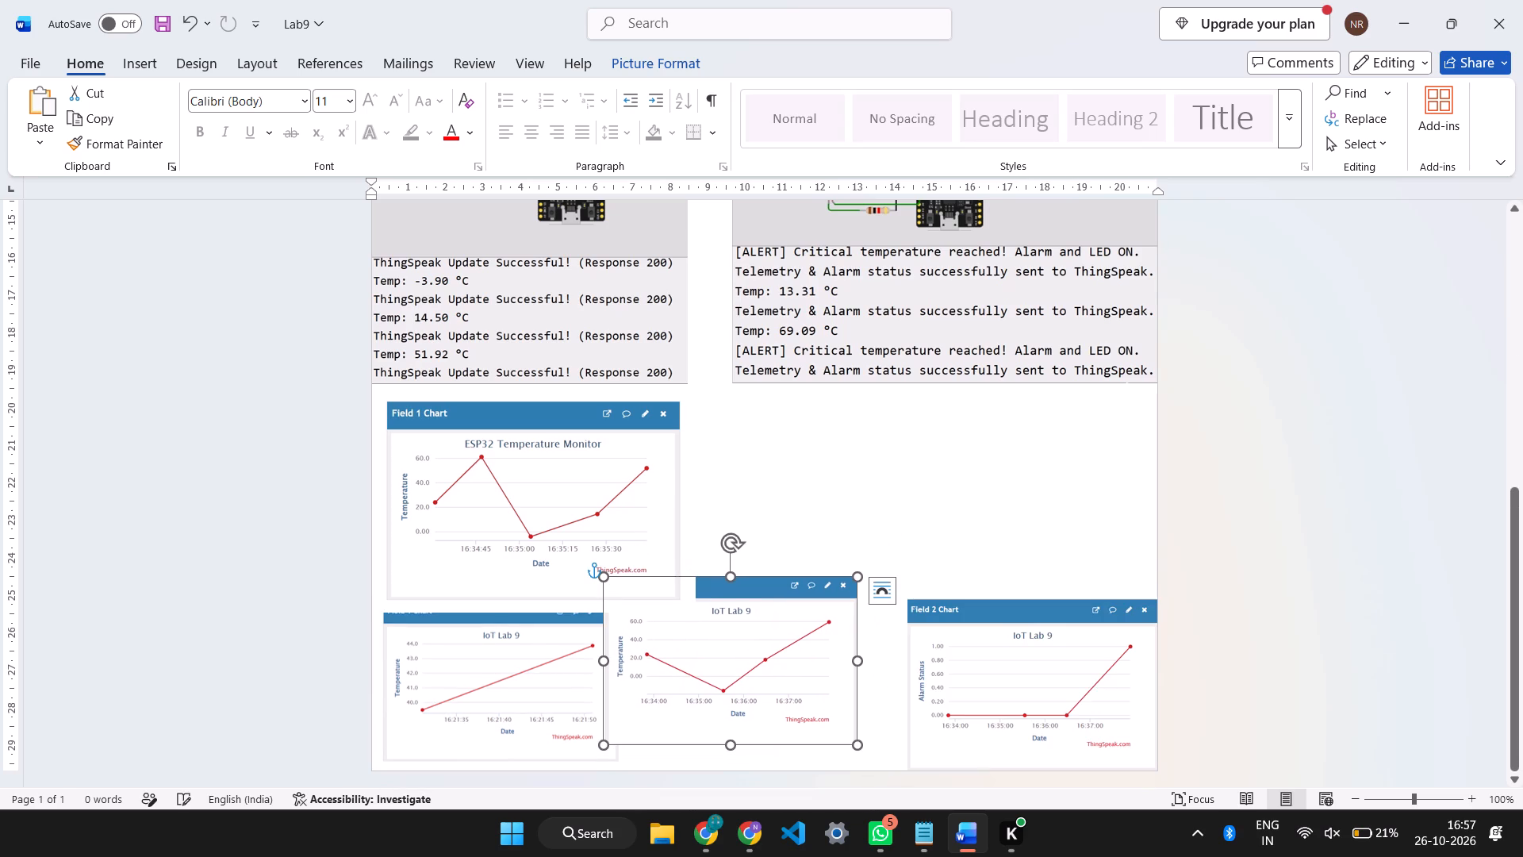
pyautogui.click(942, 532)
pyautogui.scroll(-4, 943, 532)
# Shrink the ESP32 Temperature Monitor chart and place it against the page's left edge, directly below the ThingSpeak Update screenshot.
pyautogui.click(512, 480)
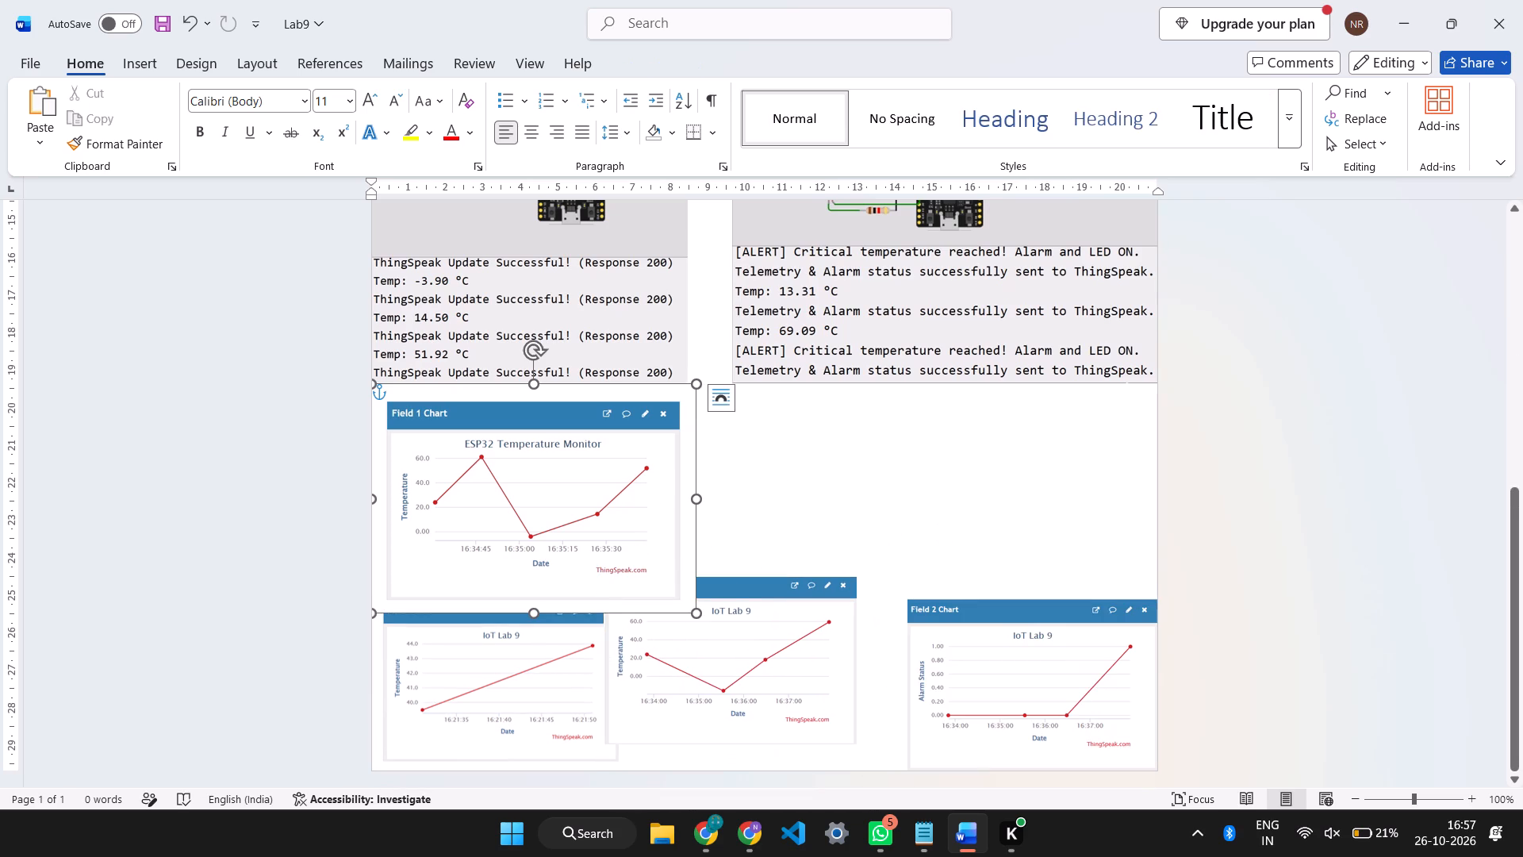
pyautogui.hotkey('shift', 'Down')
pyautogui.hotkey('shift', 'Down')
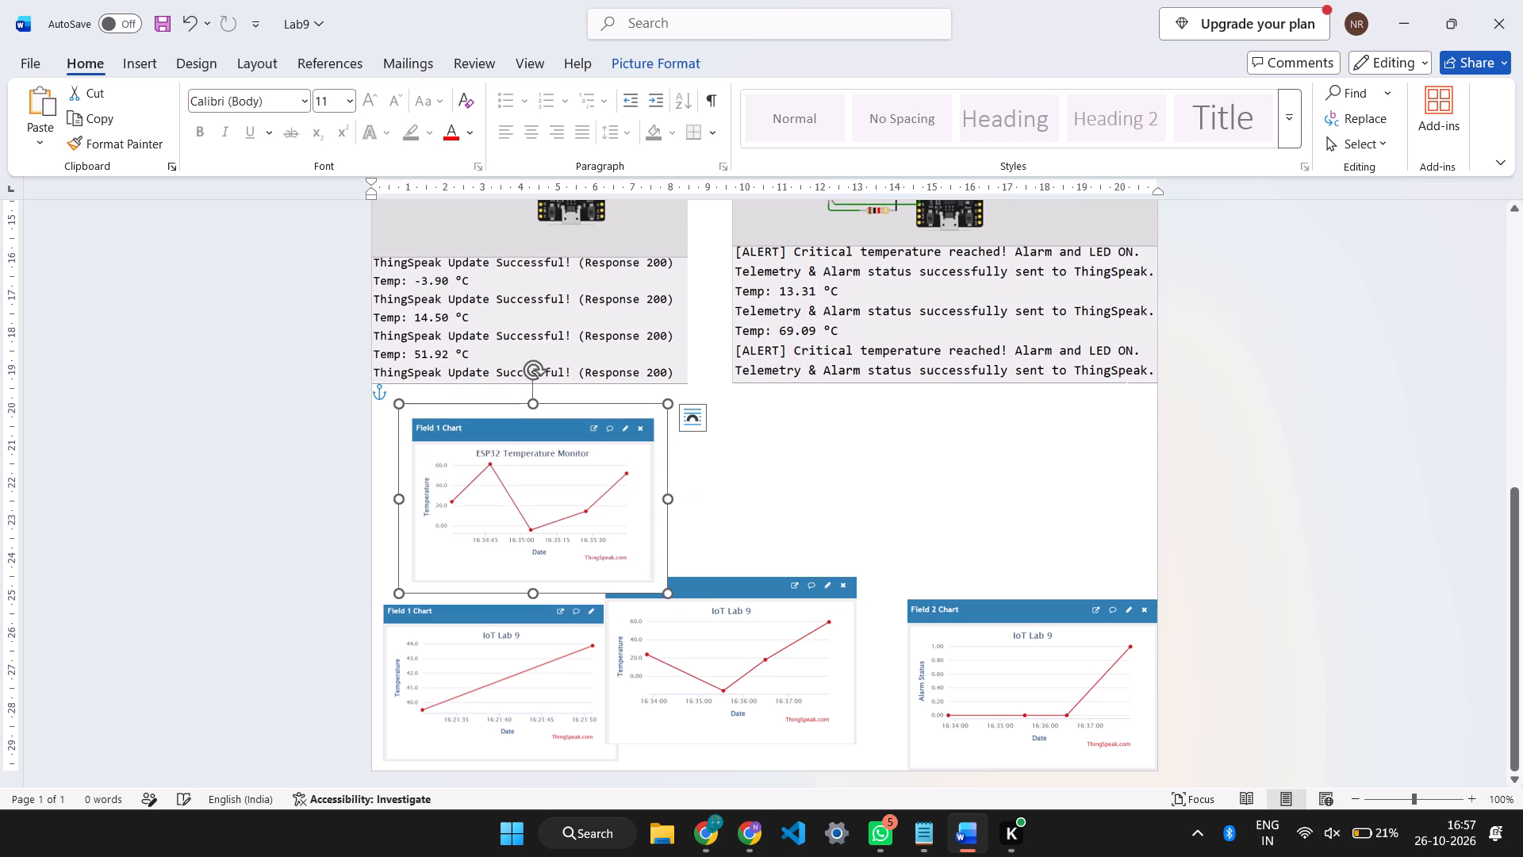
pyautogui.moveTo(466, 484); pyautogui.dragTo(435, 461)
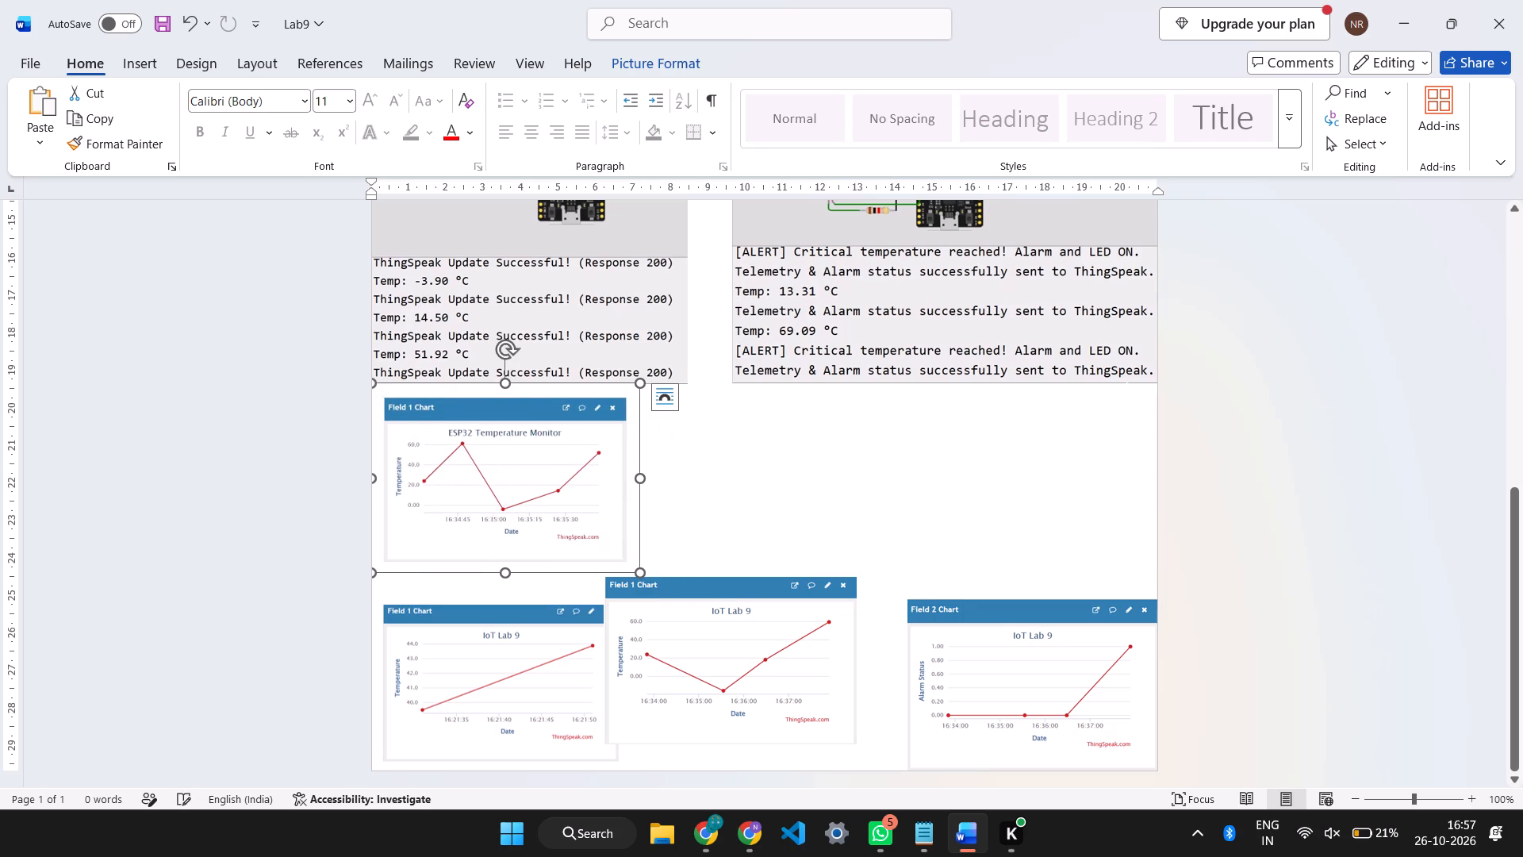
# Place the middle IoT Lab 9 Field 1 chart just clear of the leftmost one and resize it to a similar height.
pyautogui.moveTo(689, 659); pyautogui.dragTo(714, 702)
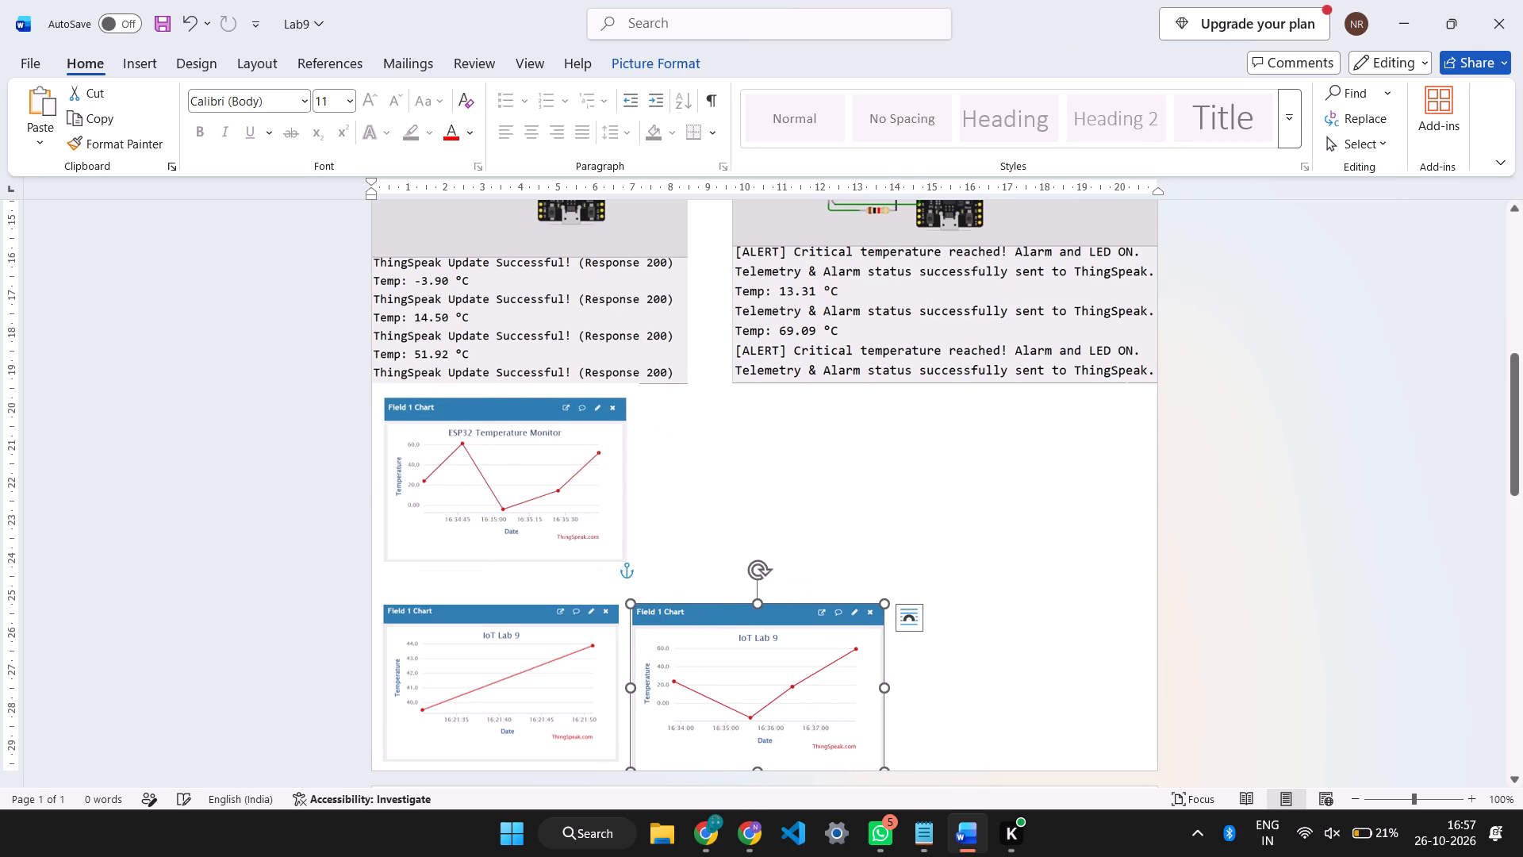
pyautogui.hotkey('shift', 'Down')
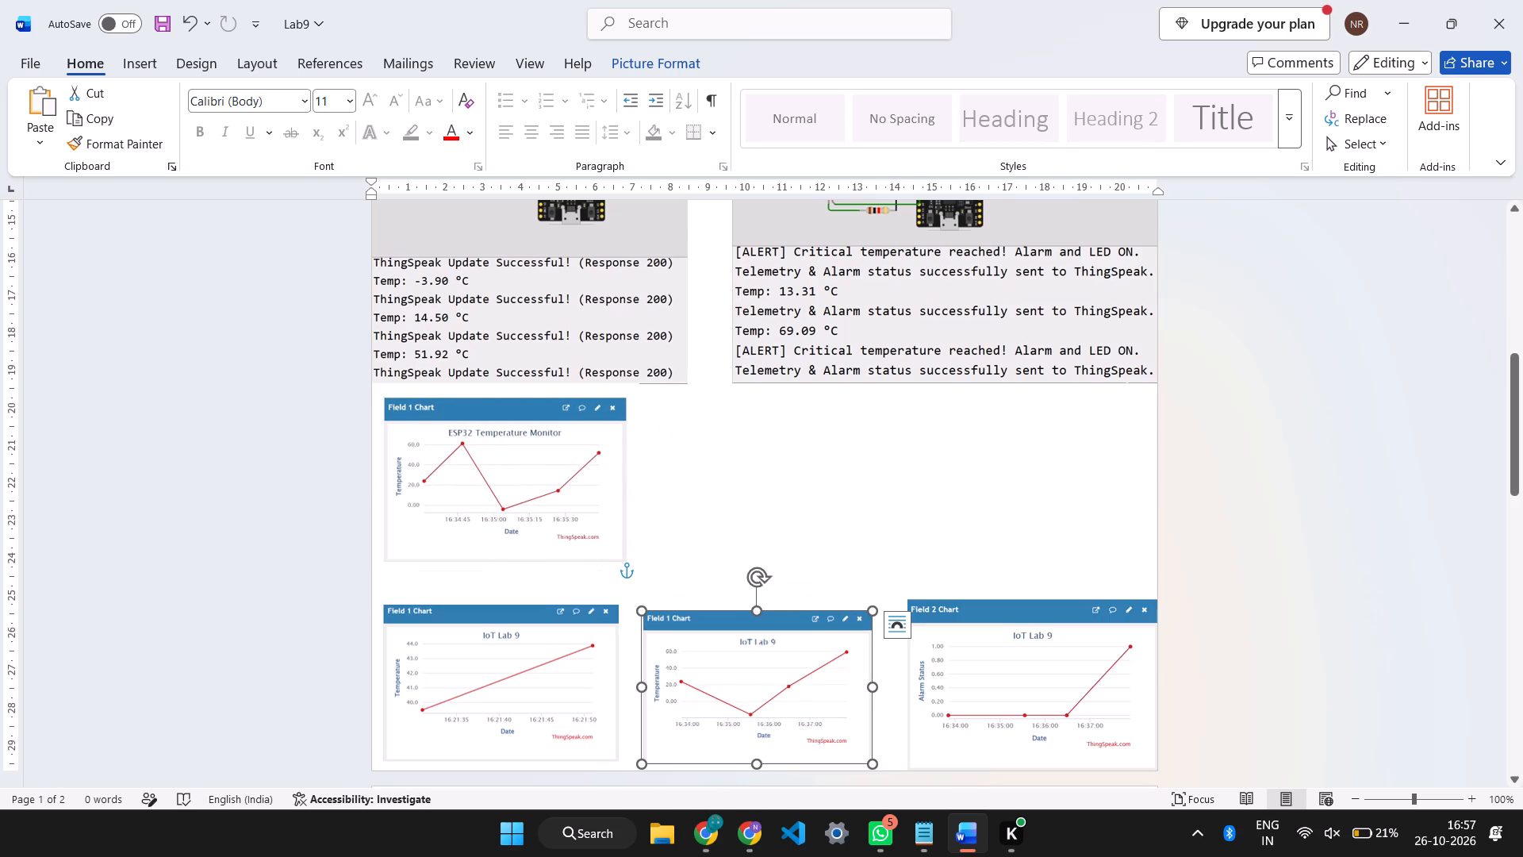
pyautogui.click(846, 708)
pyautogui.moveTo(869, 763); pyautogui.dragTo(885, 776)
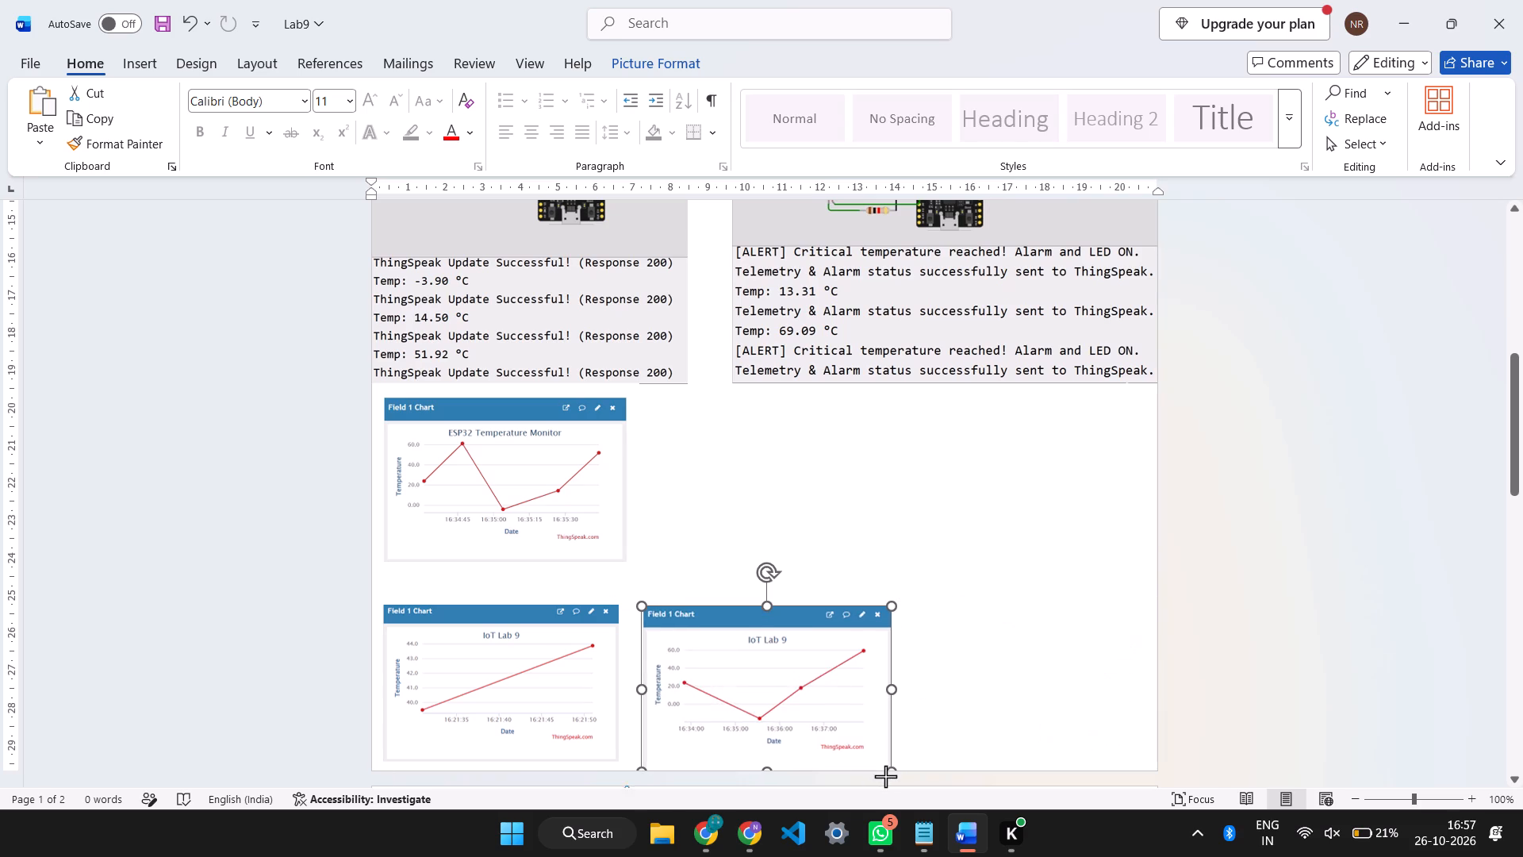
pyautogui.moveTo(885, 776); pyautogui.dragTo(878, 771)
pyautogui.click(828, 705)
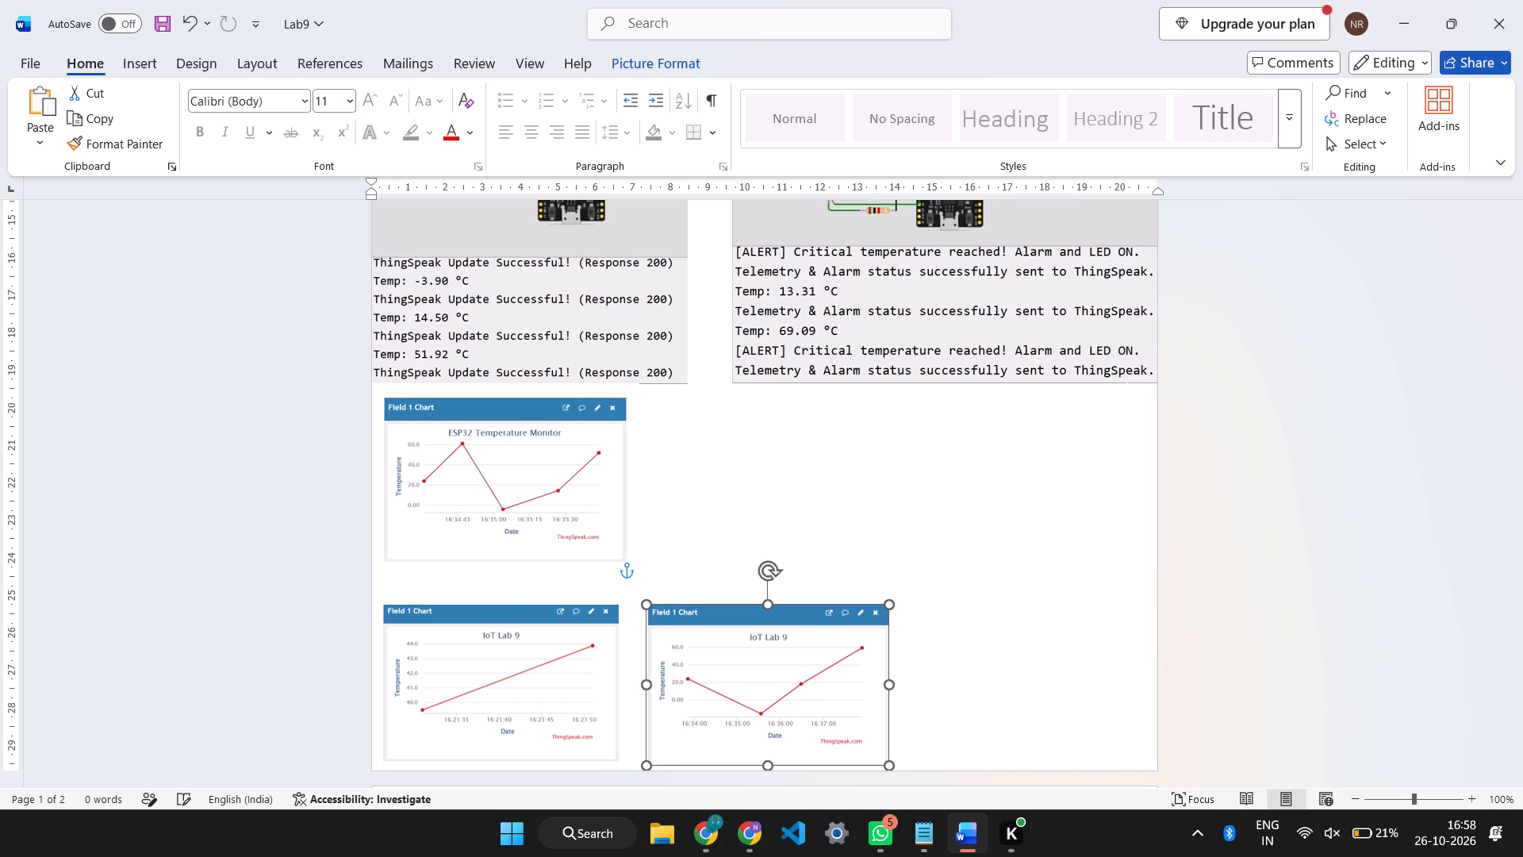
# Shrink the IoT Lab 9 Field 2 chart on the second page slightly.
pyautogui.click(1015, 524)
pyautogui.scroll(-5, 1014, 546)
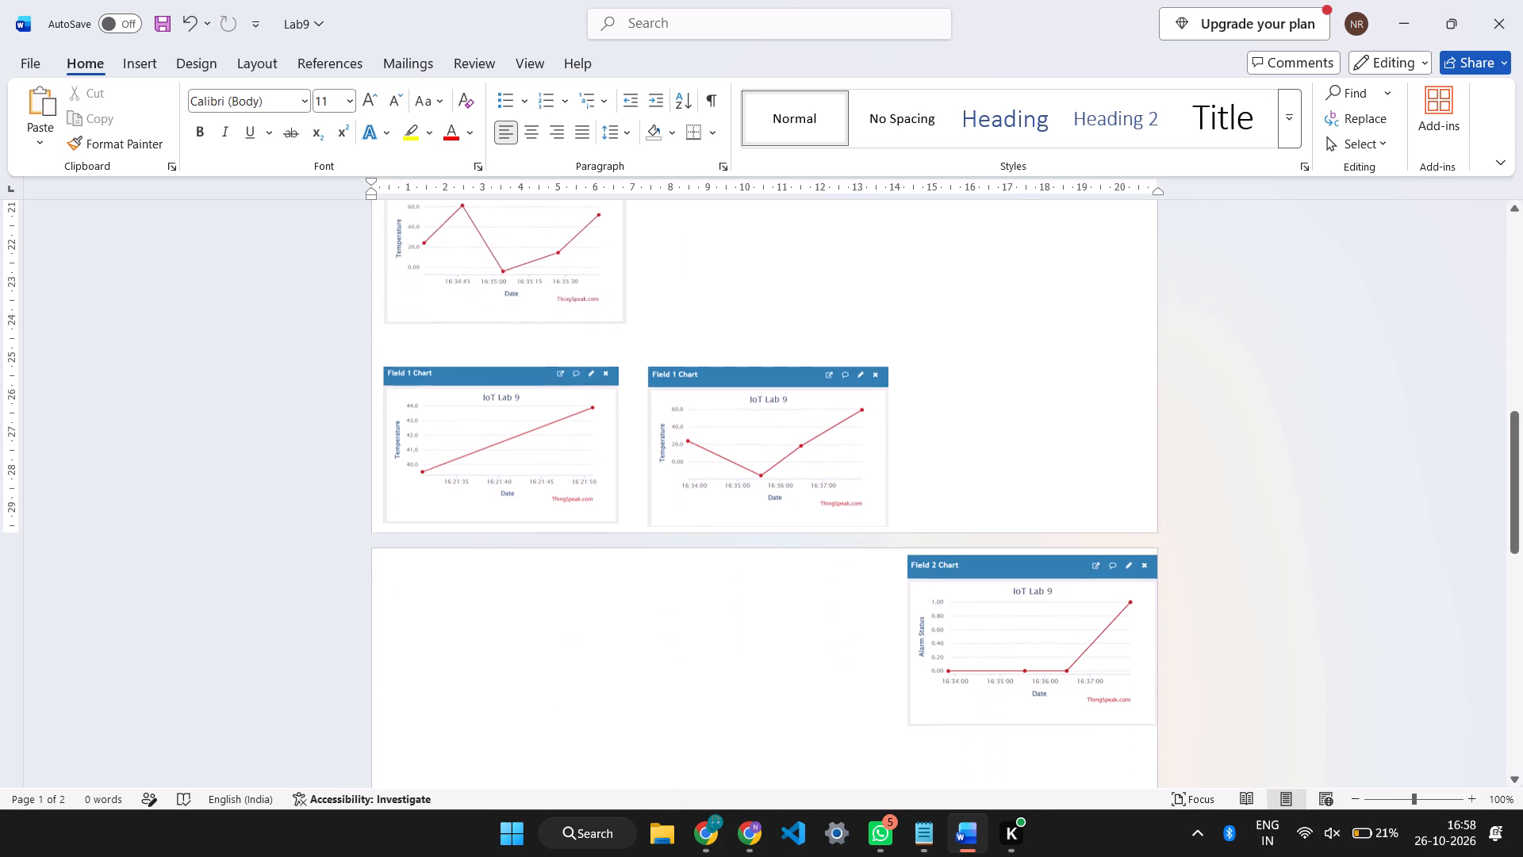
pyautogui.click(1016, 649)
pyautogui.hotkey('shift', 'Down')
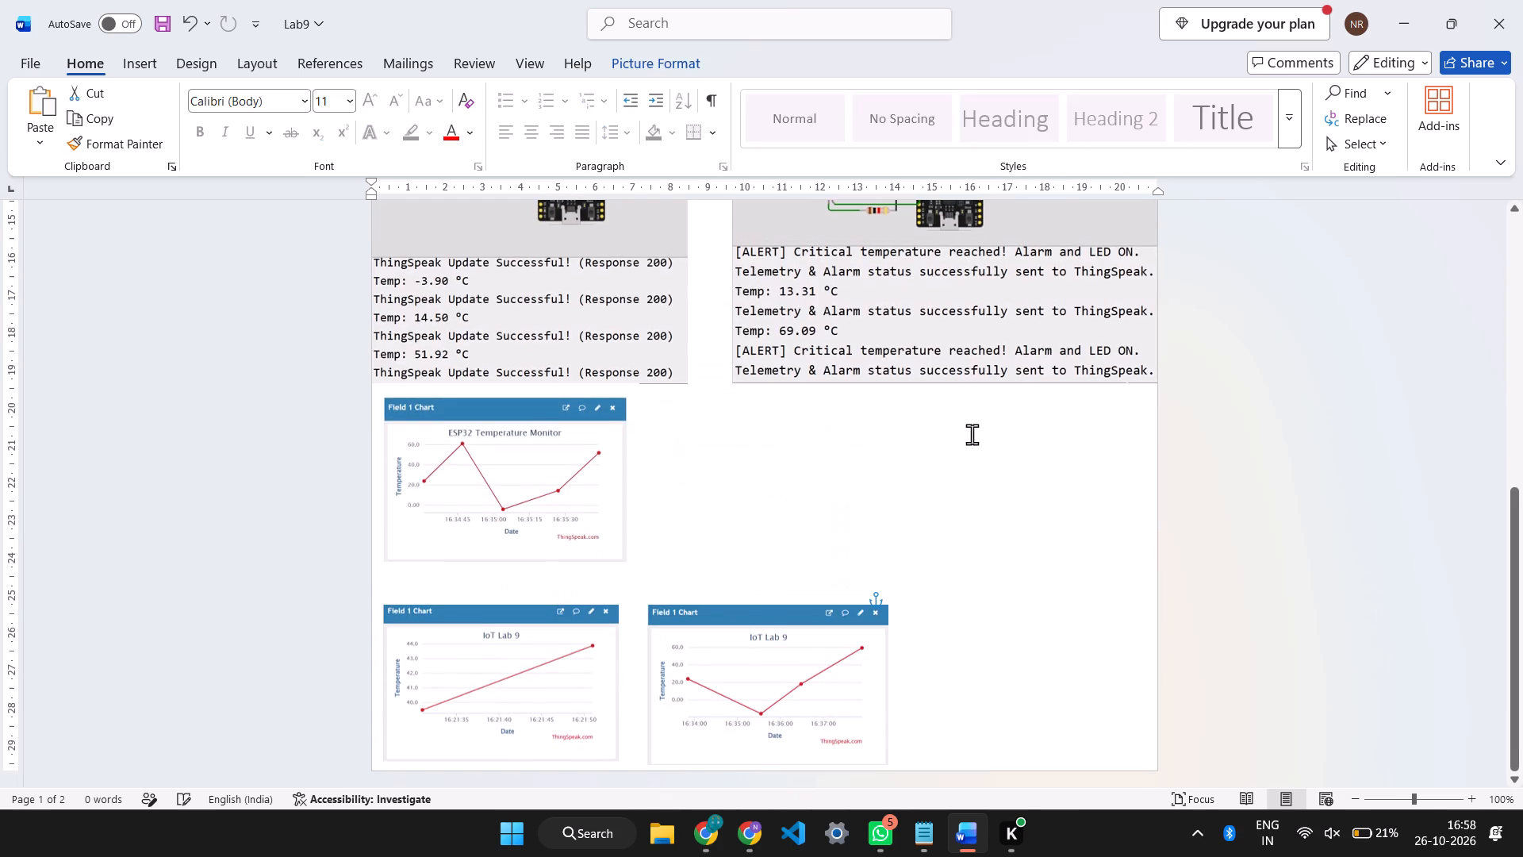
# Move the Field 2 chart into the first page's bottom-right corner, level with the bottom row, and enlarge it slightly.
pyautogui.scroll(-6, 972, 434)
pyautogui.scroll(16, 992, 452)
pyautogui.moveTo(1040, 343); pyautogui.dragTo(1057, 573)
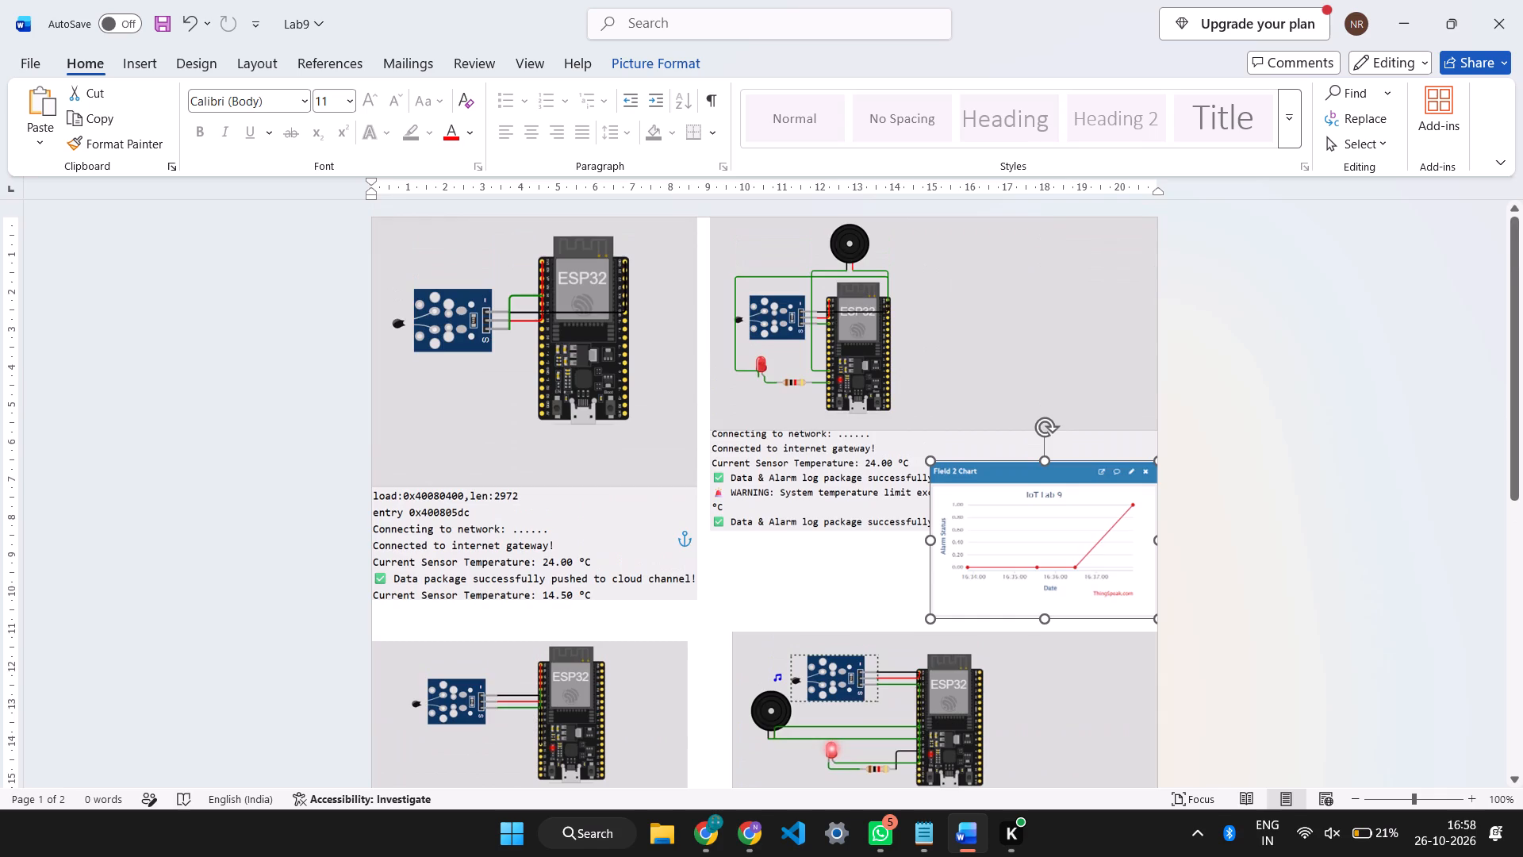
pyautogui.scroll(-10, 1057, 571)
pyautogui.scroll(2, 976, 214)
pyautogui.moveTo(1039, 222); pyautogui.dragTo(1052, 395)
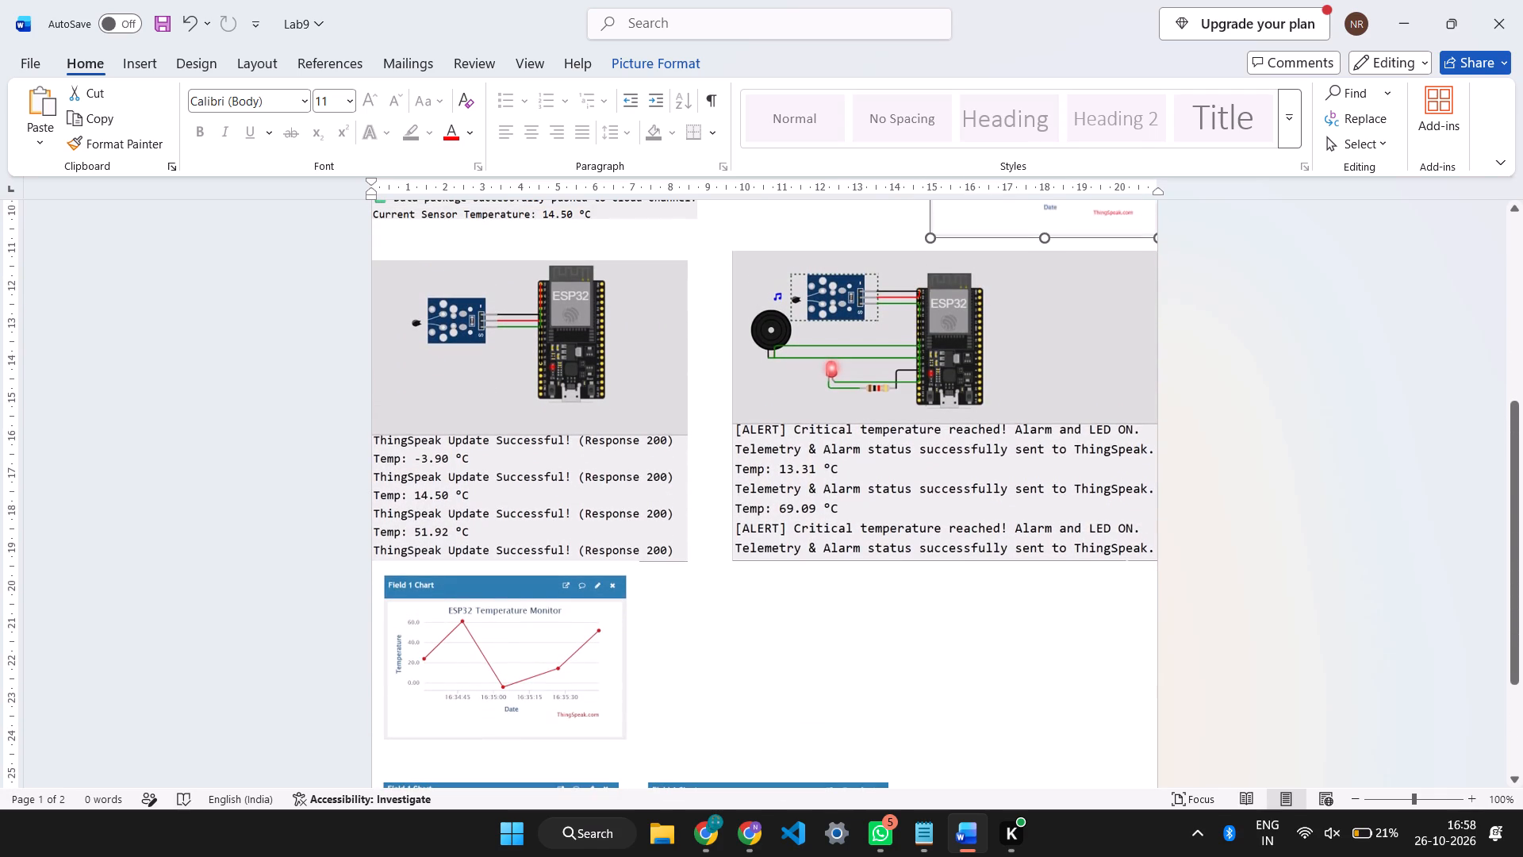
pyautogui.moveTo(1052, 395); pyautogui.dragTo(1026, 649)
pyautogui.scroll(-4, 1026, 645)
pyautogui.moveTo(1030, 452); pyautogui.dragTo(1030, 712)
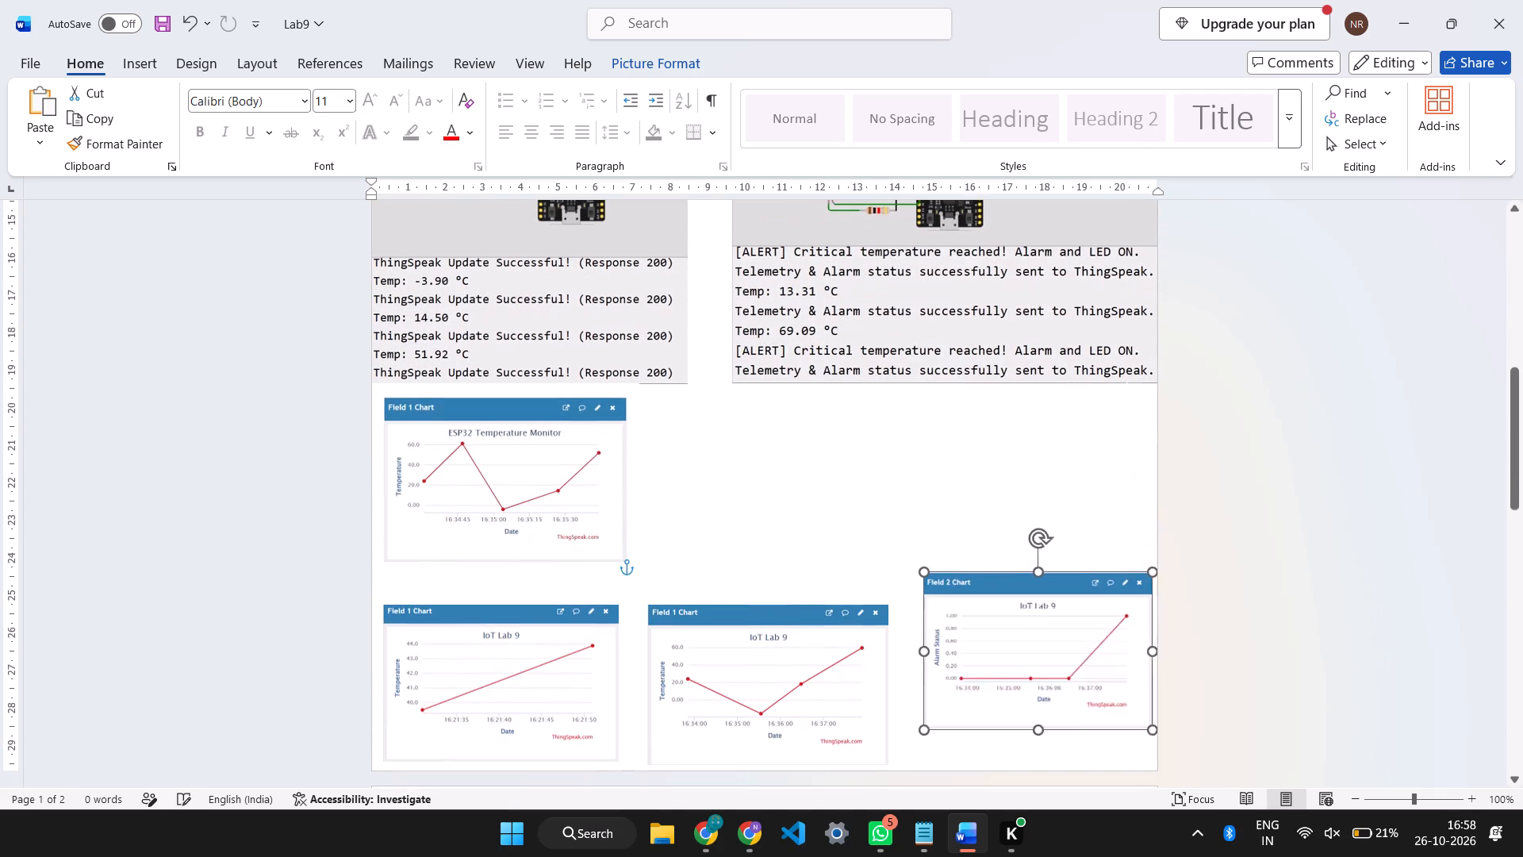
pyautogui.moveTo(1030, 712); pyautogui.dragTo(1049, 742)
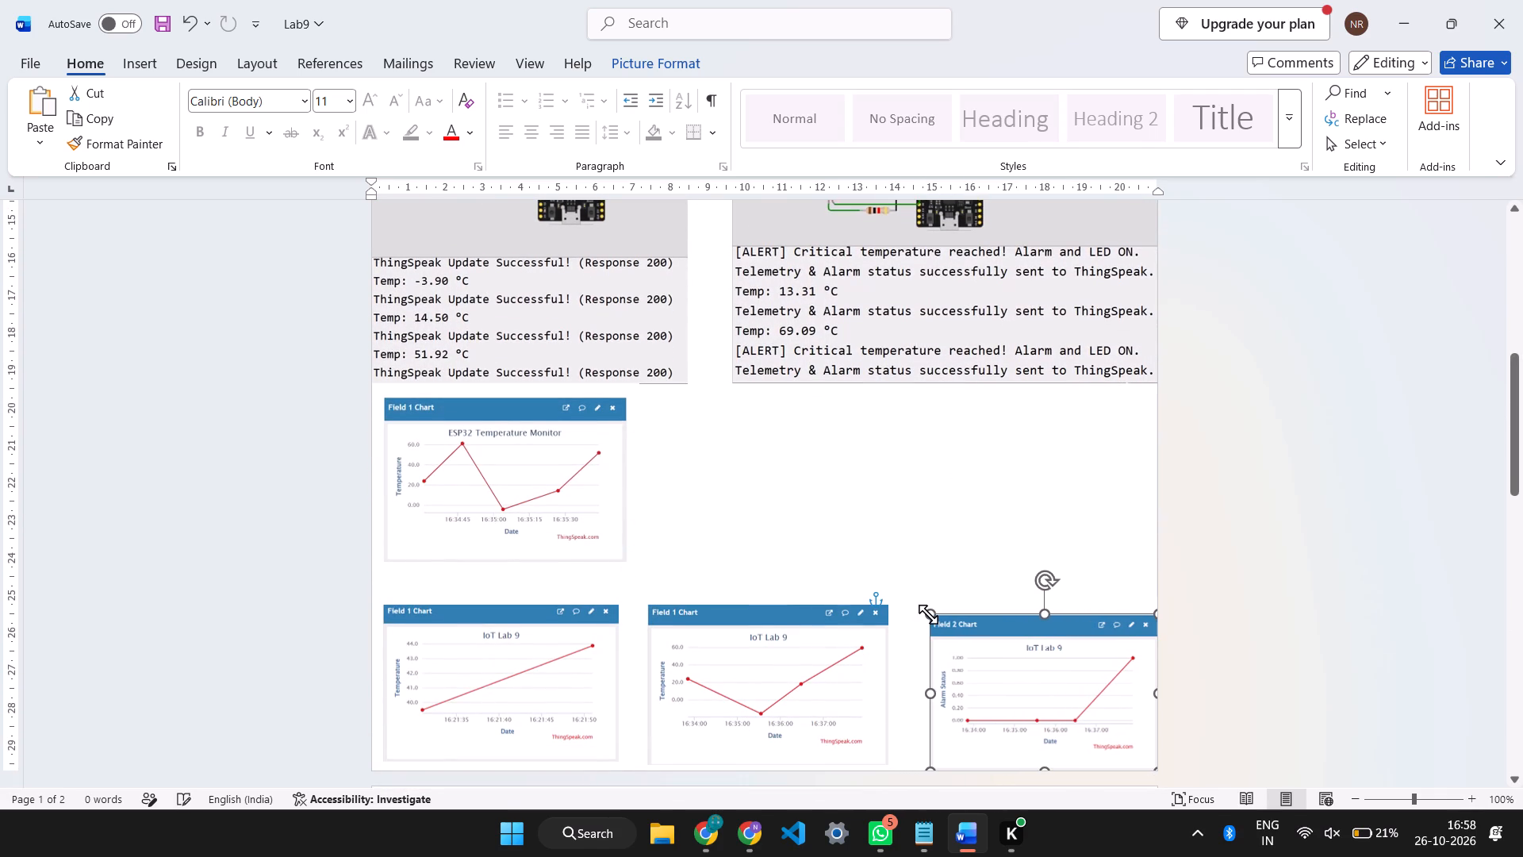
pyautogui.click(928, 614)
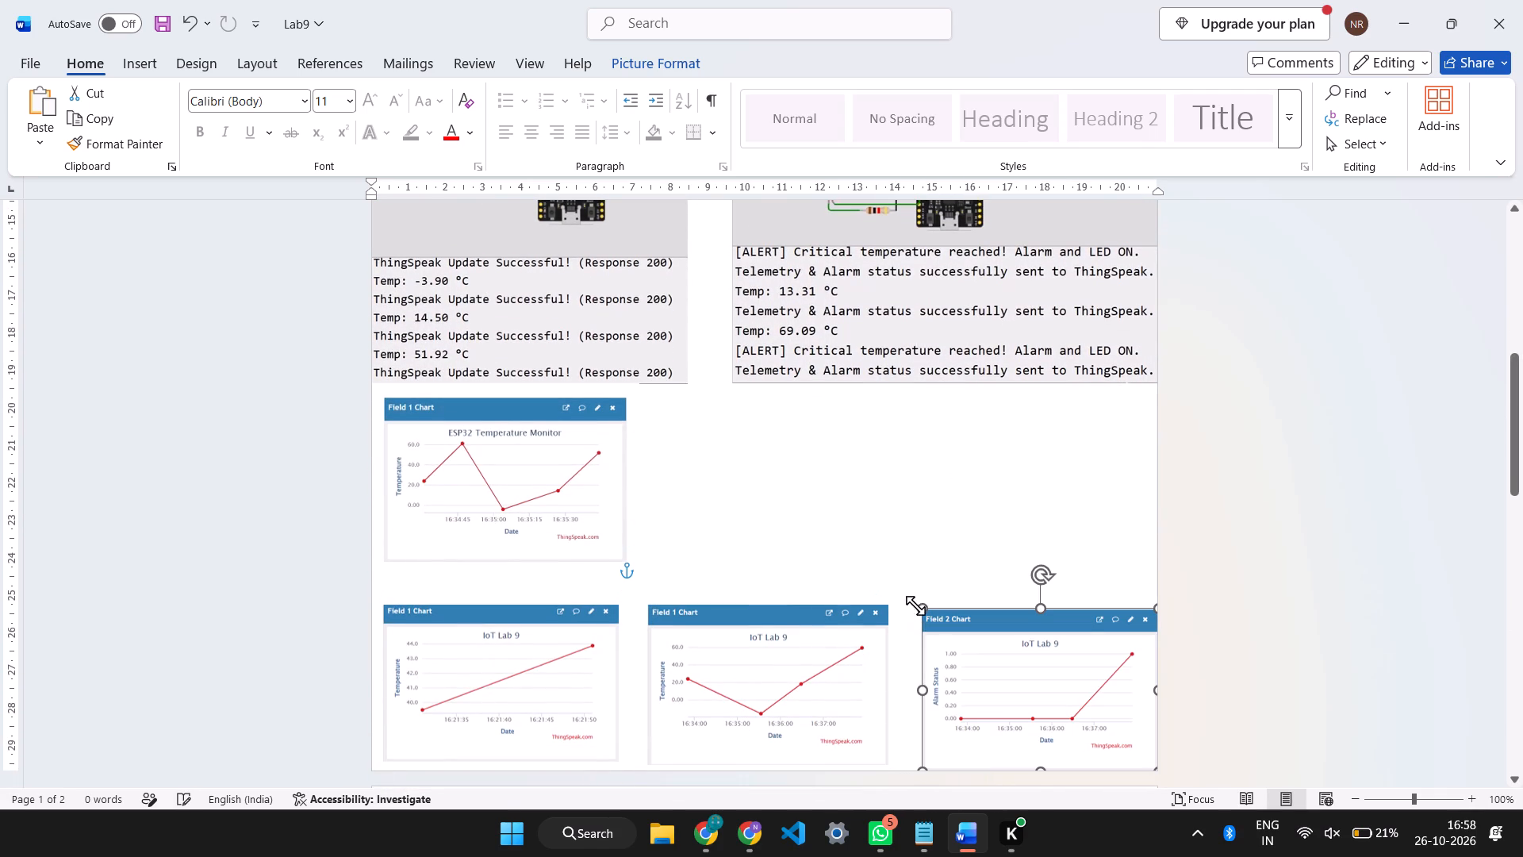
pyautogui.click(884, 567)
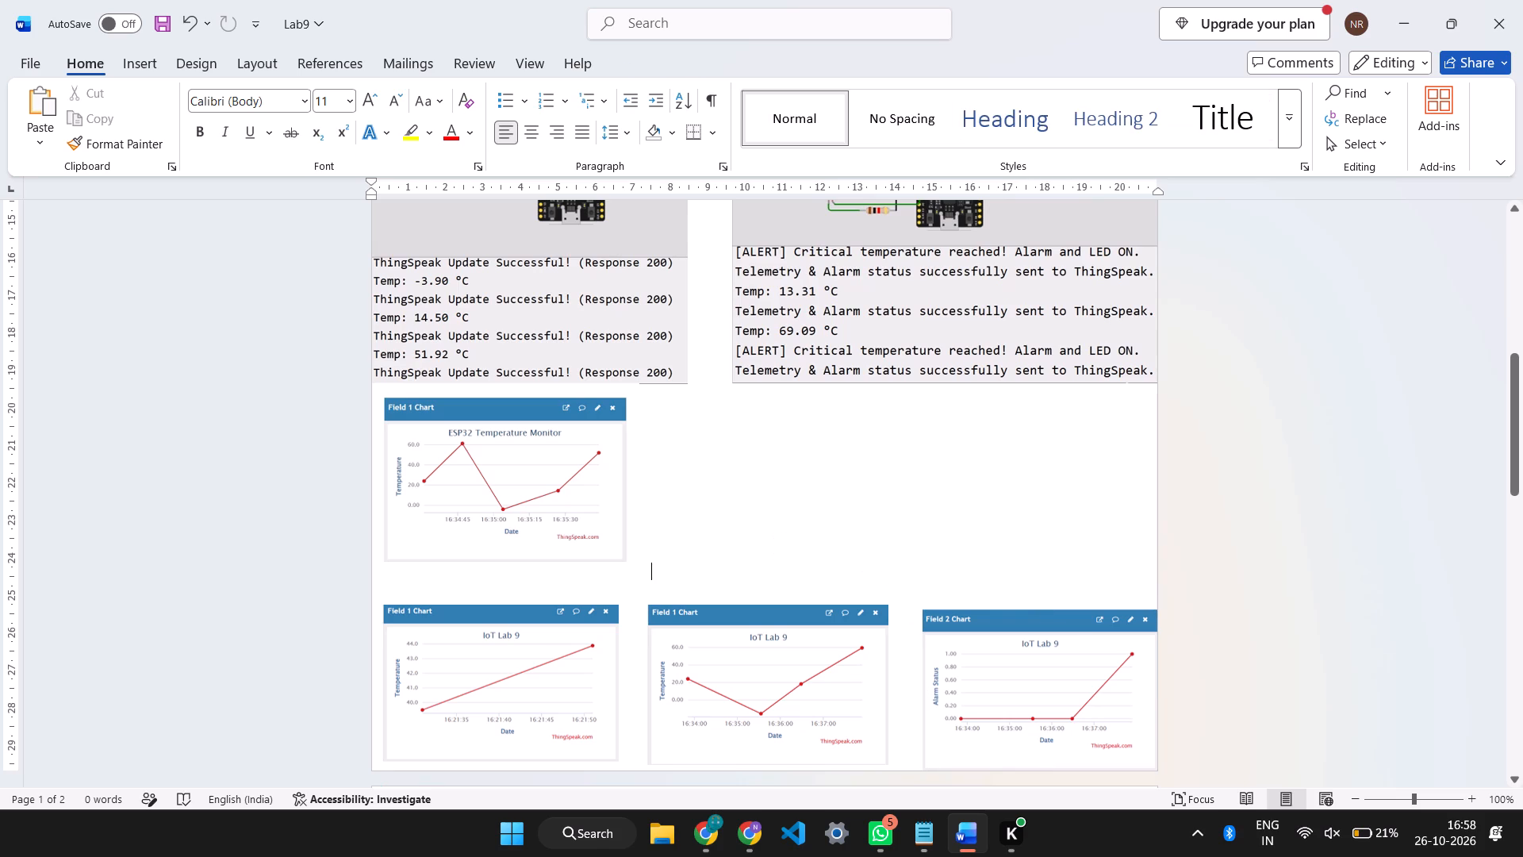
pyautogui.click(534, 463)
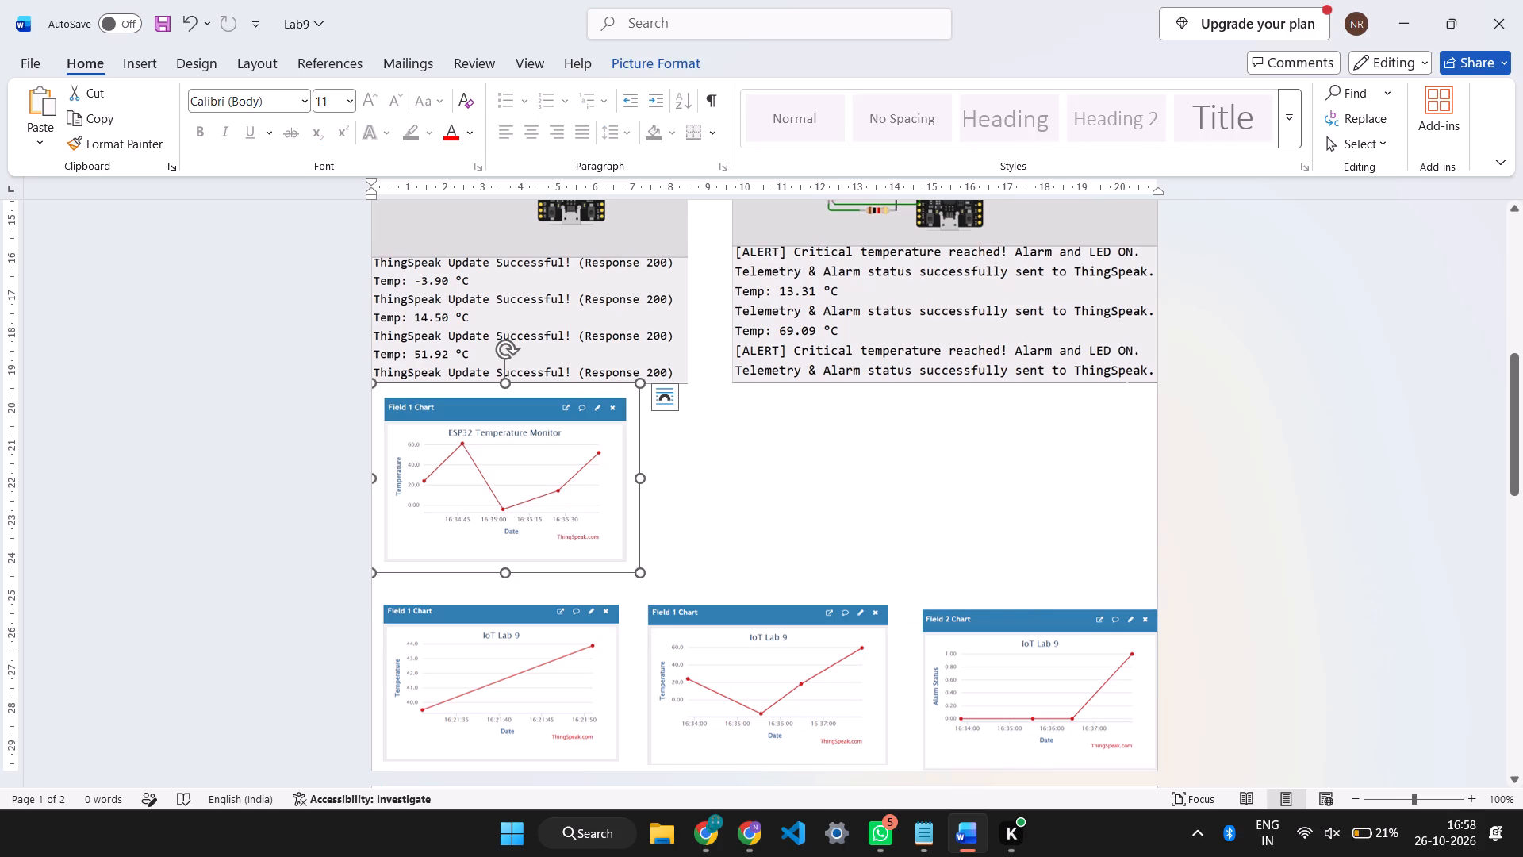
# Enlarge each of the three IoT Lab 9 charts in the bottom row by one increment to fill the page width.
pyautogui.click(582, 685)
pyautogui.hotkey('shift', 'Up')
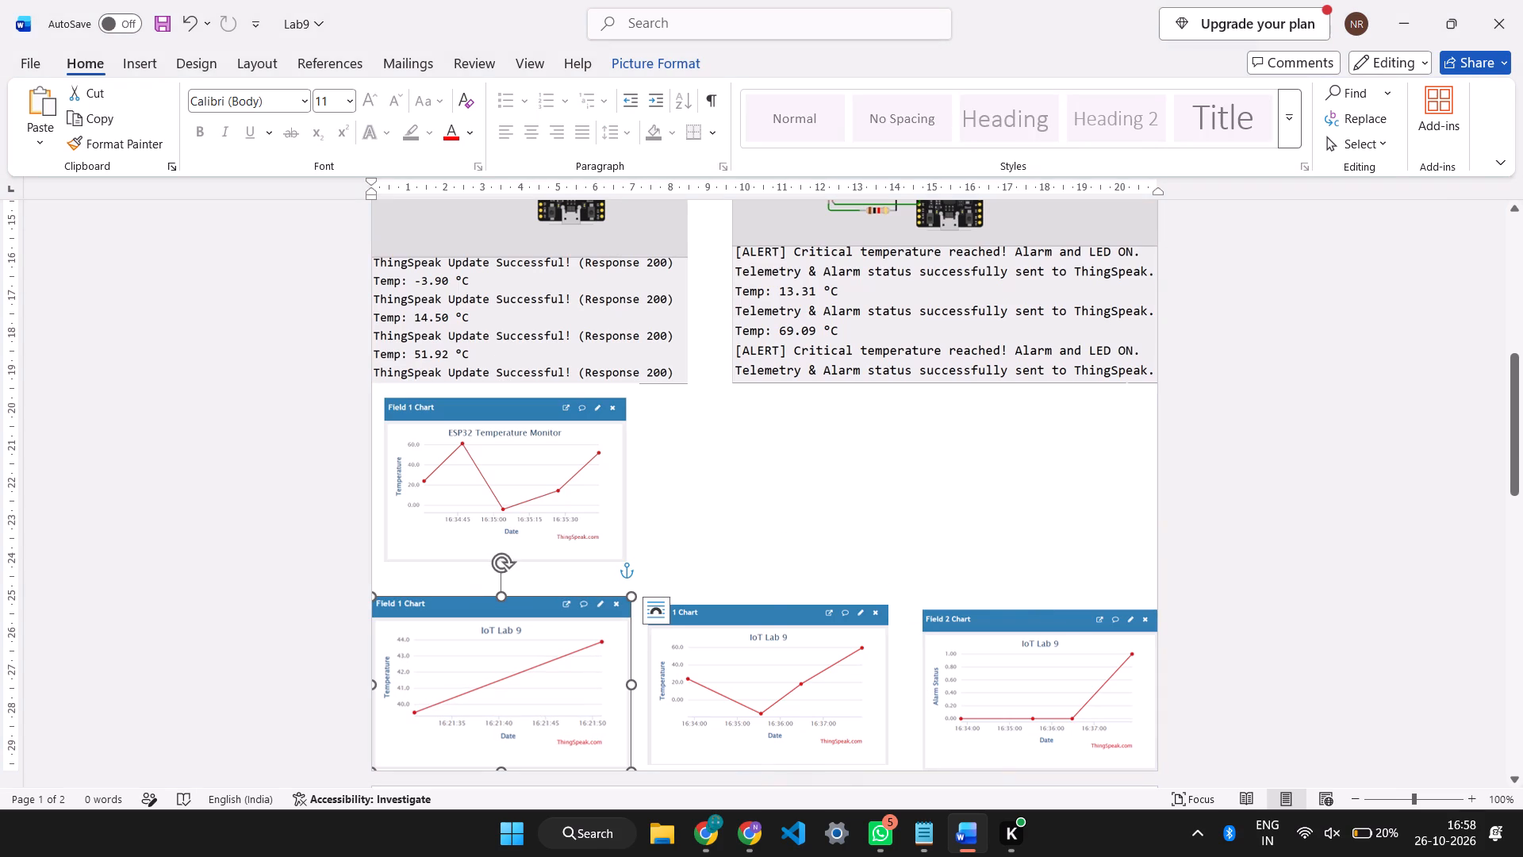
pyautogui.click(681, 675)
pyautogui.hotkey('shift', 'Up')
pyautogui.click(1026, 656)
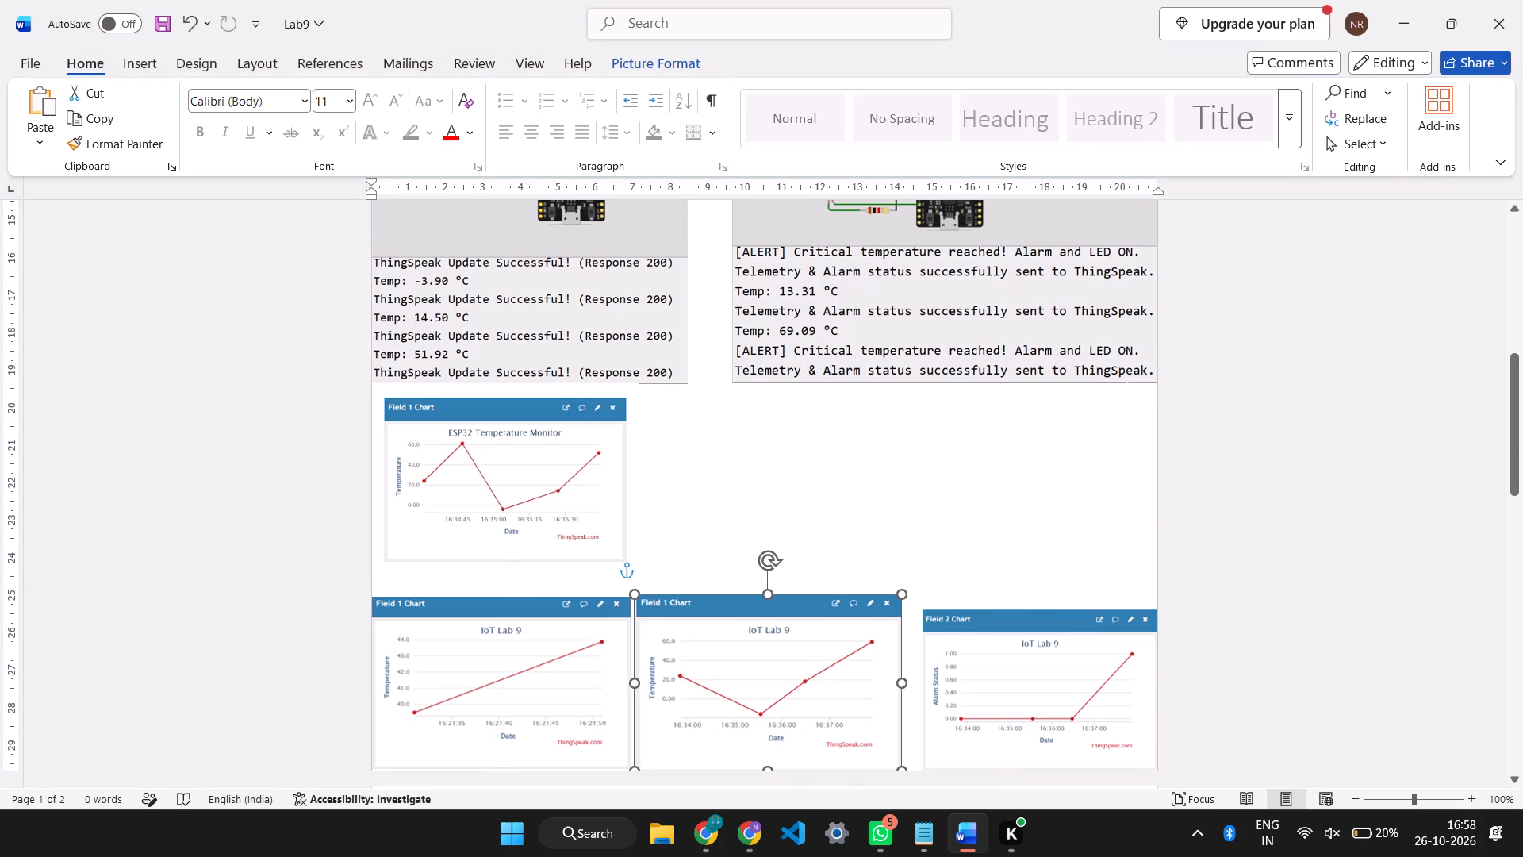
pyautogui.hotkey('shift', 'Up')
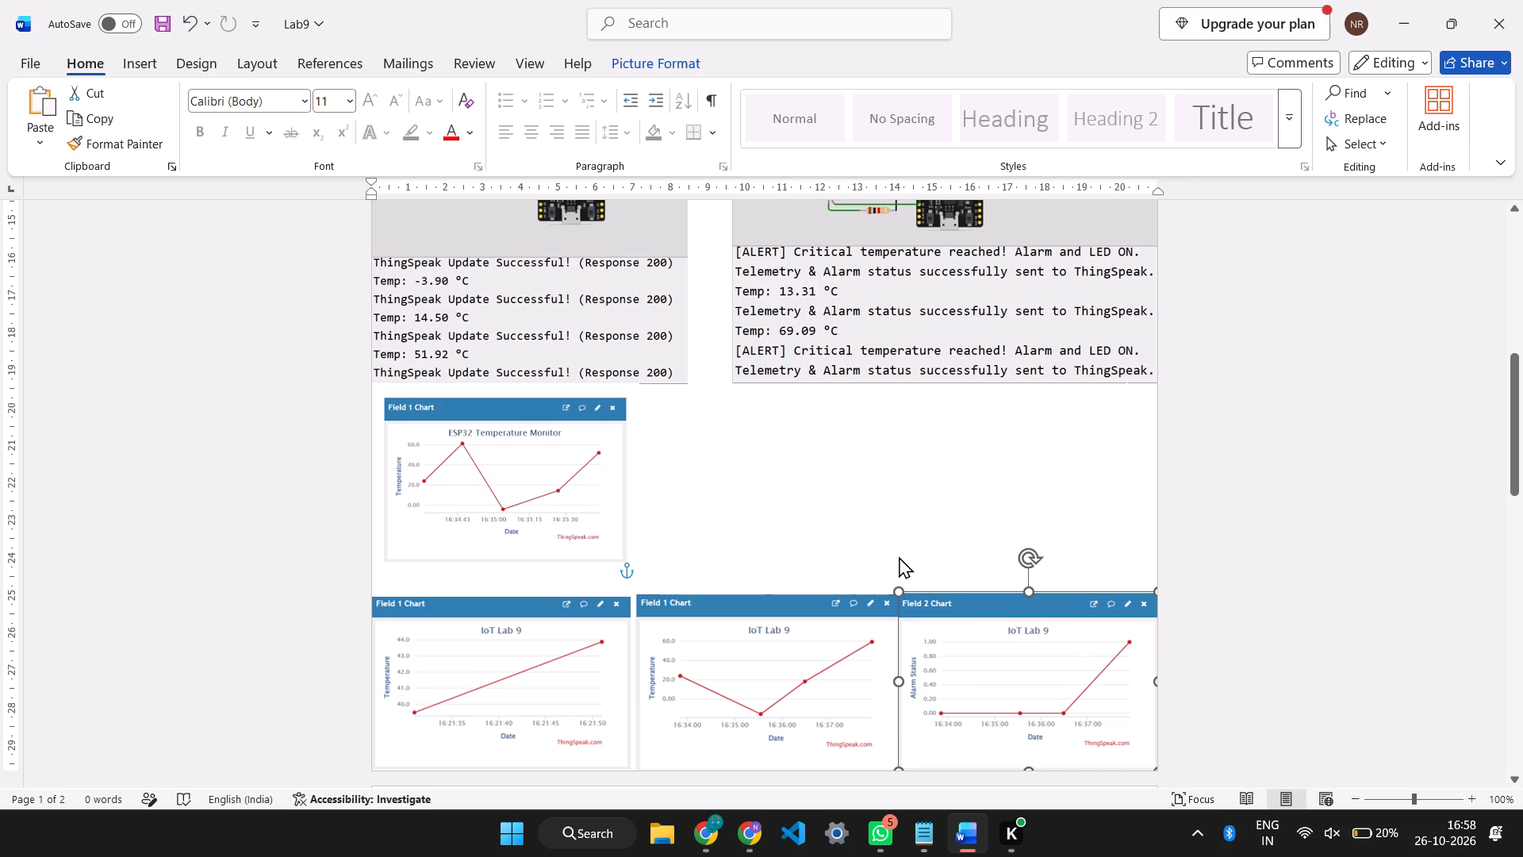
# Shift the middle bottom-row chart left between its neighbours and stretch the leftmost chart's top edge to match their height.
pyautogui.click(899, 556)
pyautogui.moveTo(945, 645); pyautogui.dragTo(958, 655)
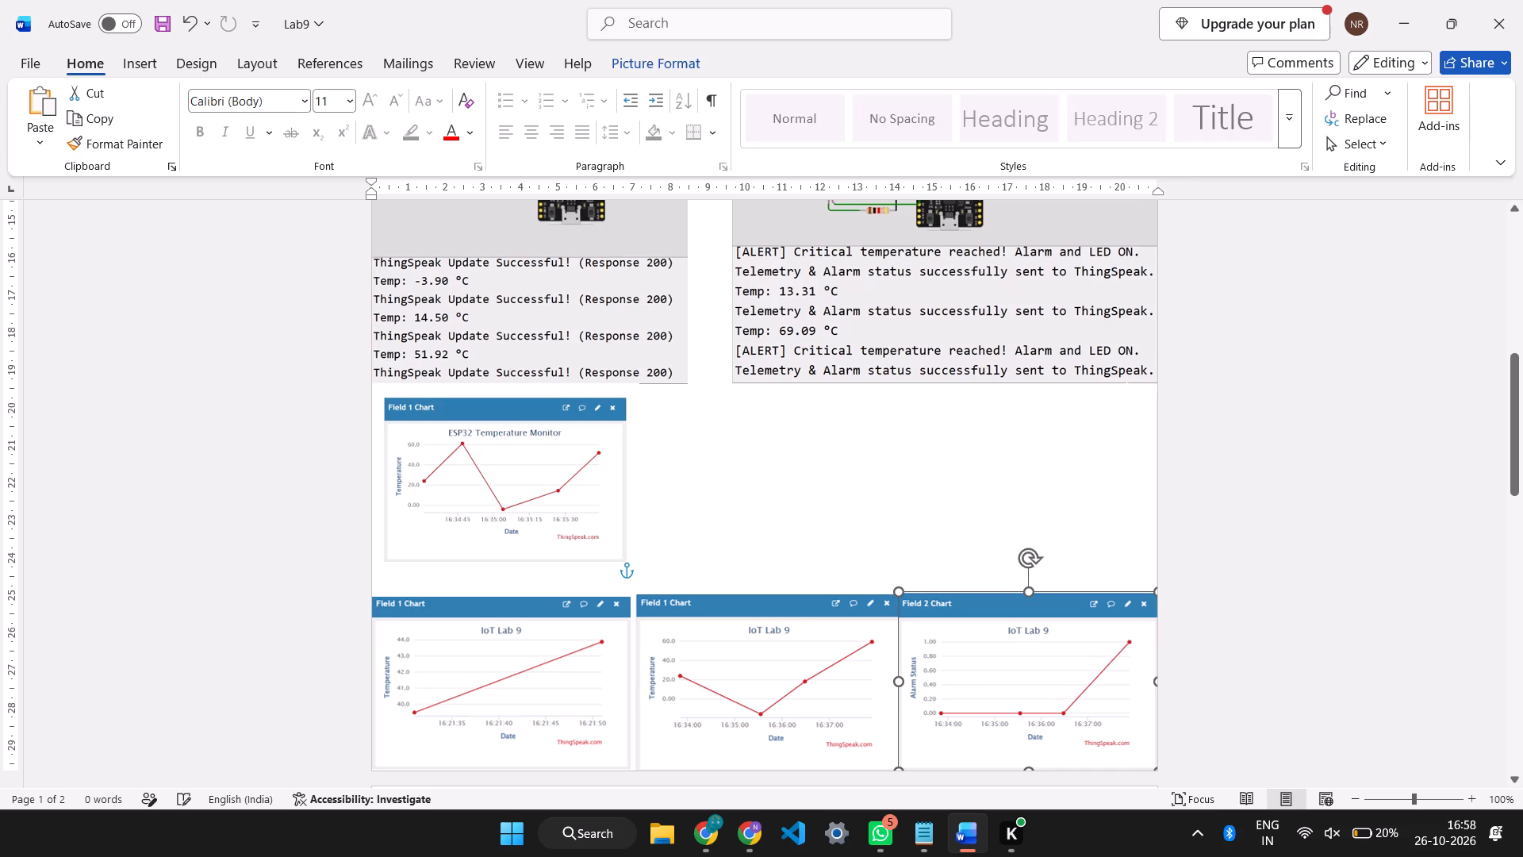
pyautogui.click(787, 686)
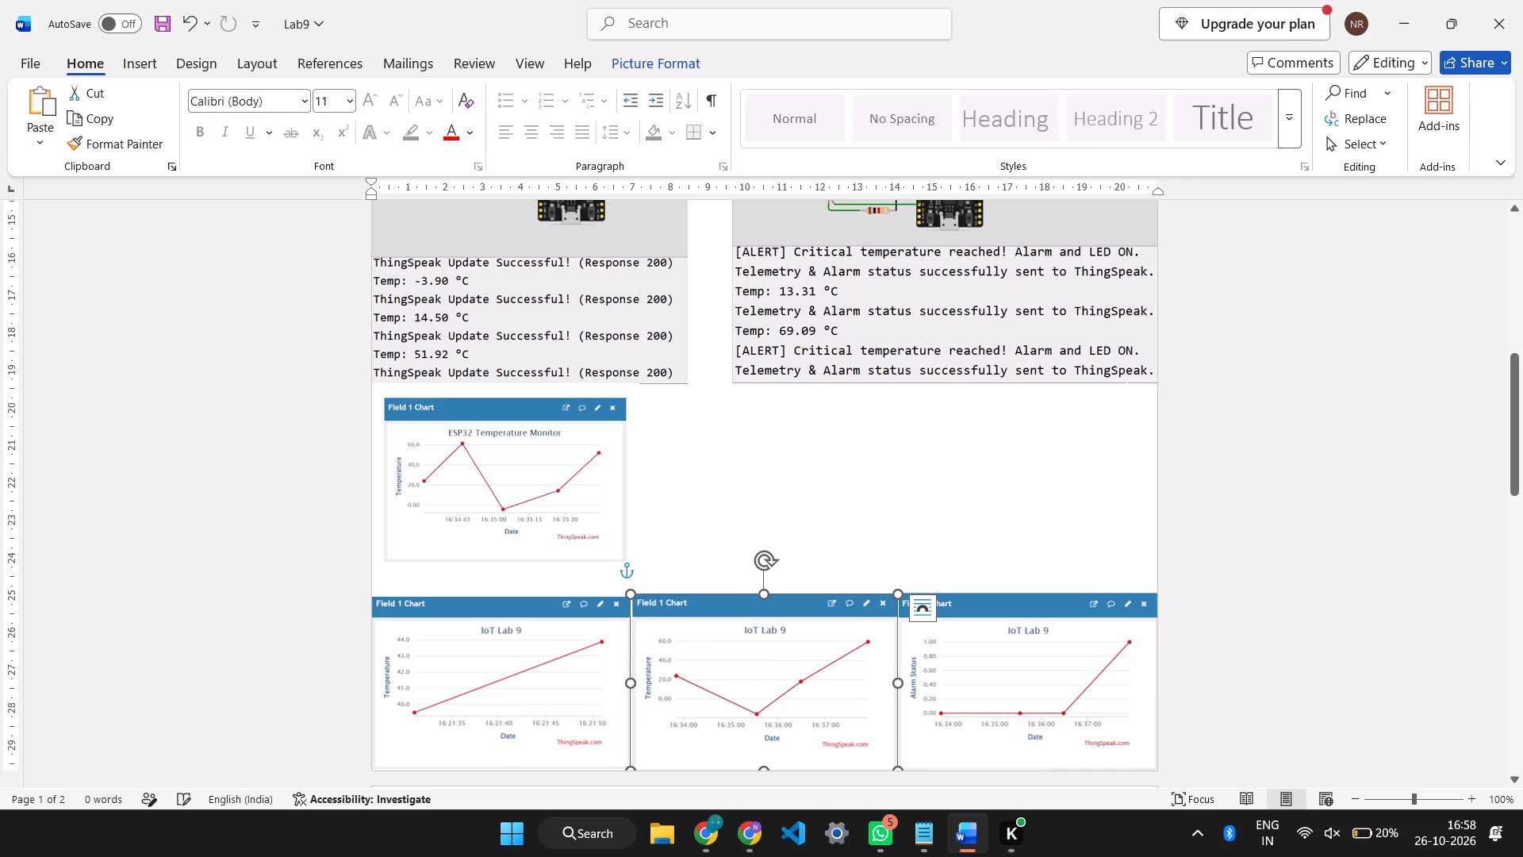
pyautogui.click(482, 651)
pyautogui.click(503, 598)
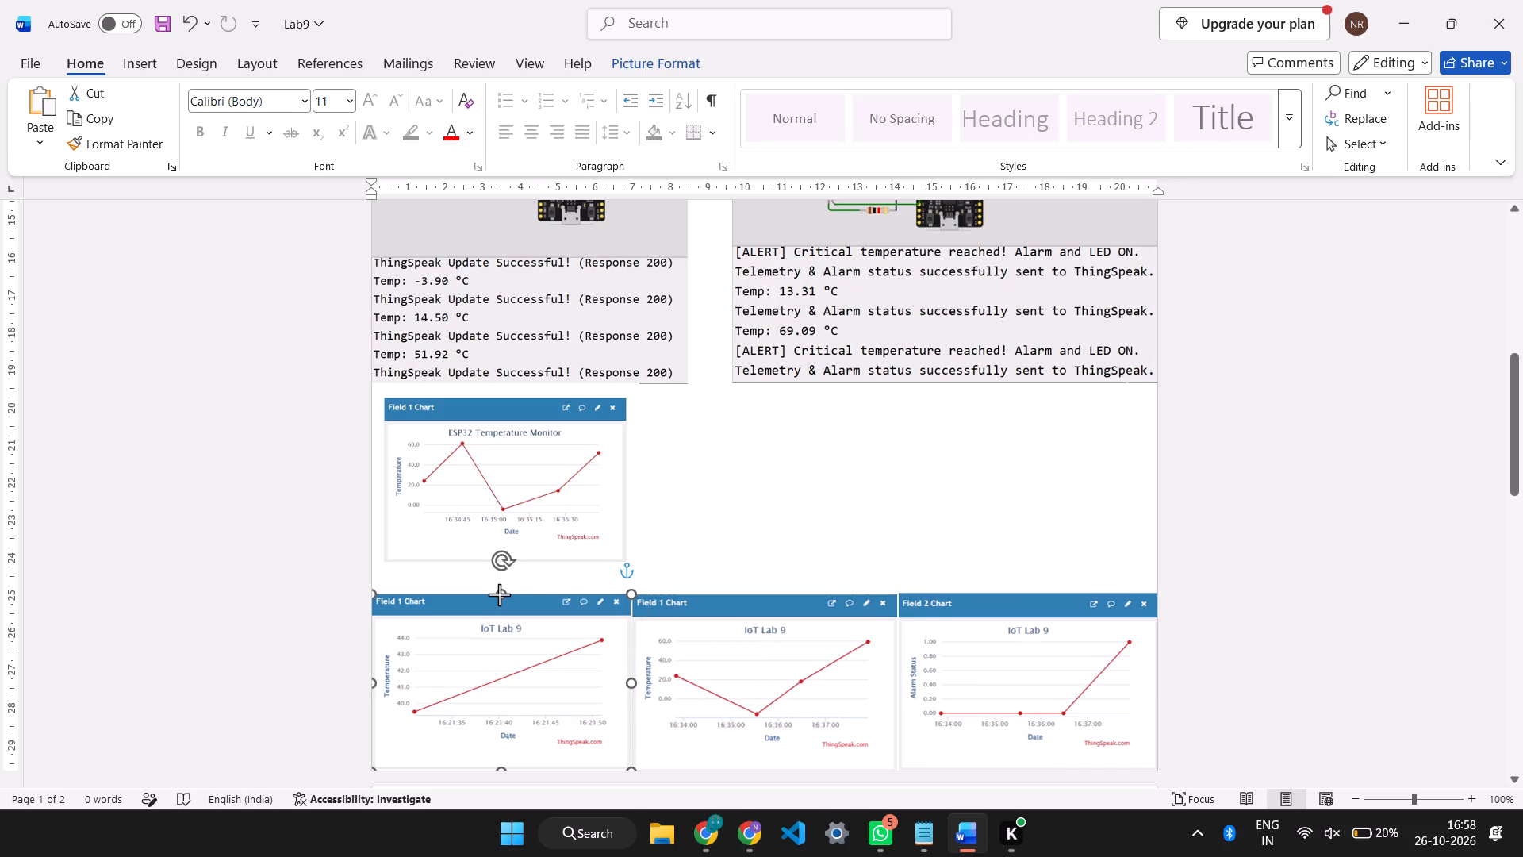
# Check the page layout from bottom to top and save the Lab9 document.
pyautogui.click(722, 511)
pyautogui.scroll(-1, 739, 502)
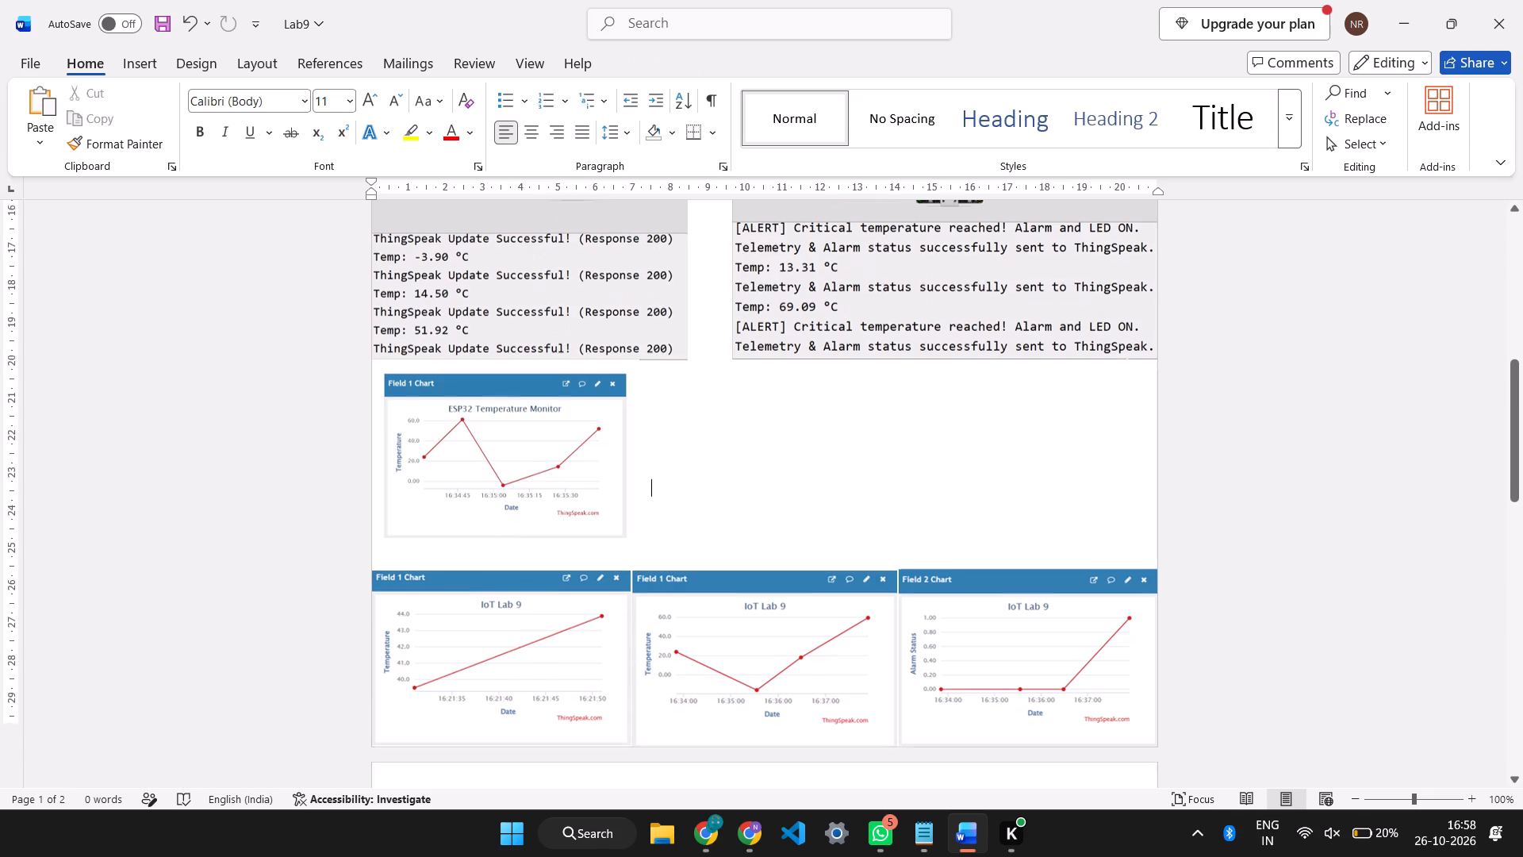
pyautogui.scroll(-1, 739, 502)
pyautogui.scroll(17, 734, 500)
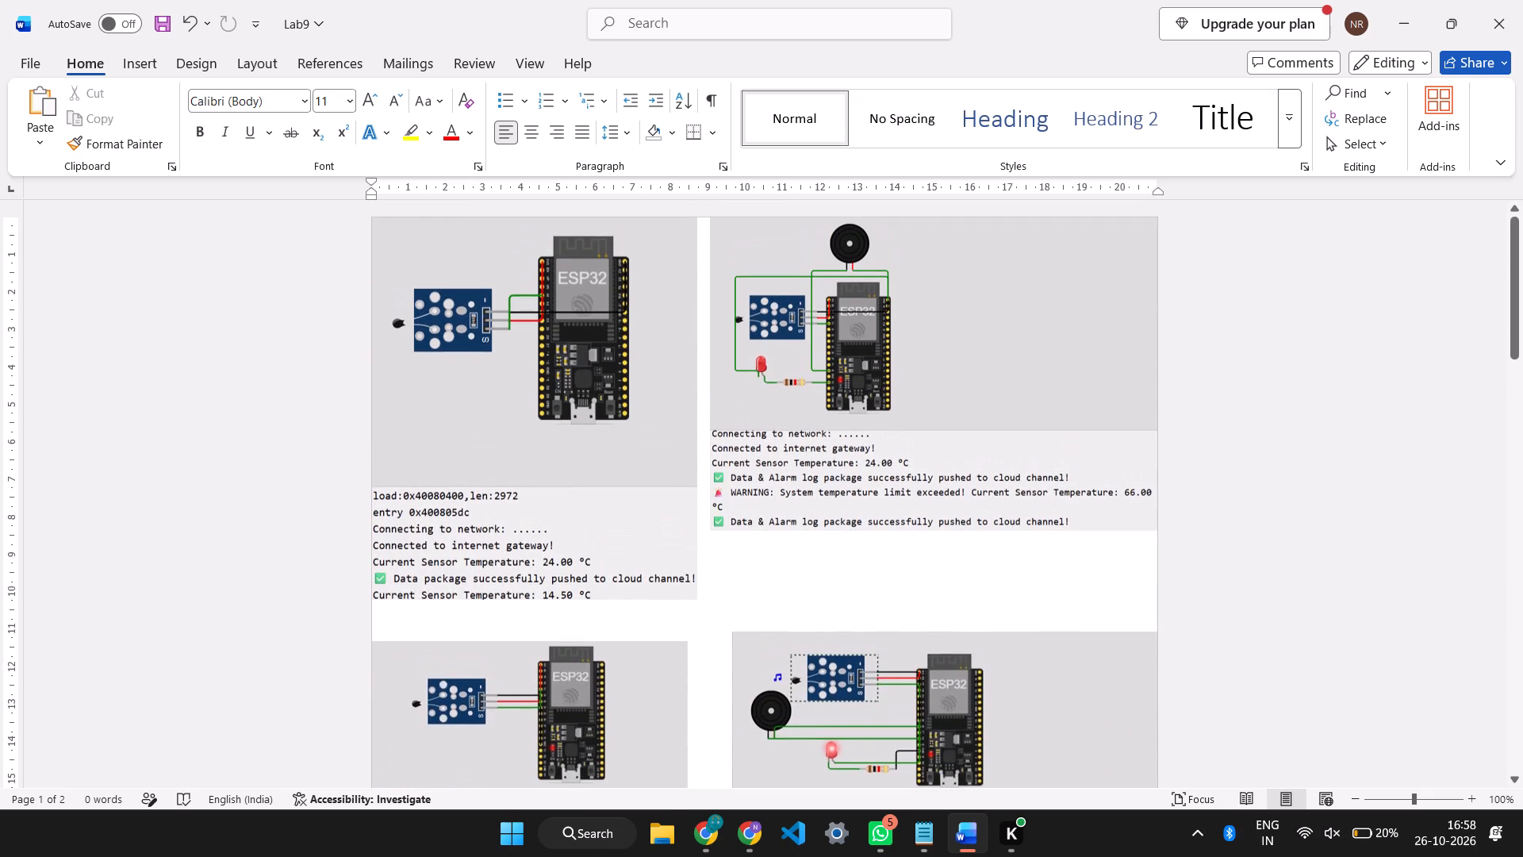
pyautogui.hotkey('ctrl', 's')
pyautogui.hotkey('ctrl', 's')
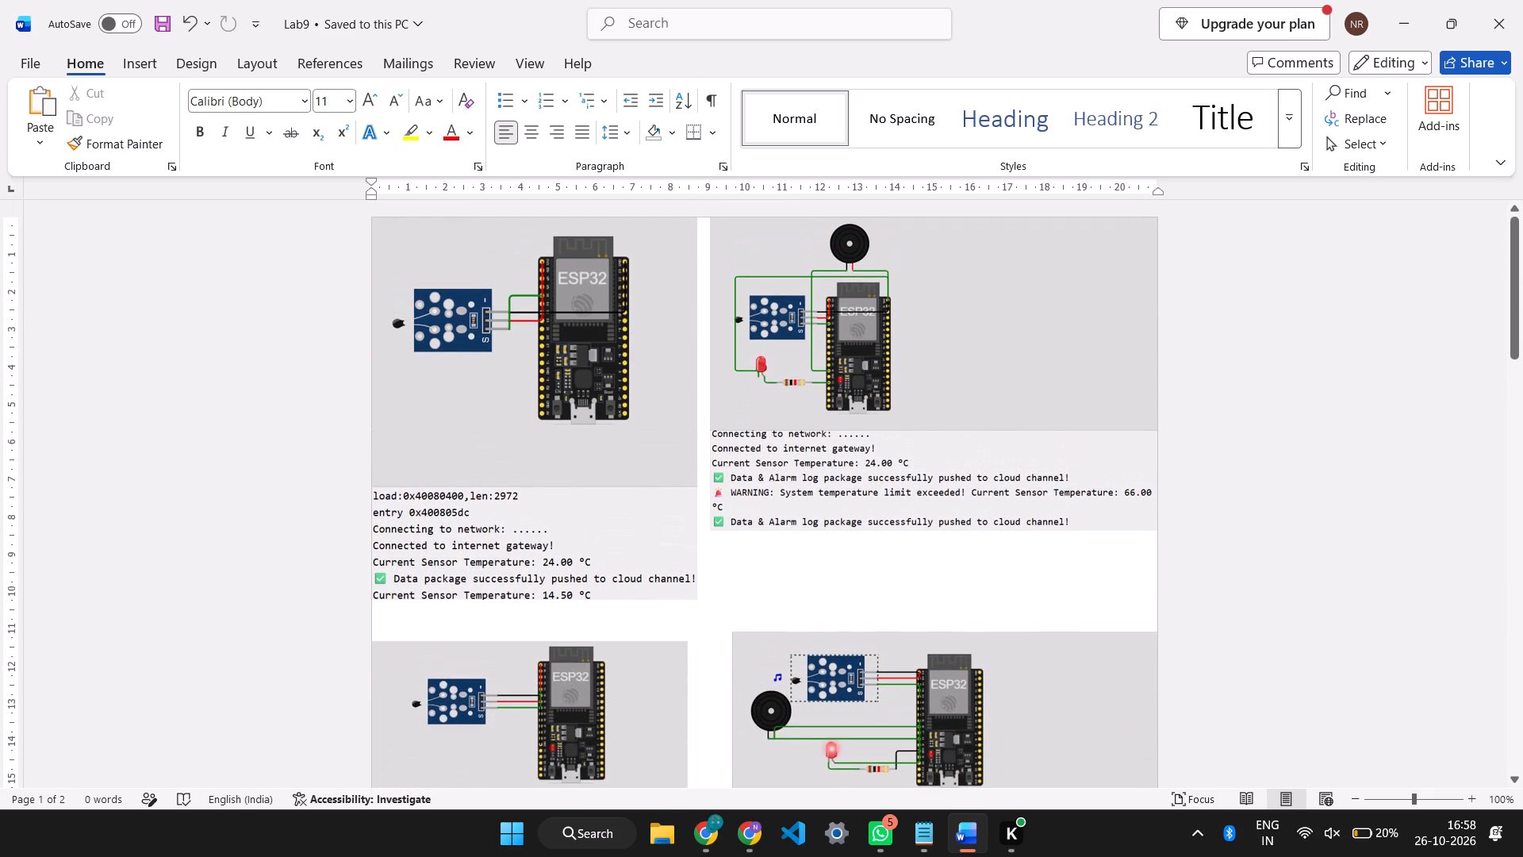
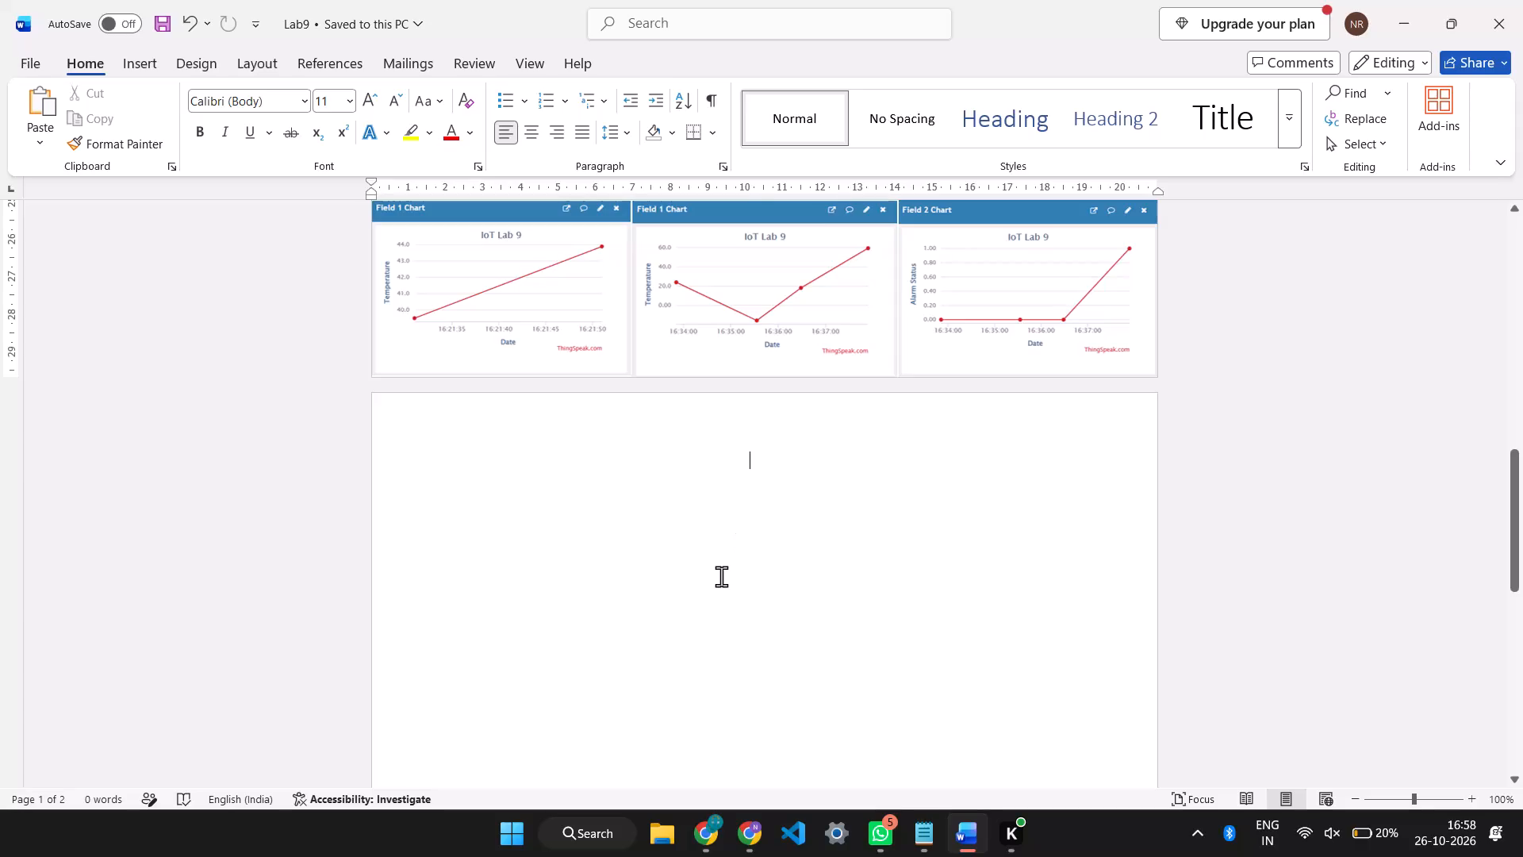
# Paste the copied ESP32 Temperature Monitor two-chart screenshot at the top of the second page and give it Square text wrapping.
pyautogui.hotkey('ctrl', 'v')
pyautogui.click(759, 592)
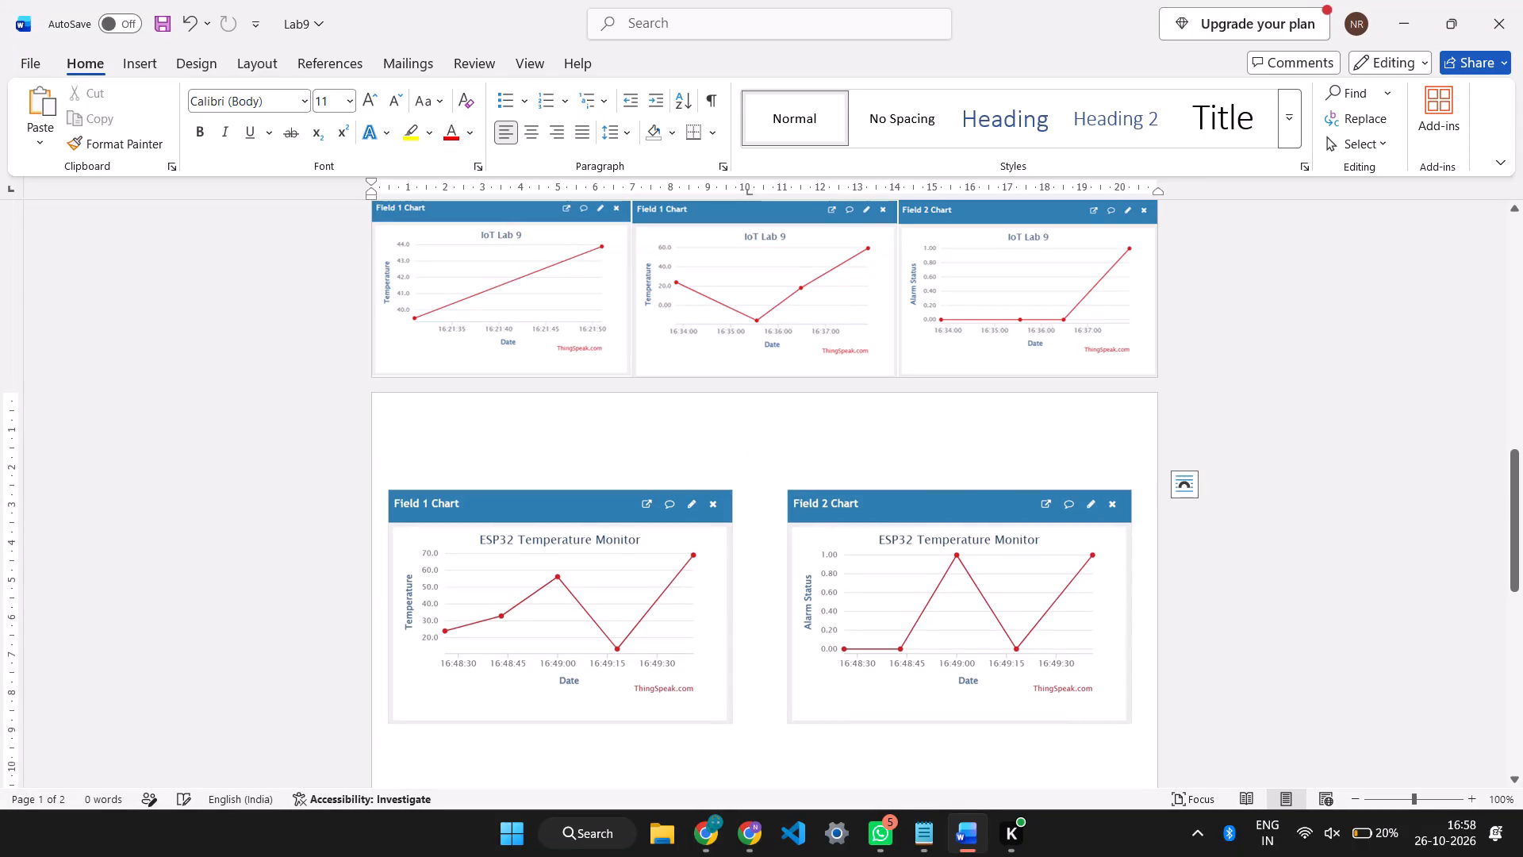
pyautogui.hotkey('ctrl', 'c')
pyautogui.click(1187, 482)
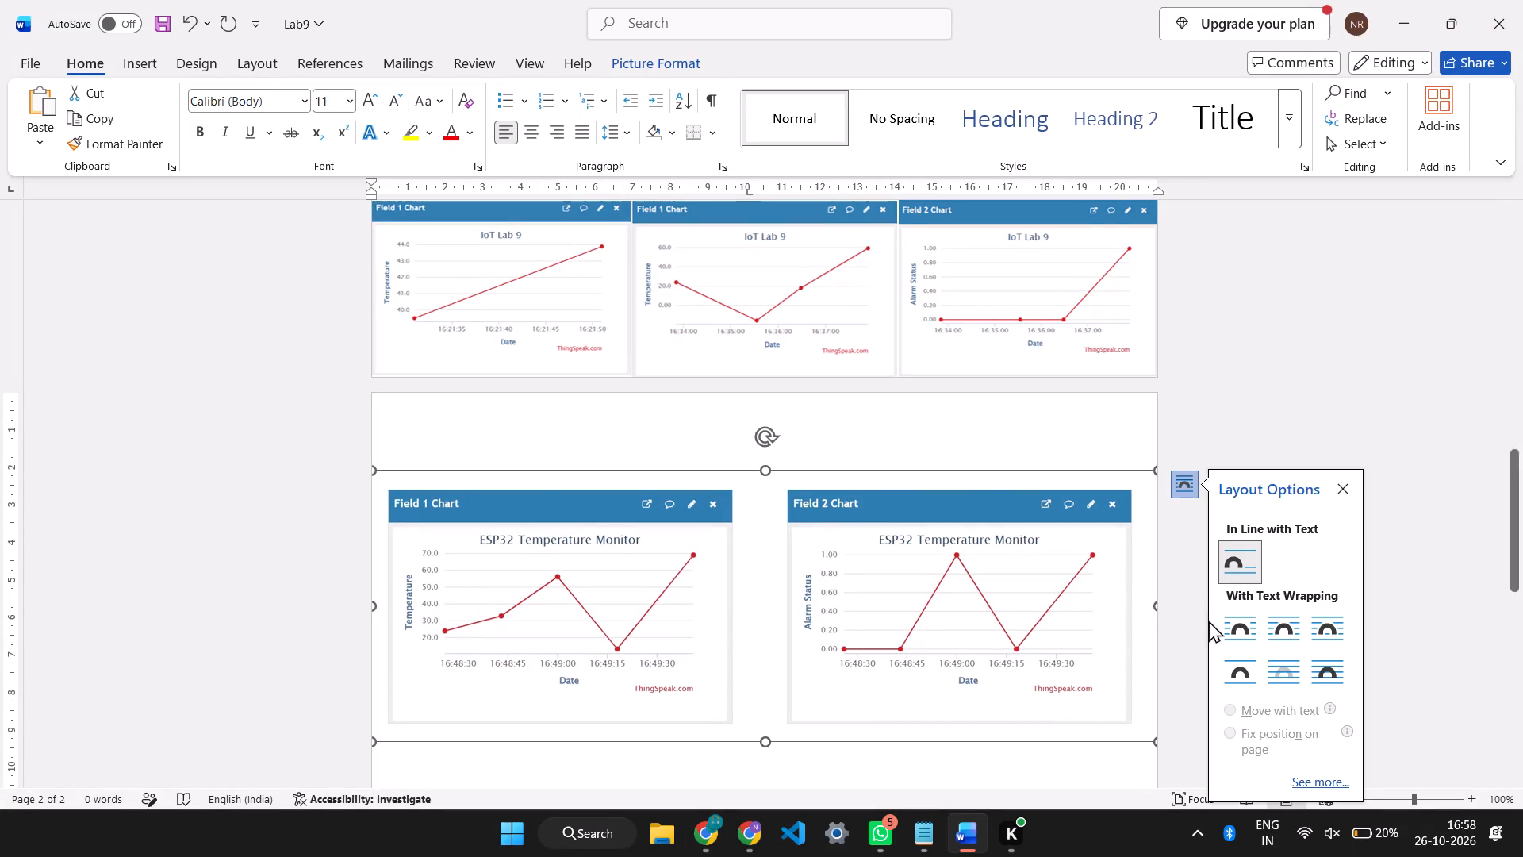
pyautogui.click(1228, 637)
# Duplicate the two-chart screenshot and place the copy directly below the original on the second page.
pyautogui.click(1014, 641)
pyautogui.hotkey('ctrl', 'c')
pyautogui.hotkey('ctrl', 'v')
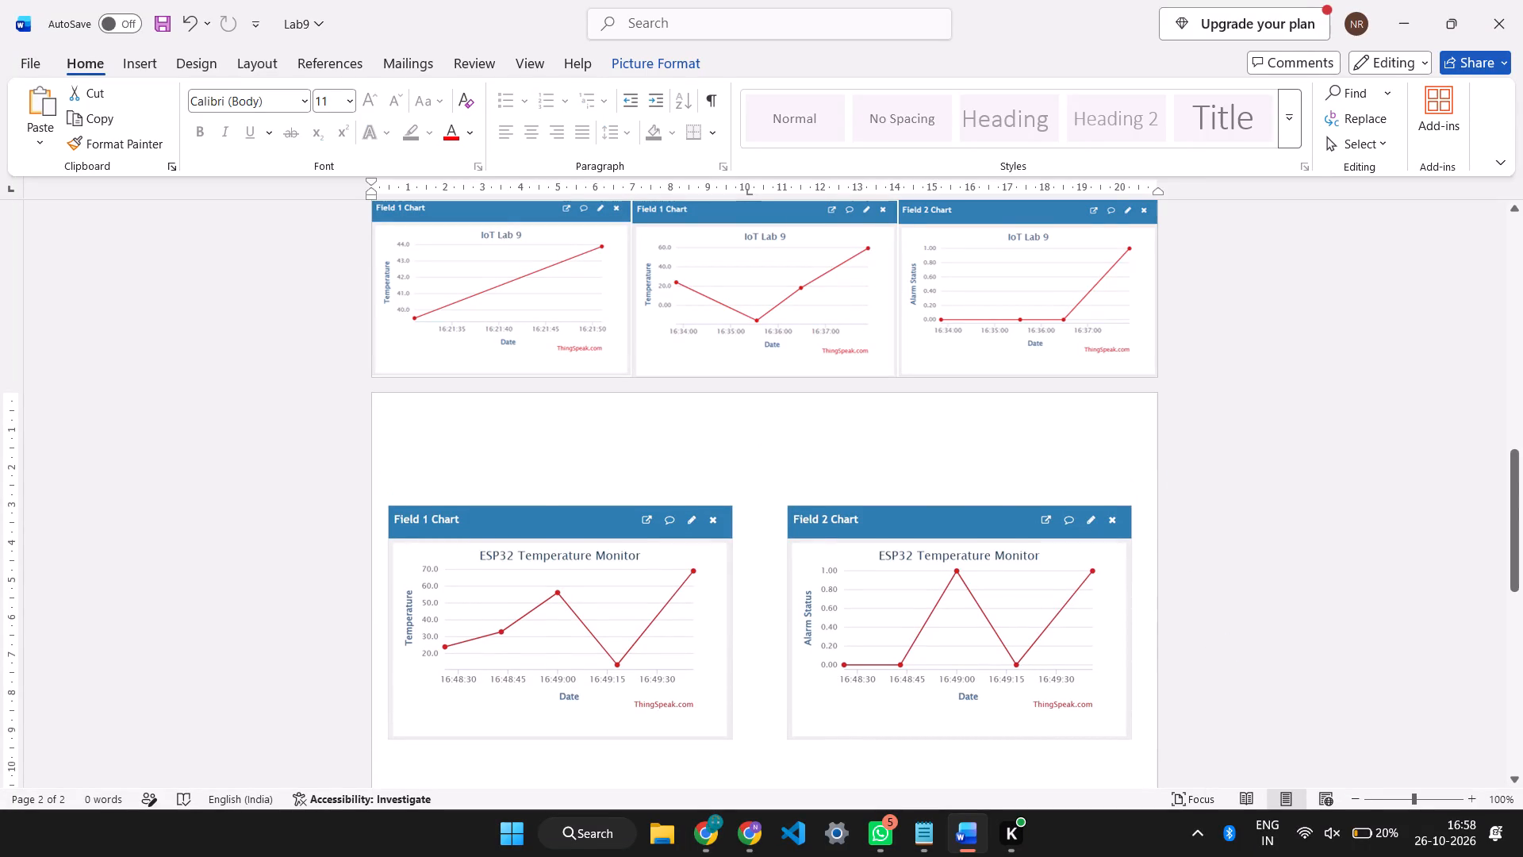
pyautogui.scroll(-5, 987, 607)
pyautogui.moveTo(930, 469); pyautogui.dragTo(923, 687)
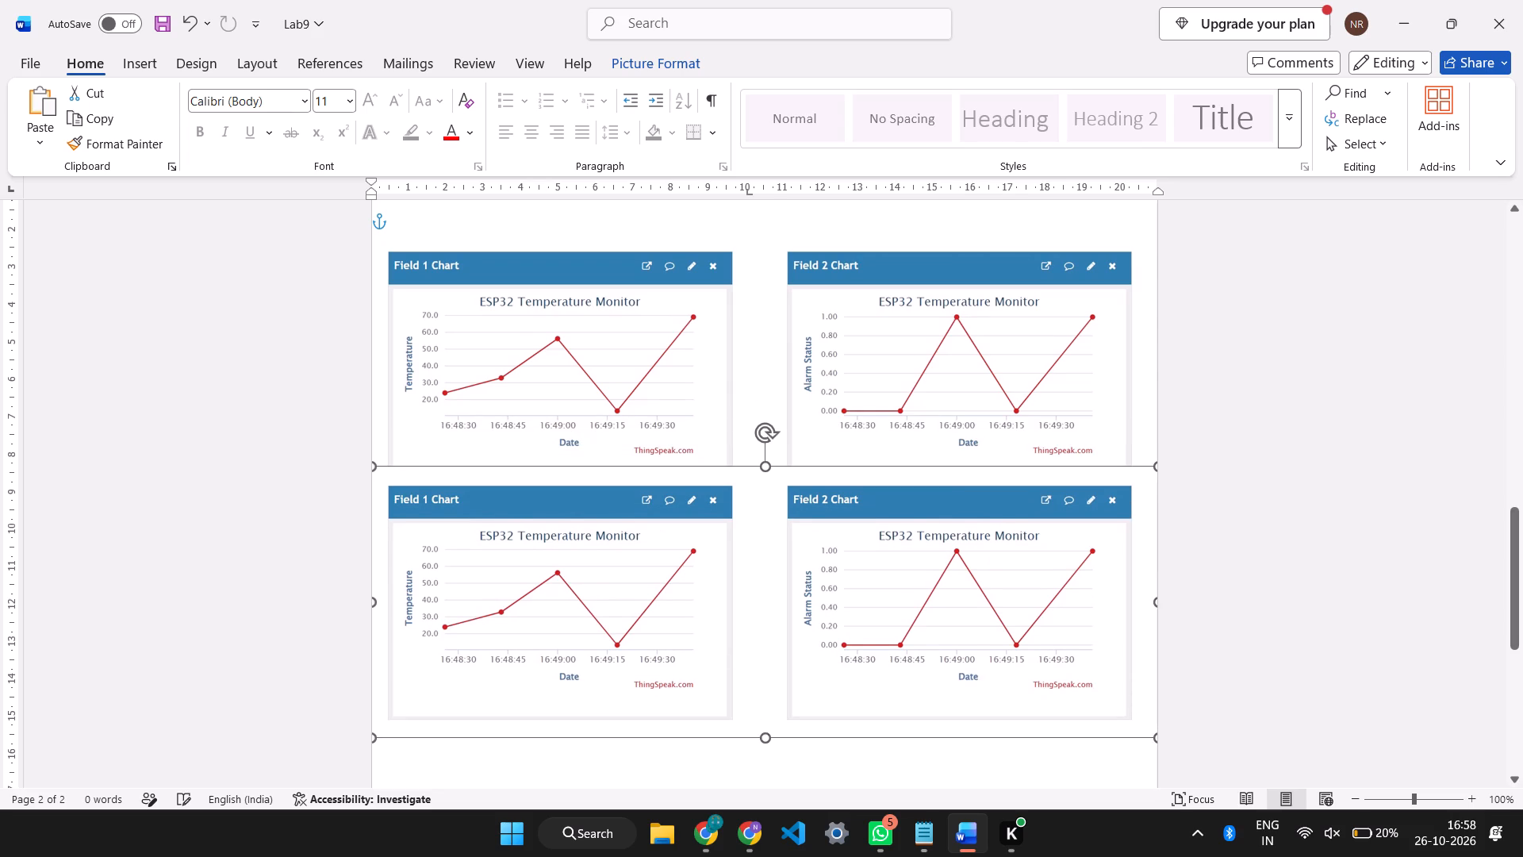
# Crop the upper two-chart screenshot on all sides down to its Field 1 Chart, about 9.12 cm wide.
pyautogui.click(927, 294)
pyautogui.click(661, 65)
pyautogui.click(1343, 102)
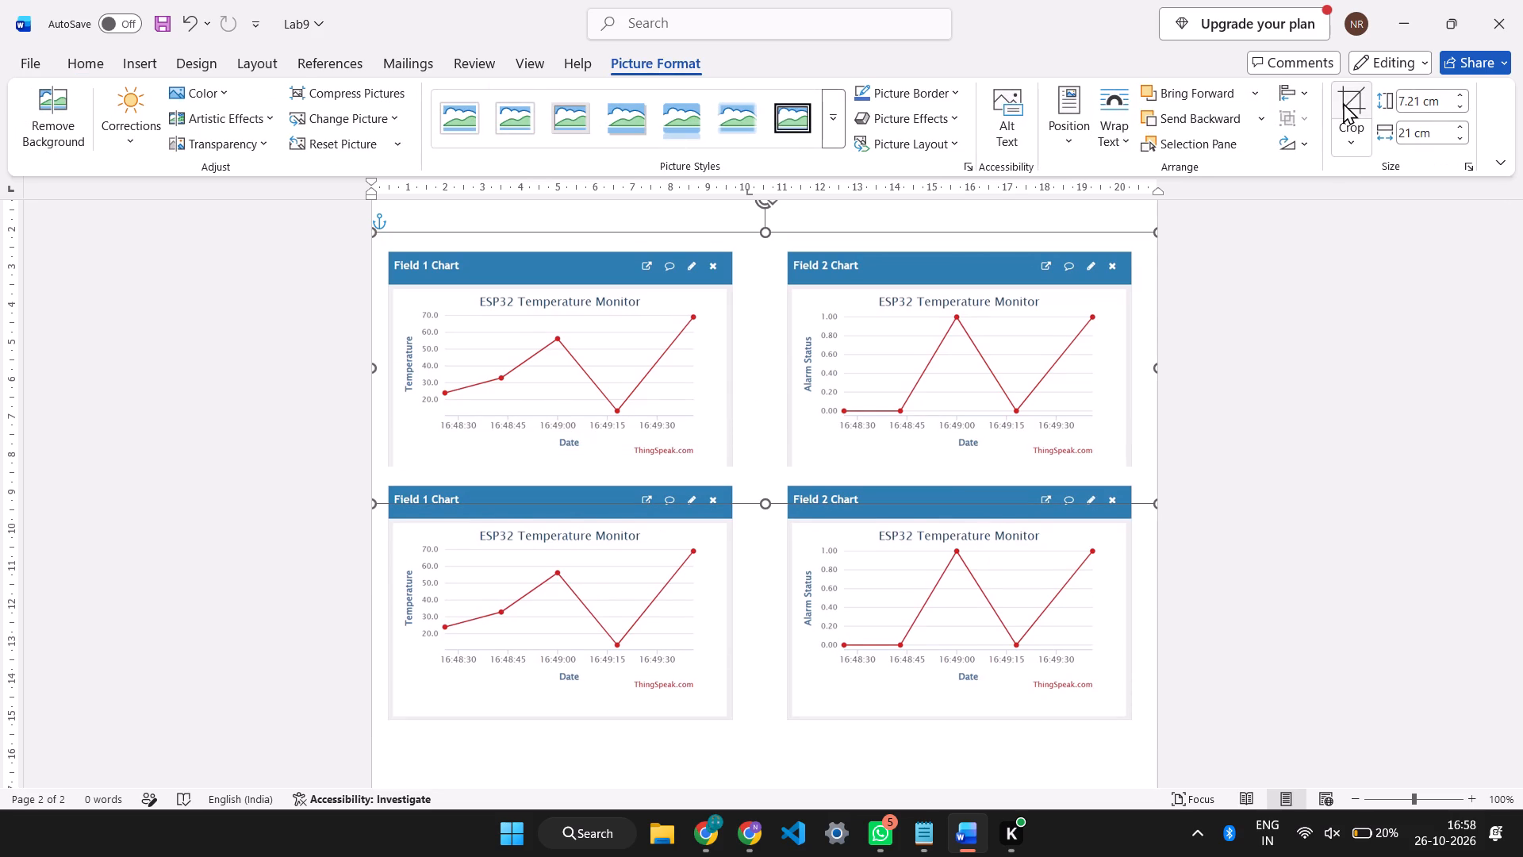
pyautogui.moveTo(1153, 366); pyautogui.dragTo(789, 418)
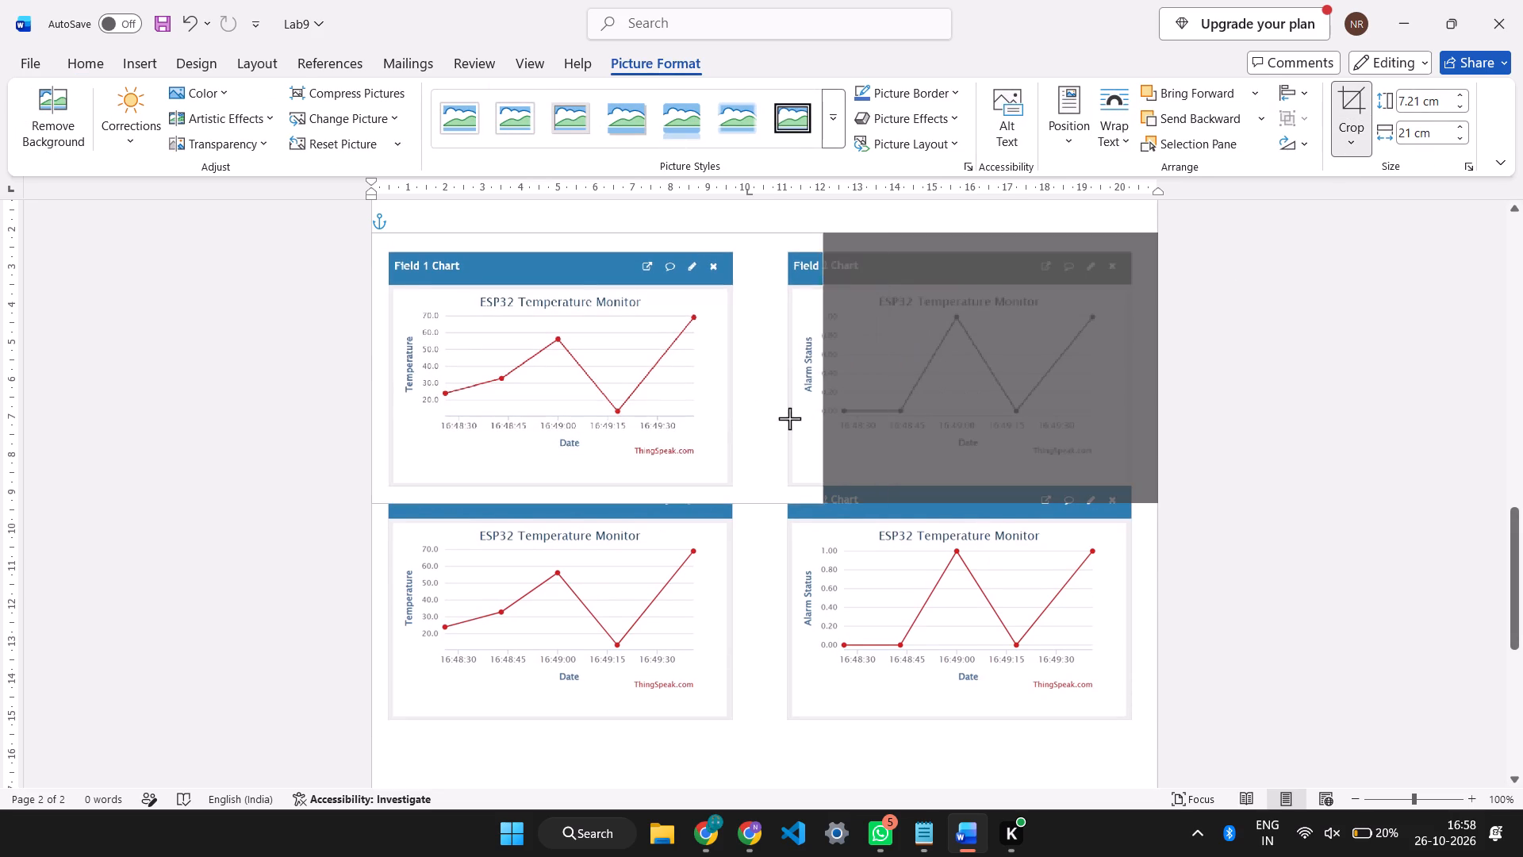
pyautogui.moveTo(789, 418); pyautogui.dragTo(731, 421)
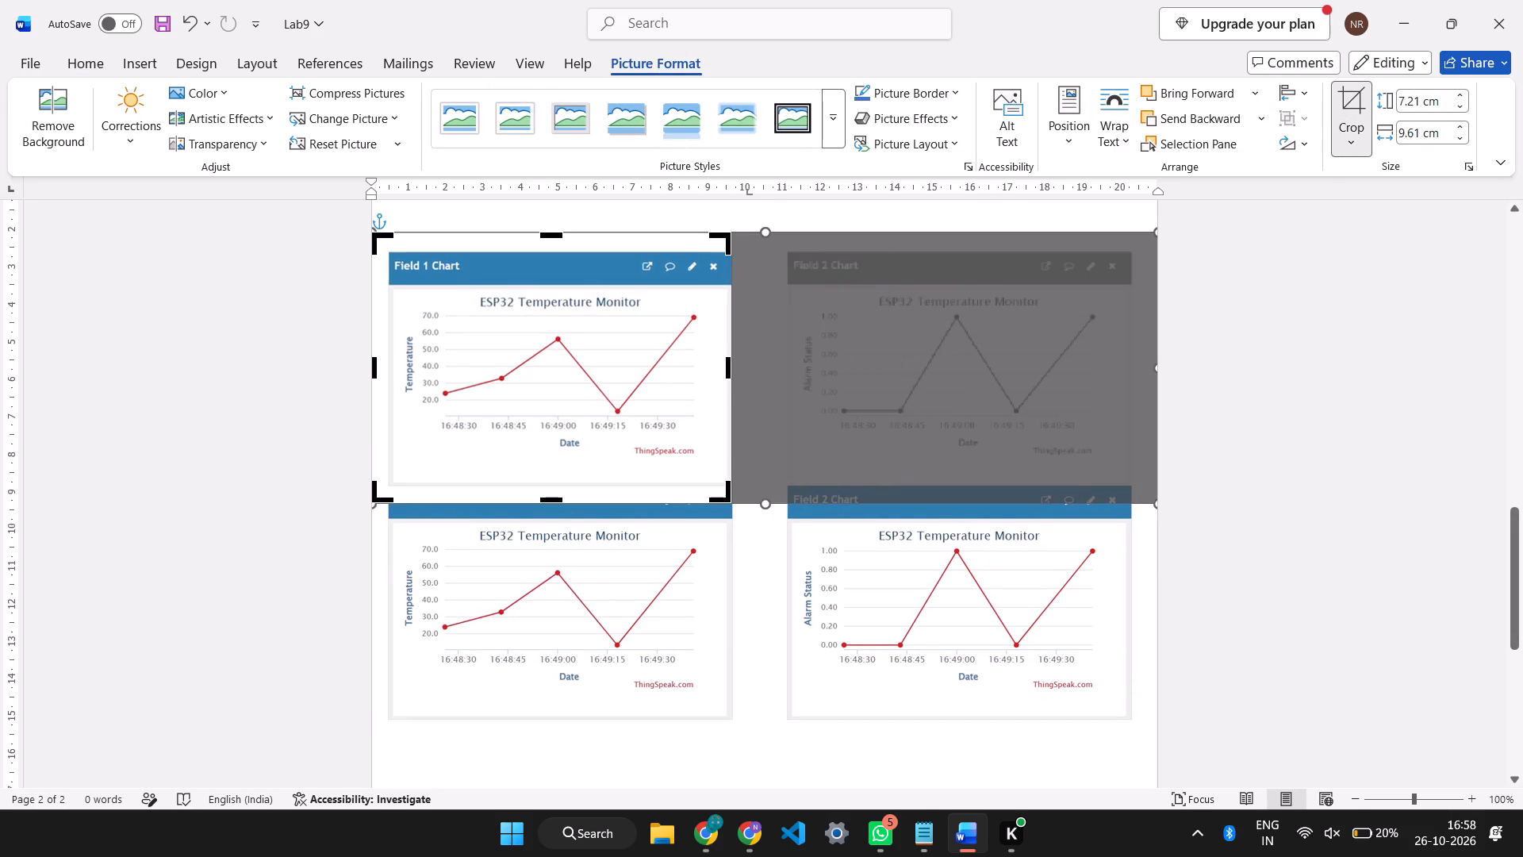
pyautogui.moveTo(544, 503); pyautogui.dragTo(535, 486)
pyautogui.moveTo(372, 367); pyautogui.dragTo(386, 377)
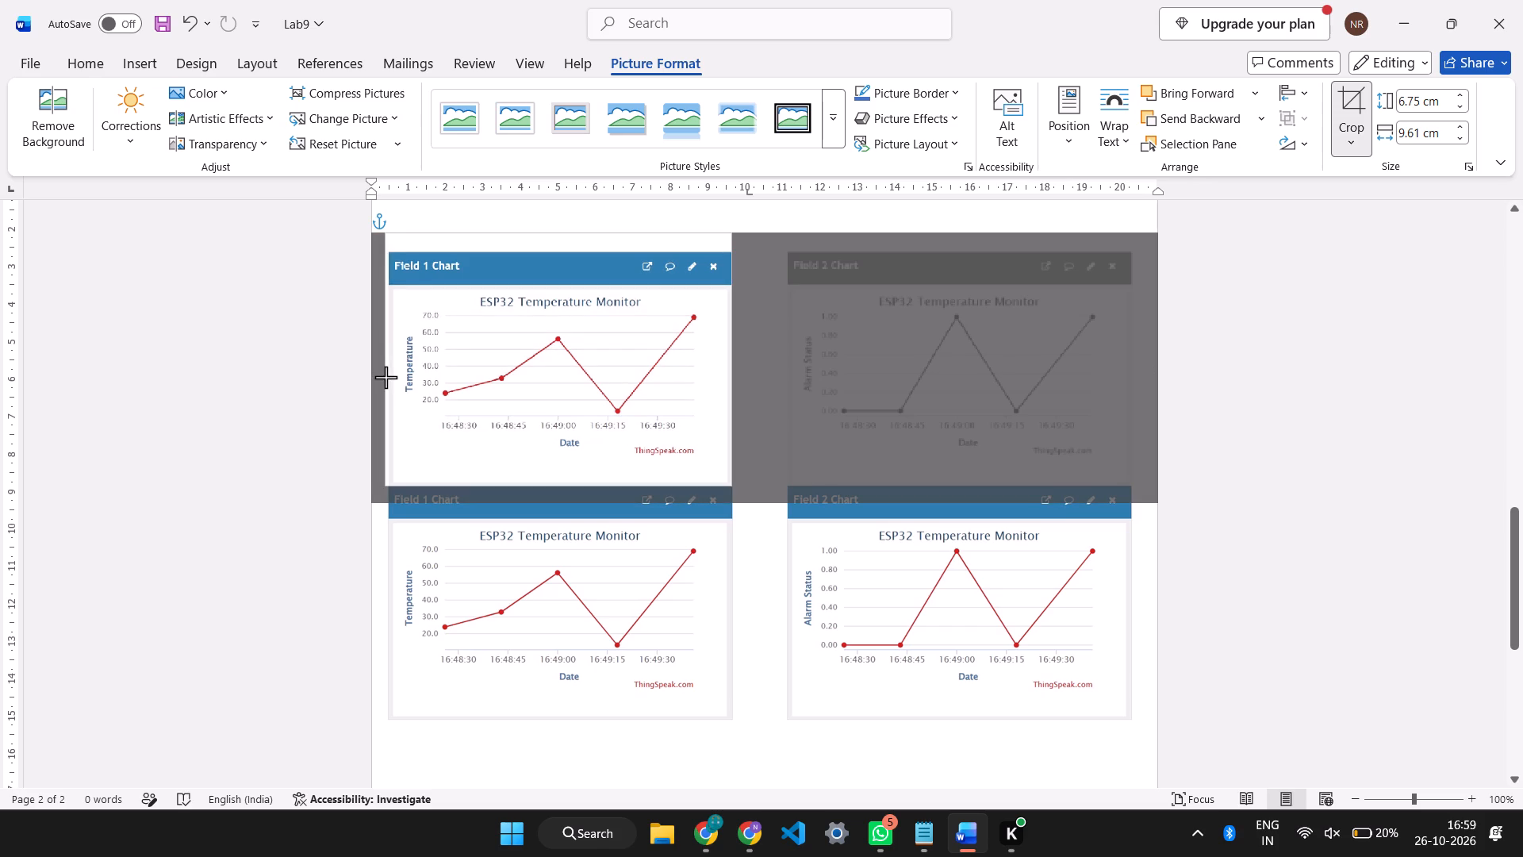
pyautogui.moveTo(386, 377); pyautogui.dragTo(390, 381)
pyautogui.scroll(1, 516, 341)
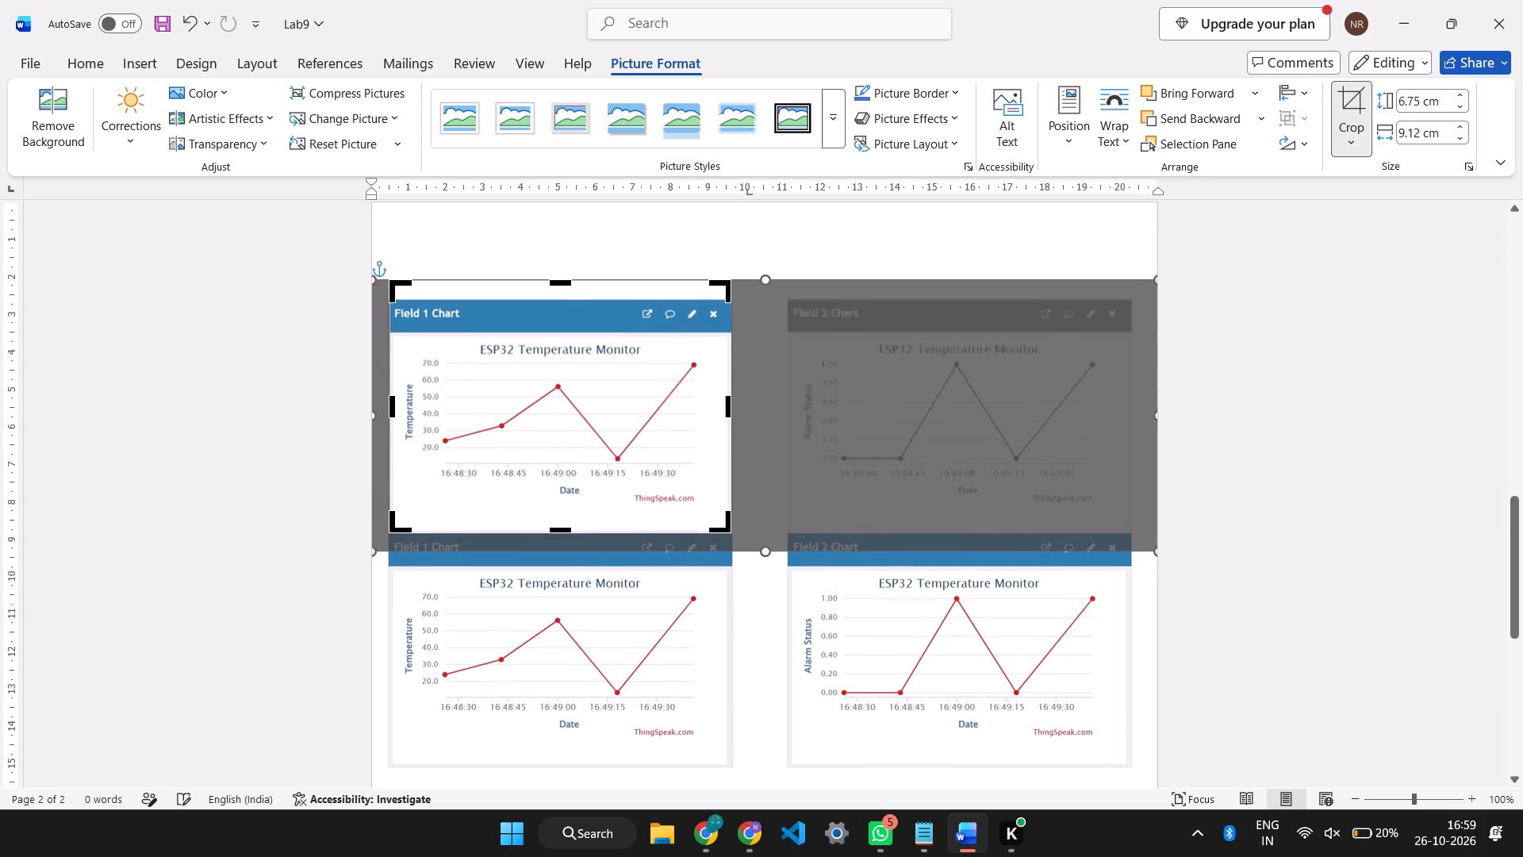
pyautogui.moveTo(564, 283); pyautogui.dragTo(558, 301)
pyautogui.click(733, 261)
# Crop the lower two-chart screenshot on all sides down to its Field 2 Chart, about 6.18 by 9.1 cm.
pyautogui.click(821, 617)
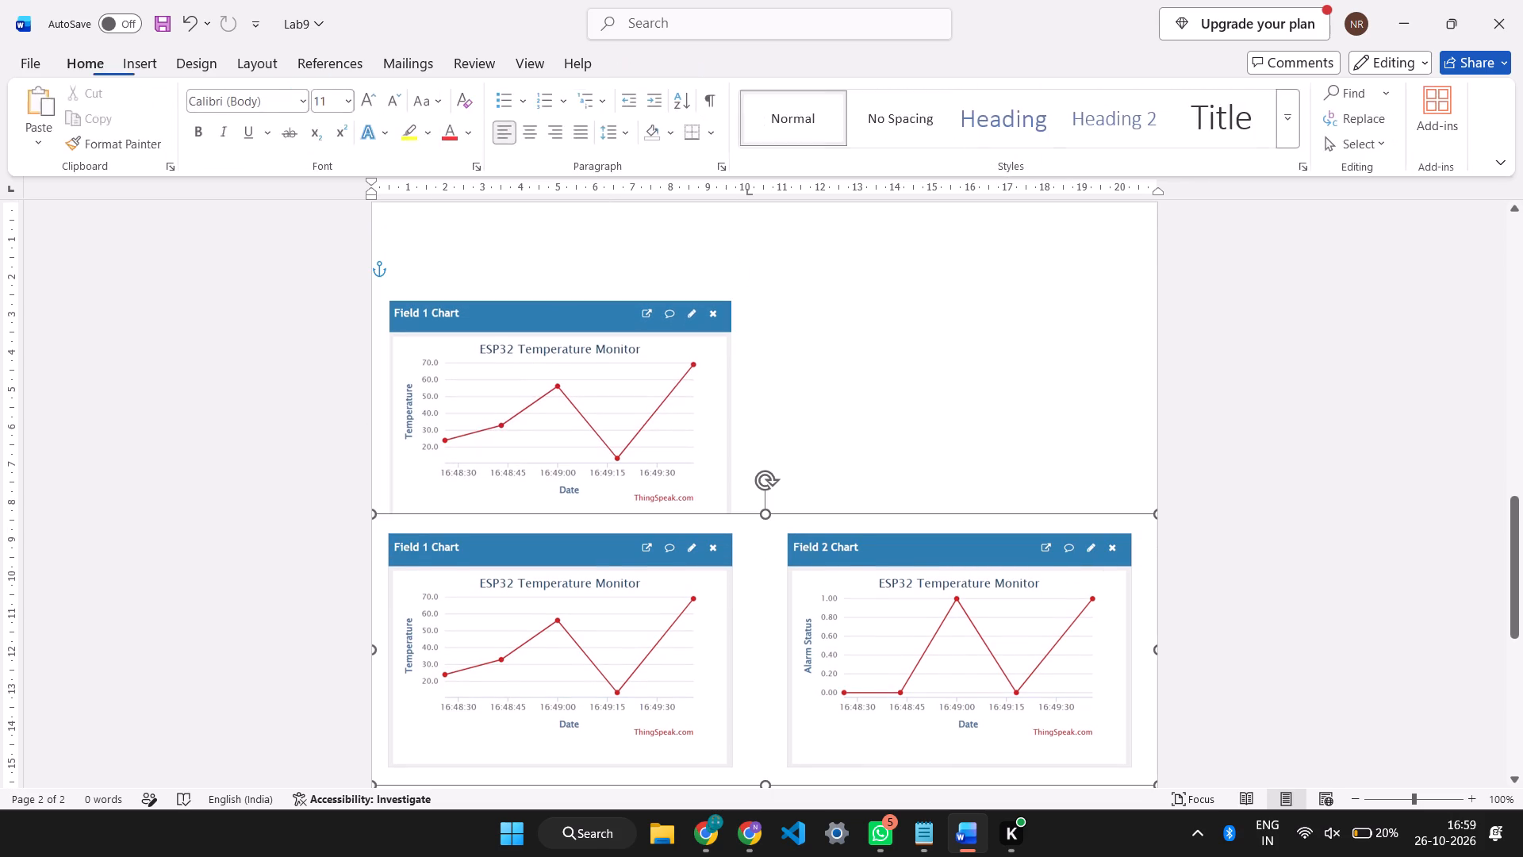
pyautogui.click(1348, 115)
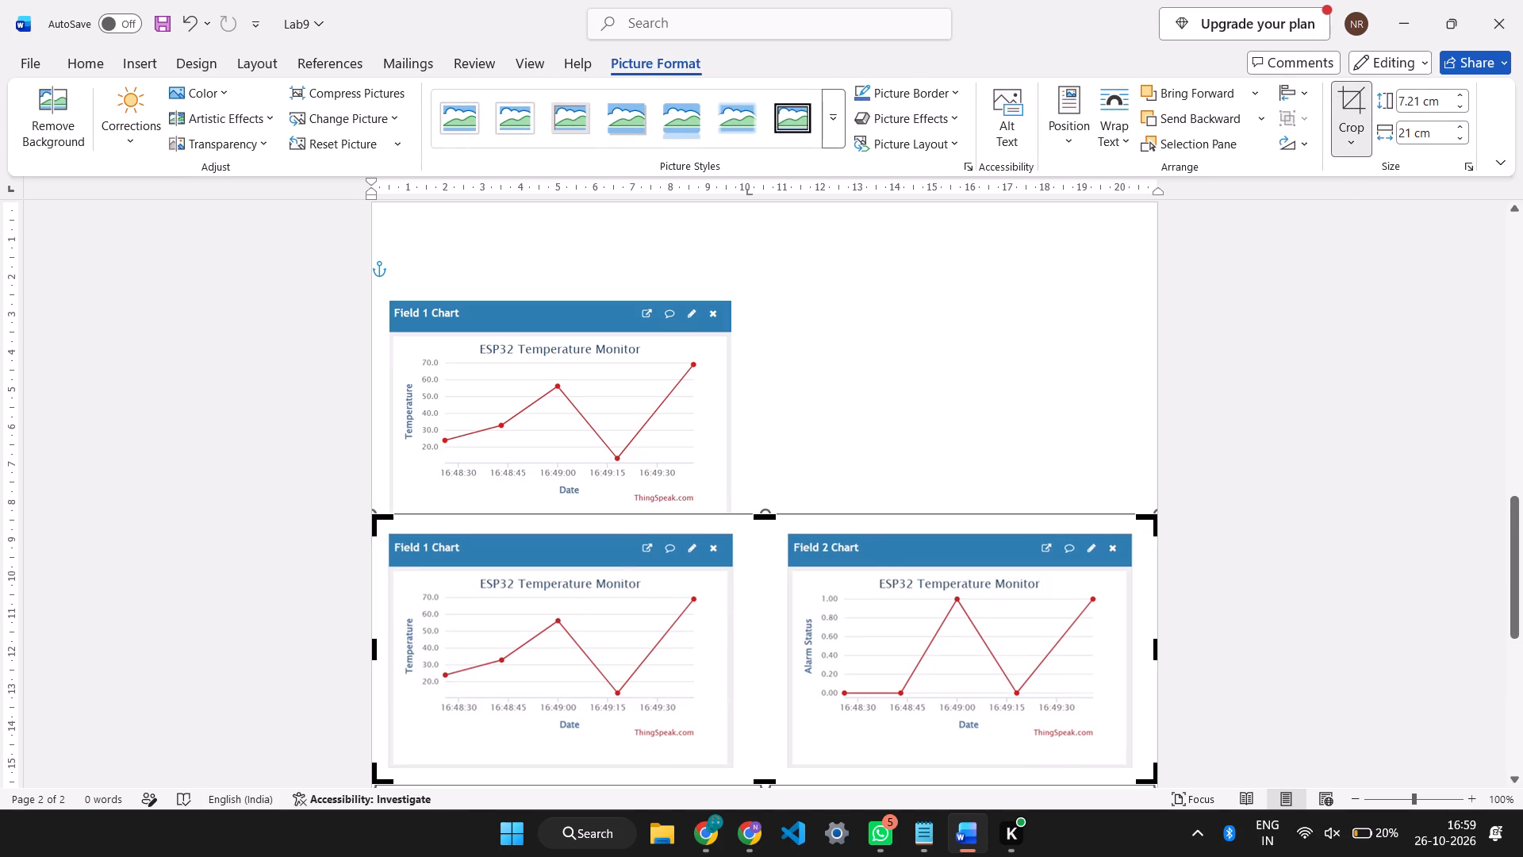
pyautogui.moveTo(374, 651); pyautogui.dragTo(788, 685)
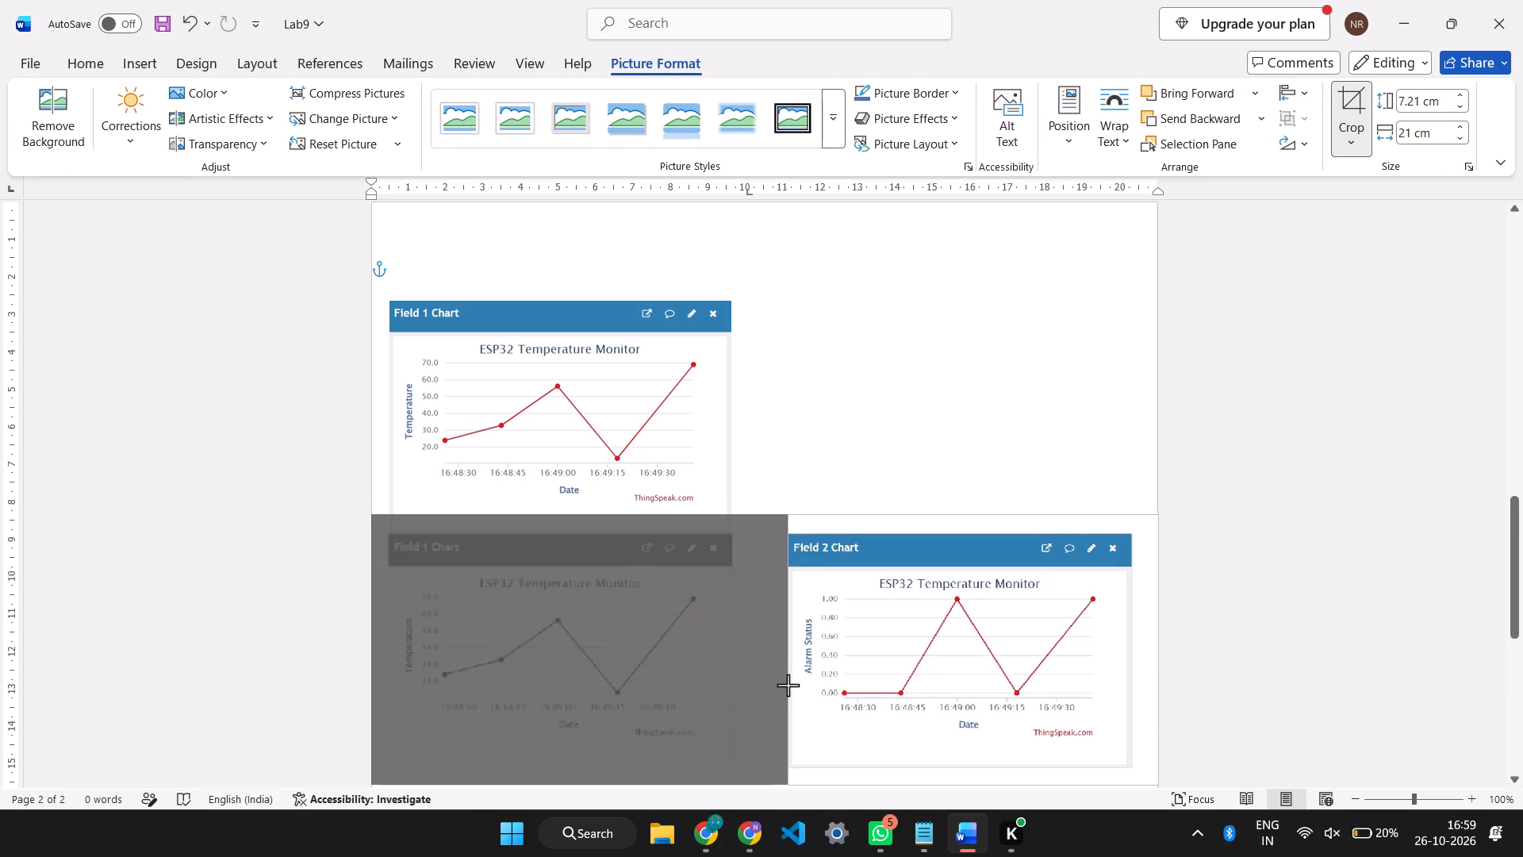
pyautogui.moveTo(788, 685); pyautogui.dragTo(788, 686)
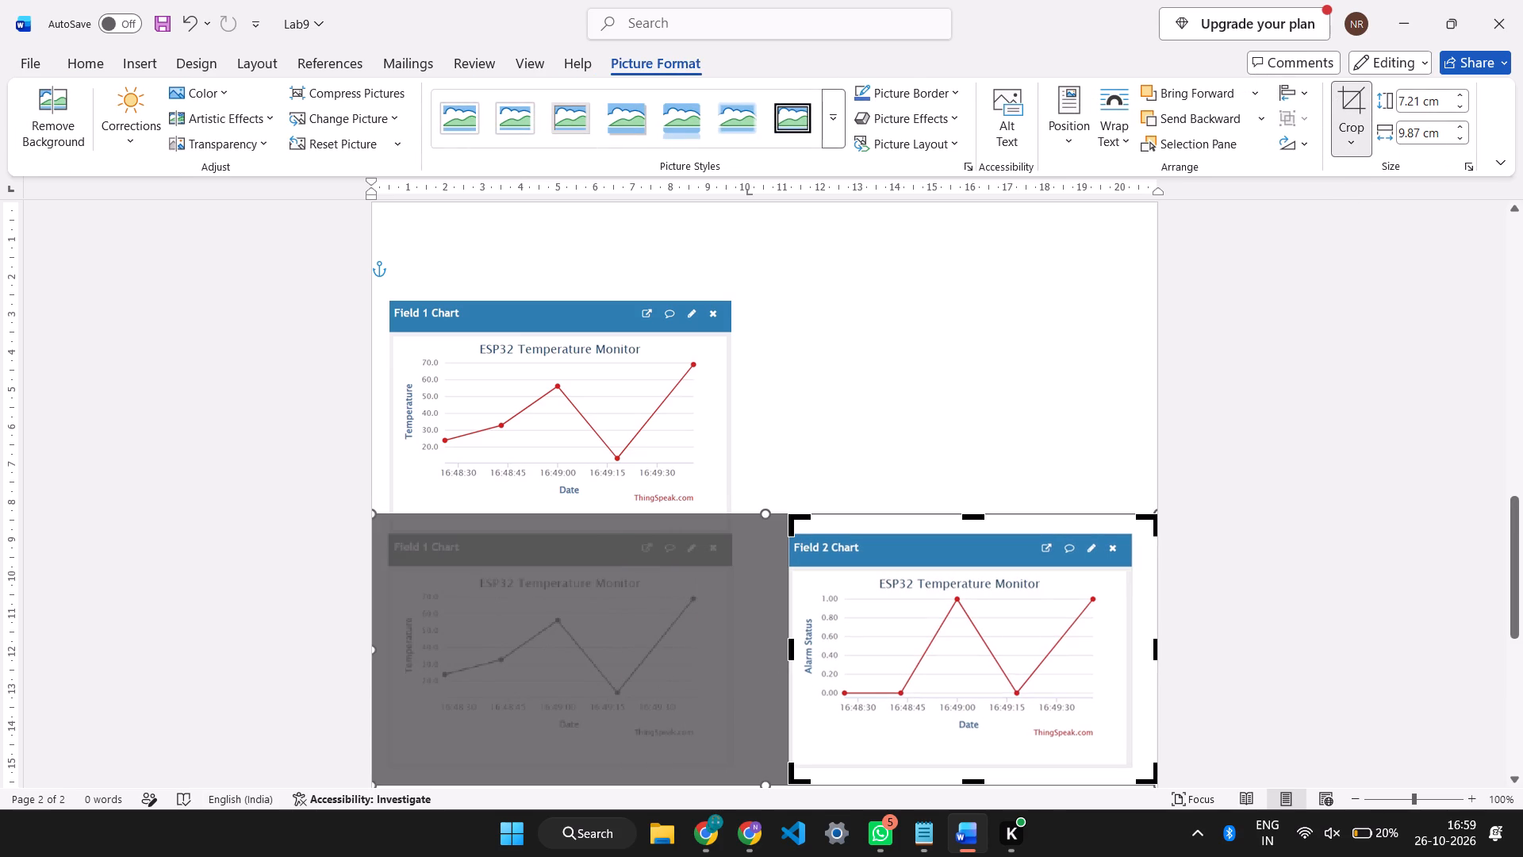
pyautogui.moveTo(971, 516); pyautogui.dragTo(962, 535)
pyautogui.moveTo(1157, 657); pyautogui.dragTo(1122, 660)
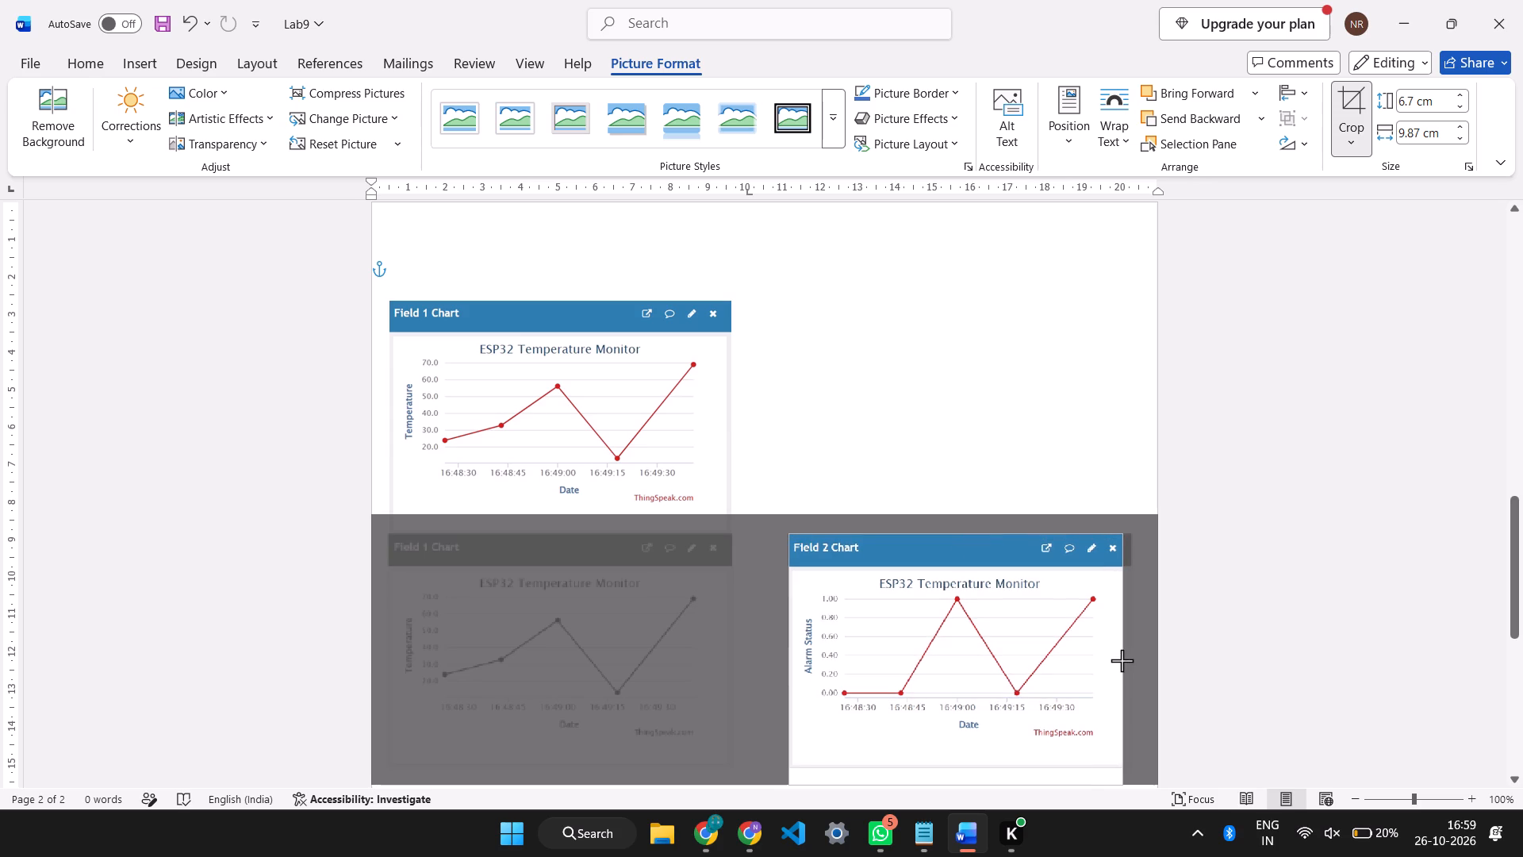
pyautogui.moveTo(1122, 660); pyautogui.dragTo(1130, 663)
pyautogui.scroll(-4, 1087, 611)
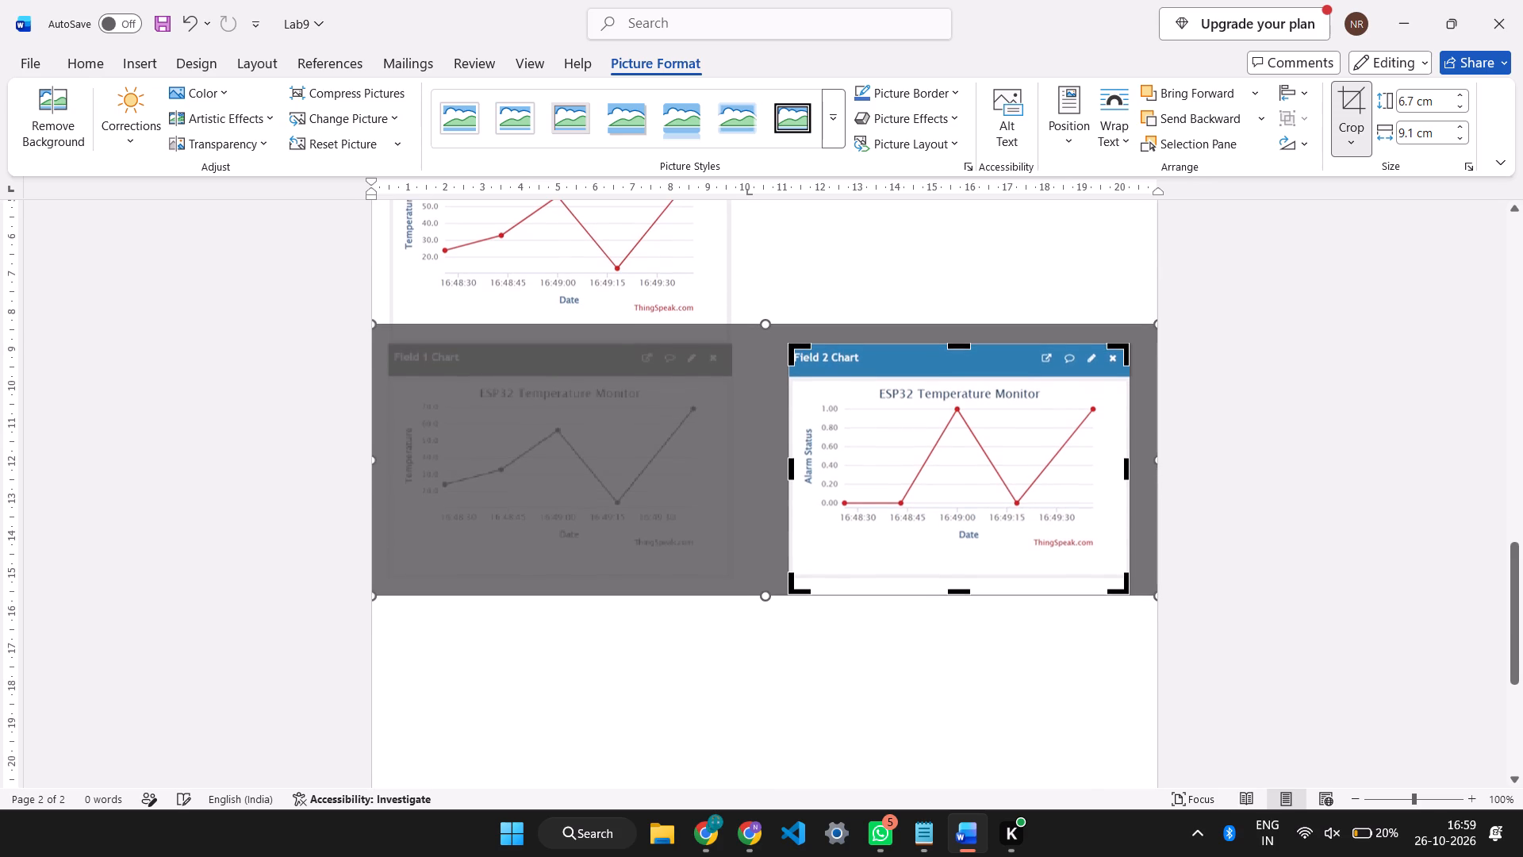
pyautogui.click(958, 595)
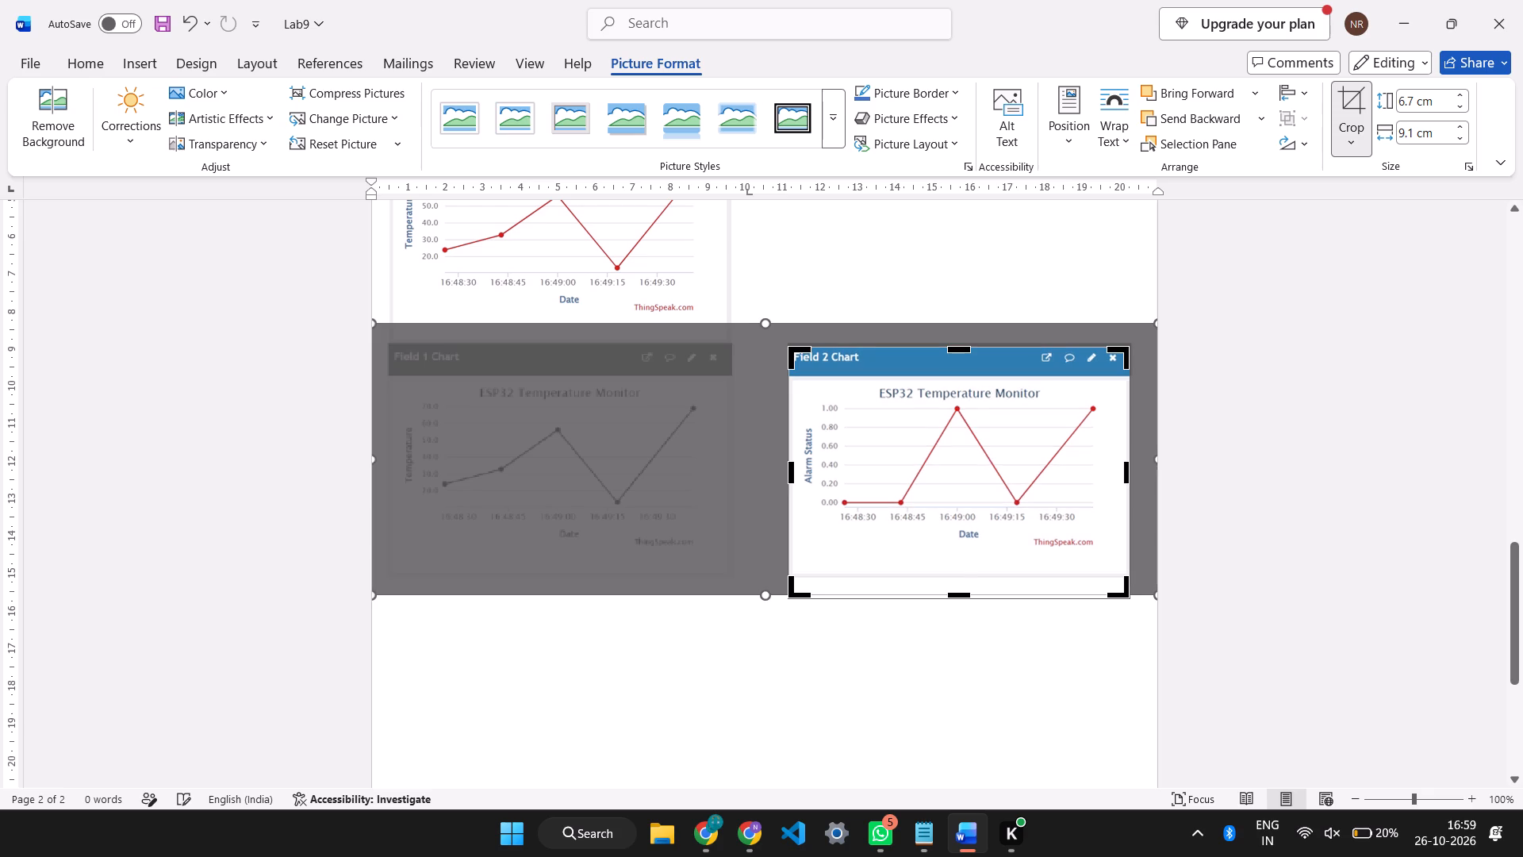
pyautogui.moveTo(957, 597); pyautogui.dragTo(961, 577)
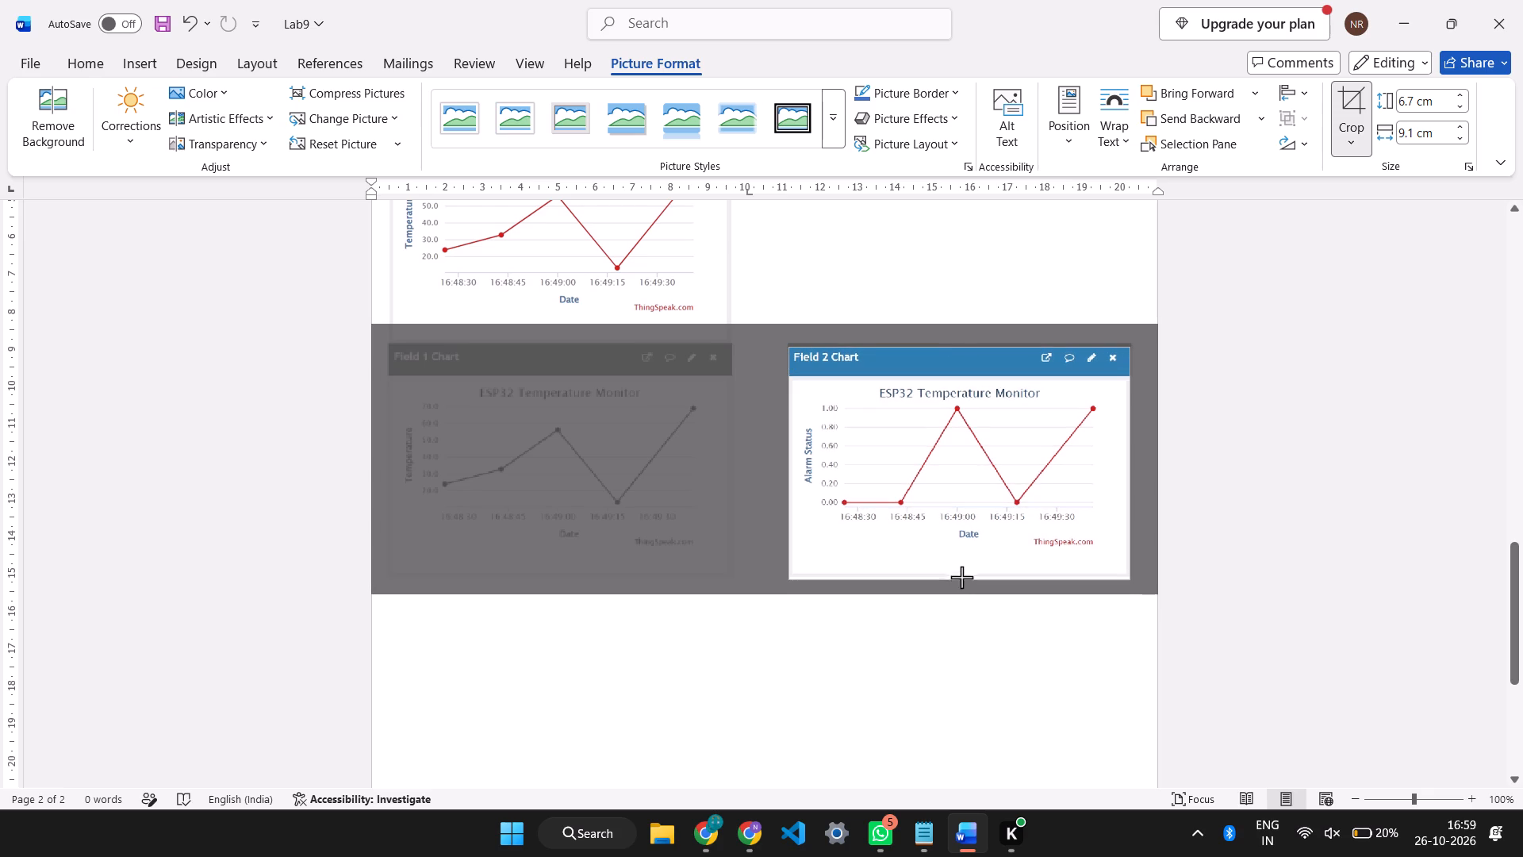
pyautogui.moveTo(961, 577); pyautogui.dragTo(965, 579)
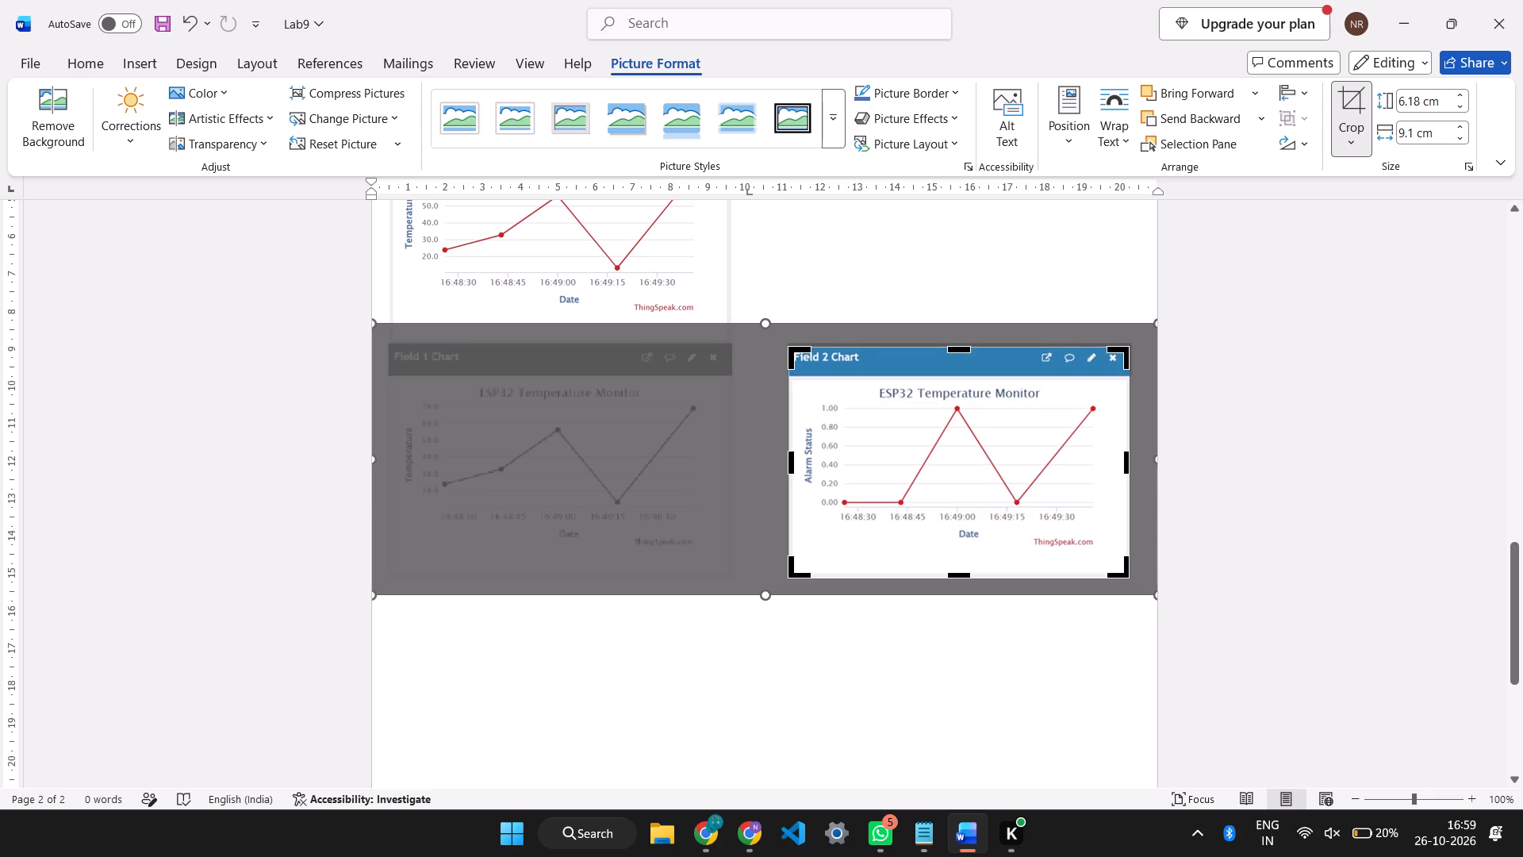
pyautogui.click(1054, 281)
# Enlarge the first page's ESP32 Field 1 chart by one increment and crop its white margins to about 4.68 by 6.92 cm.
pyautogui.scroll(6, 1054, 280)
pyautogui.scroll(2, 702, 670)
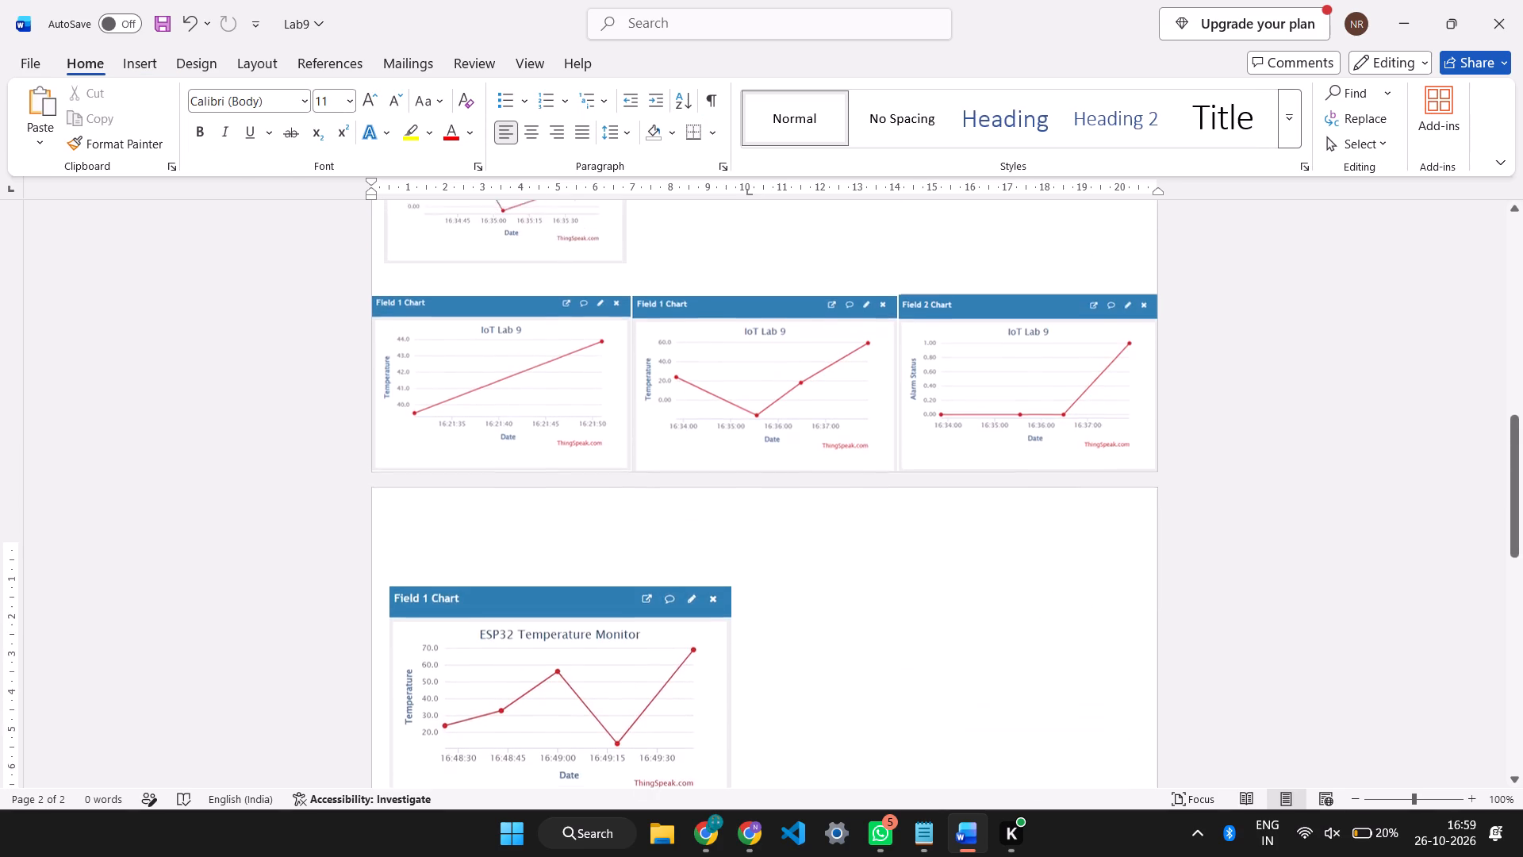
pyautogui.scroll(3, 702, 670)
pyautogui.click(561, 427)
pyautogui.hotkey('shift', 'Up')
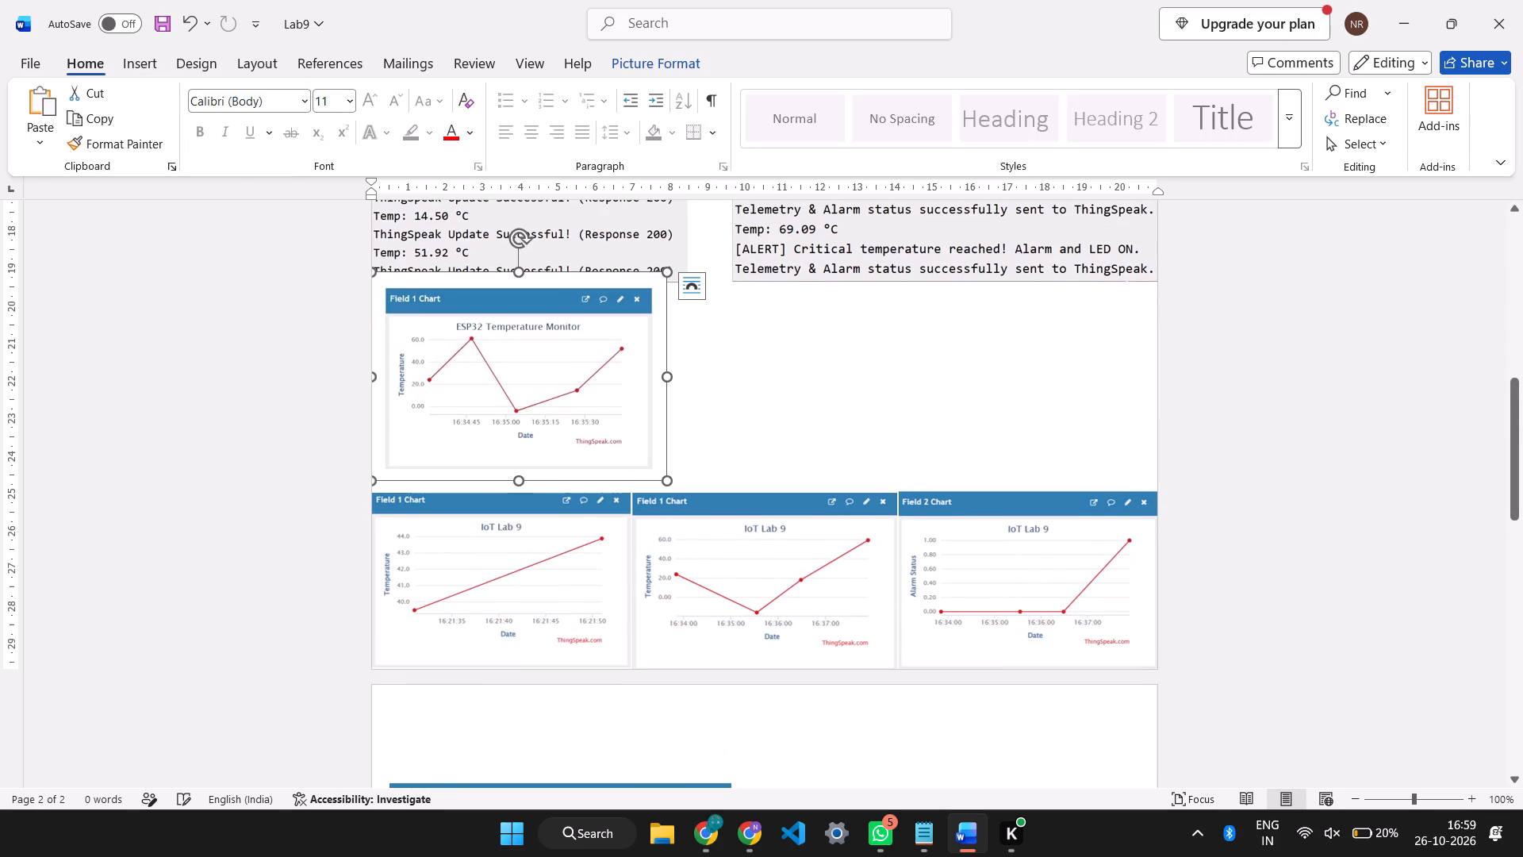
pyautogui.click(652, 58)
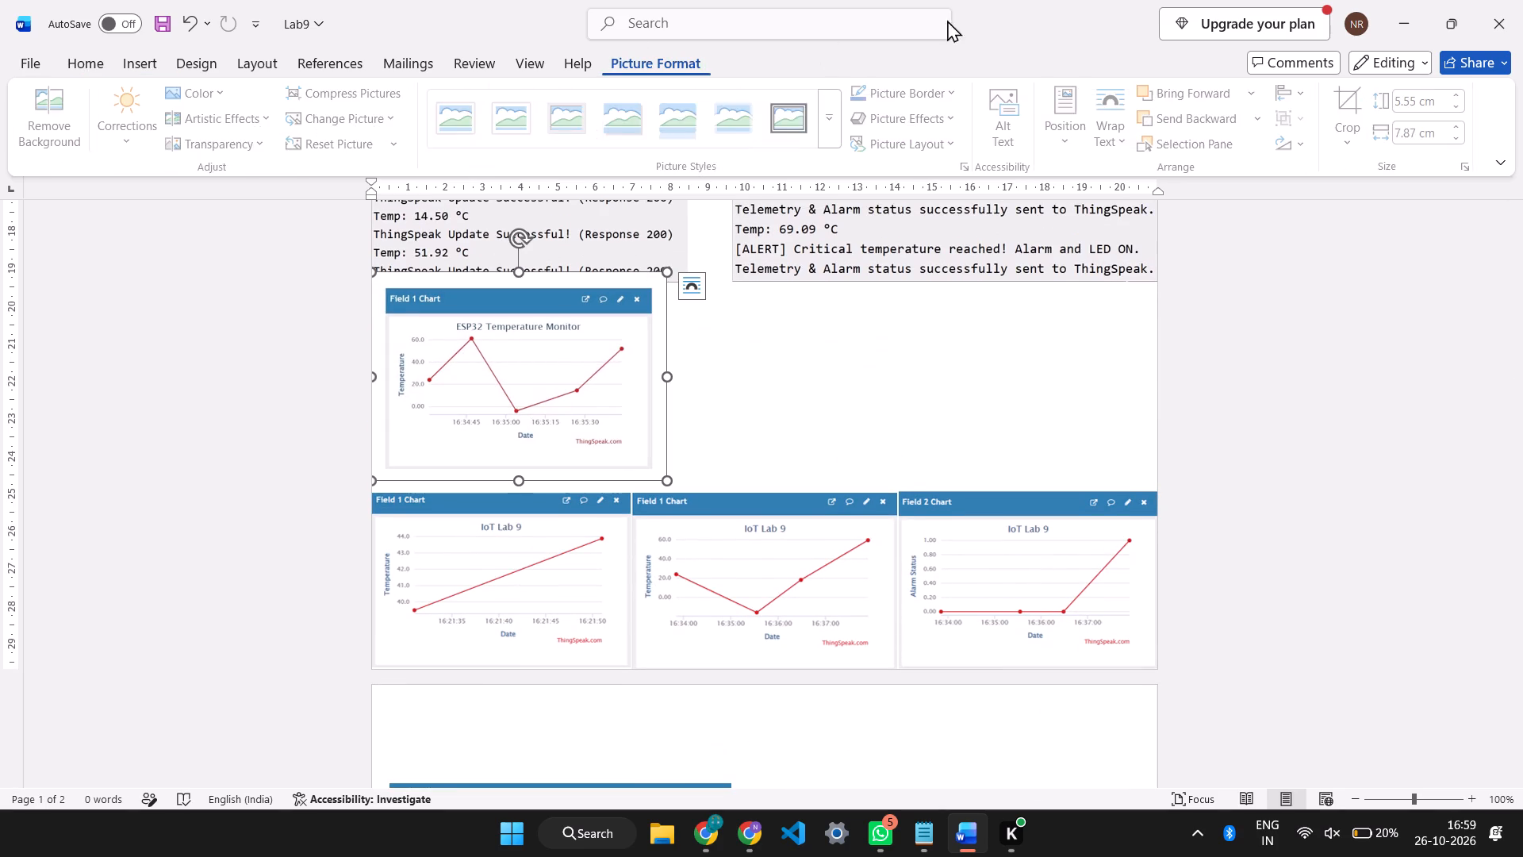
pyautogui.click(1345, 111)
pyautogui.moveTo(666, 377); pyautogui.dragTo(646, 377)
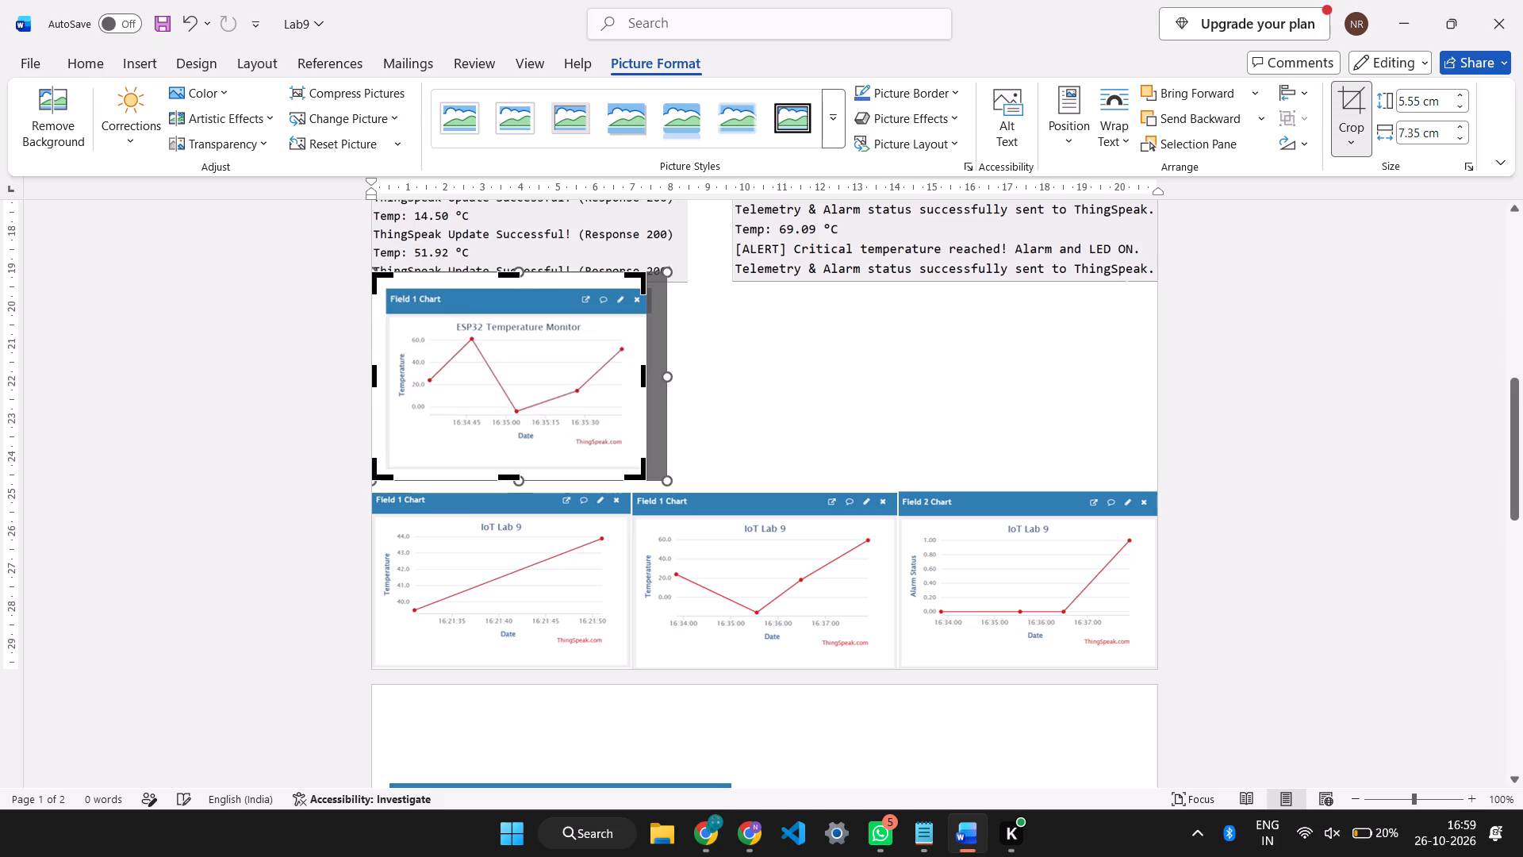
pyautogui.moveTo(510, 274); pyautogui.dragTo(507, 290)
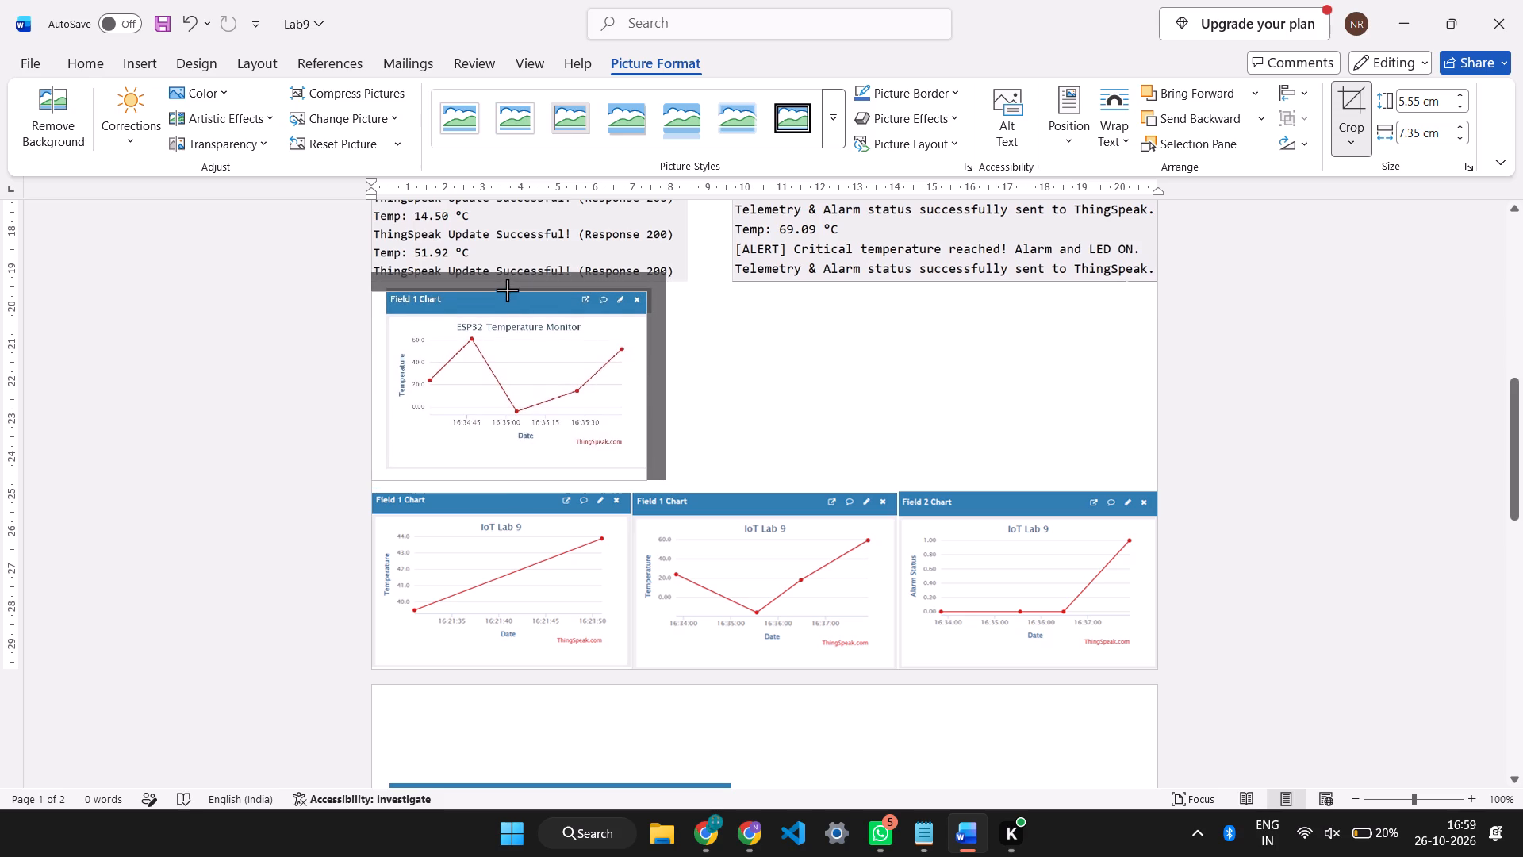
pyautogui.moveTo(507, 290); pyautogui.dragTo(506, 289)
pyautogui.moveTo(374, 383); pyautogui.dragTo(375, 384)
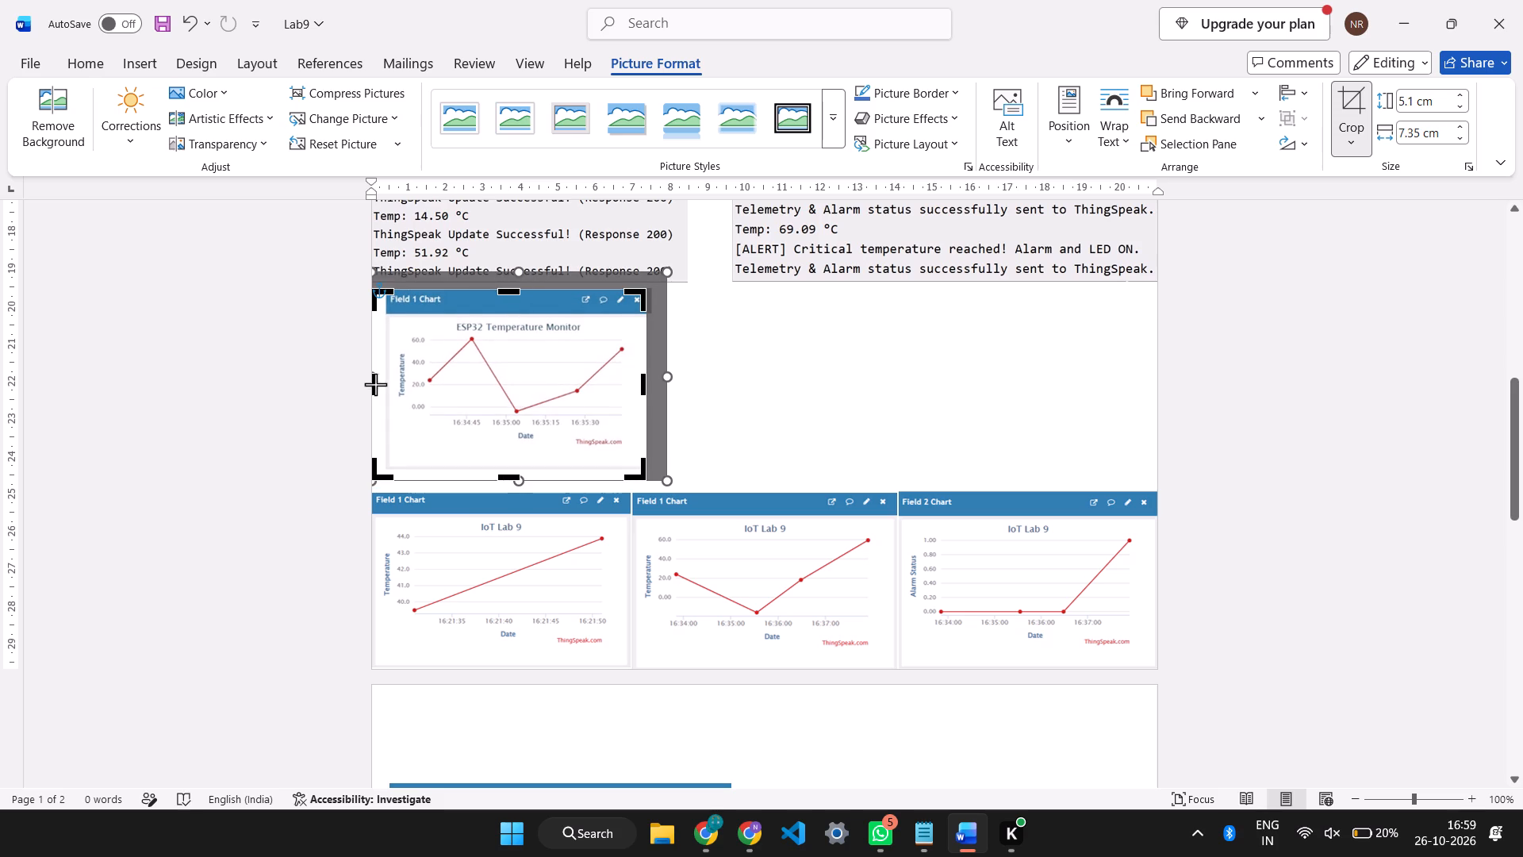
pyautogui.moveTo(375, 384); pyautogui.dragTo(387, 395)
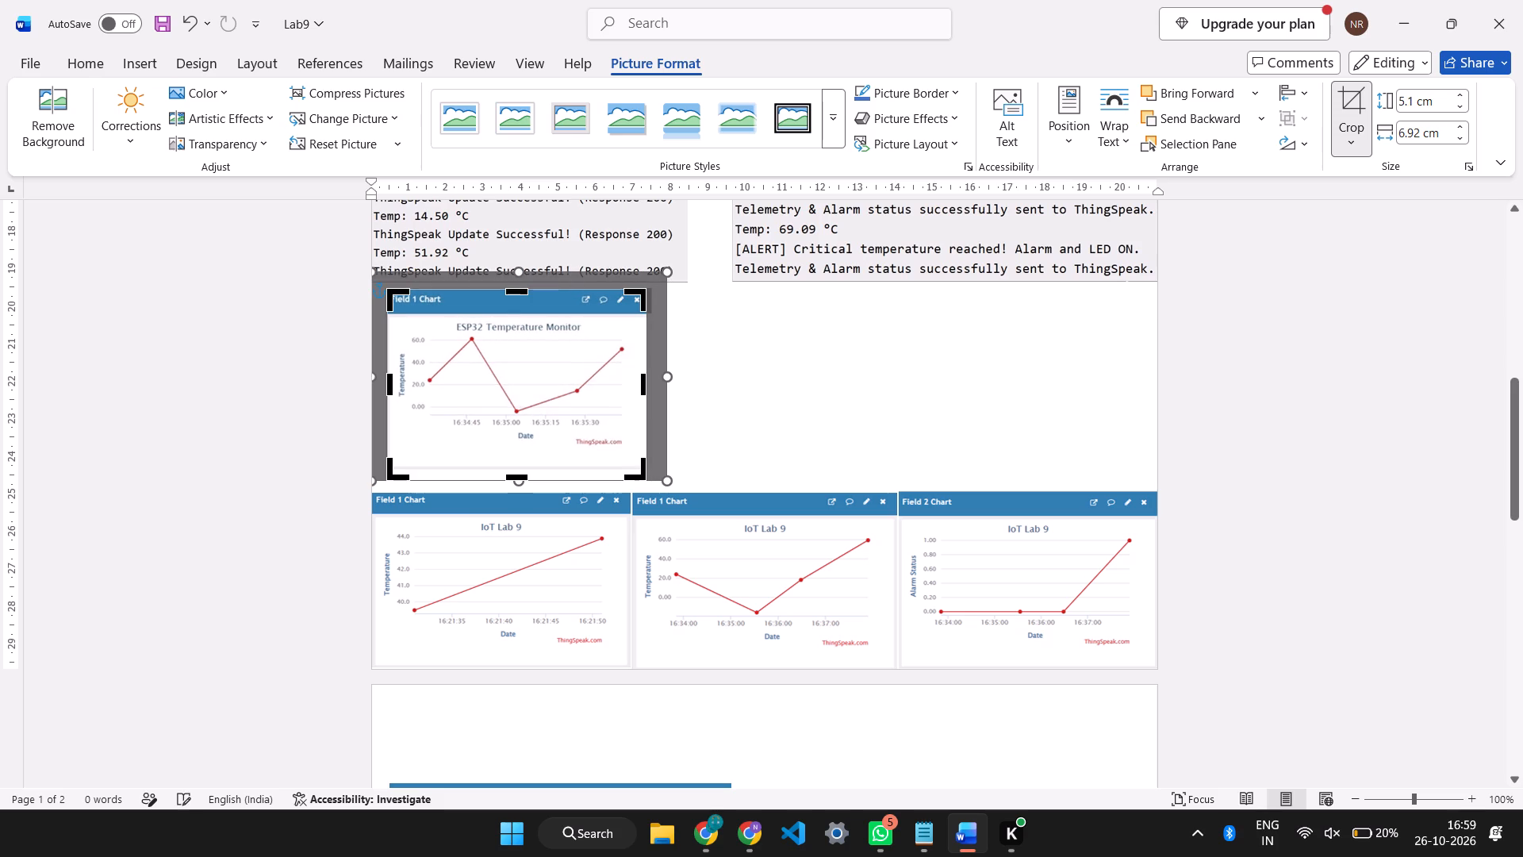
pyautogui.moveTo(513, 475); pyautogui.dragTo(512, 463)
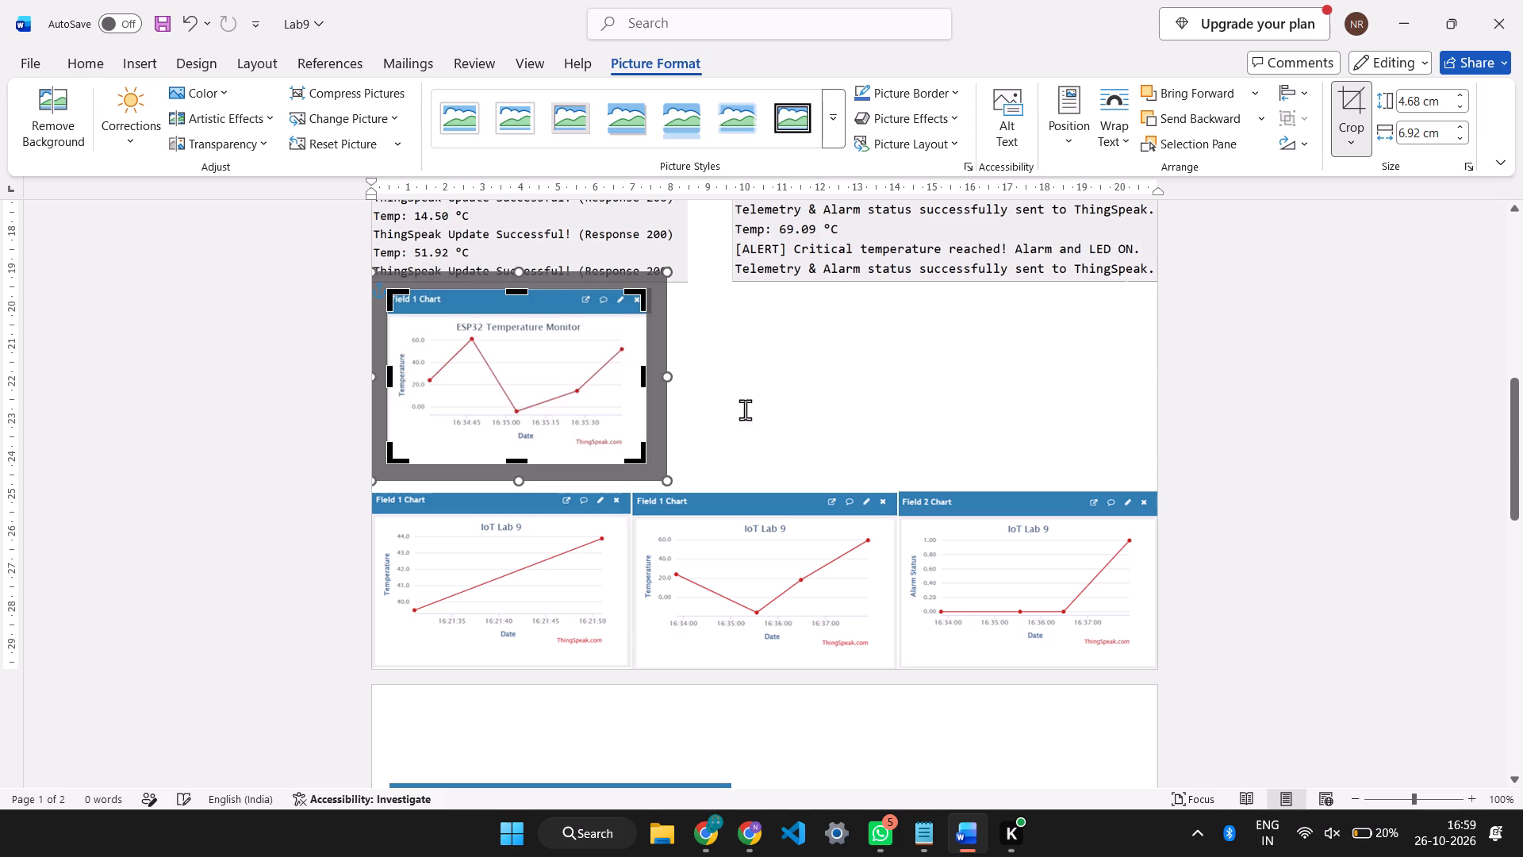
pyautogui.click(769, 398)
# Fit the cropped ESP32 Field 1 chart against the first page's left edge, directly above the leftmost IoT Lab 9 chart.
pyautogui.click(596, 393)
pyautogui.hotkey('shift', 'Up')
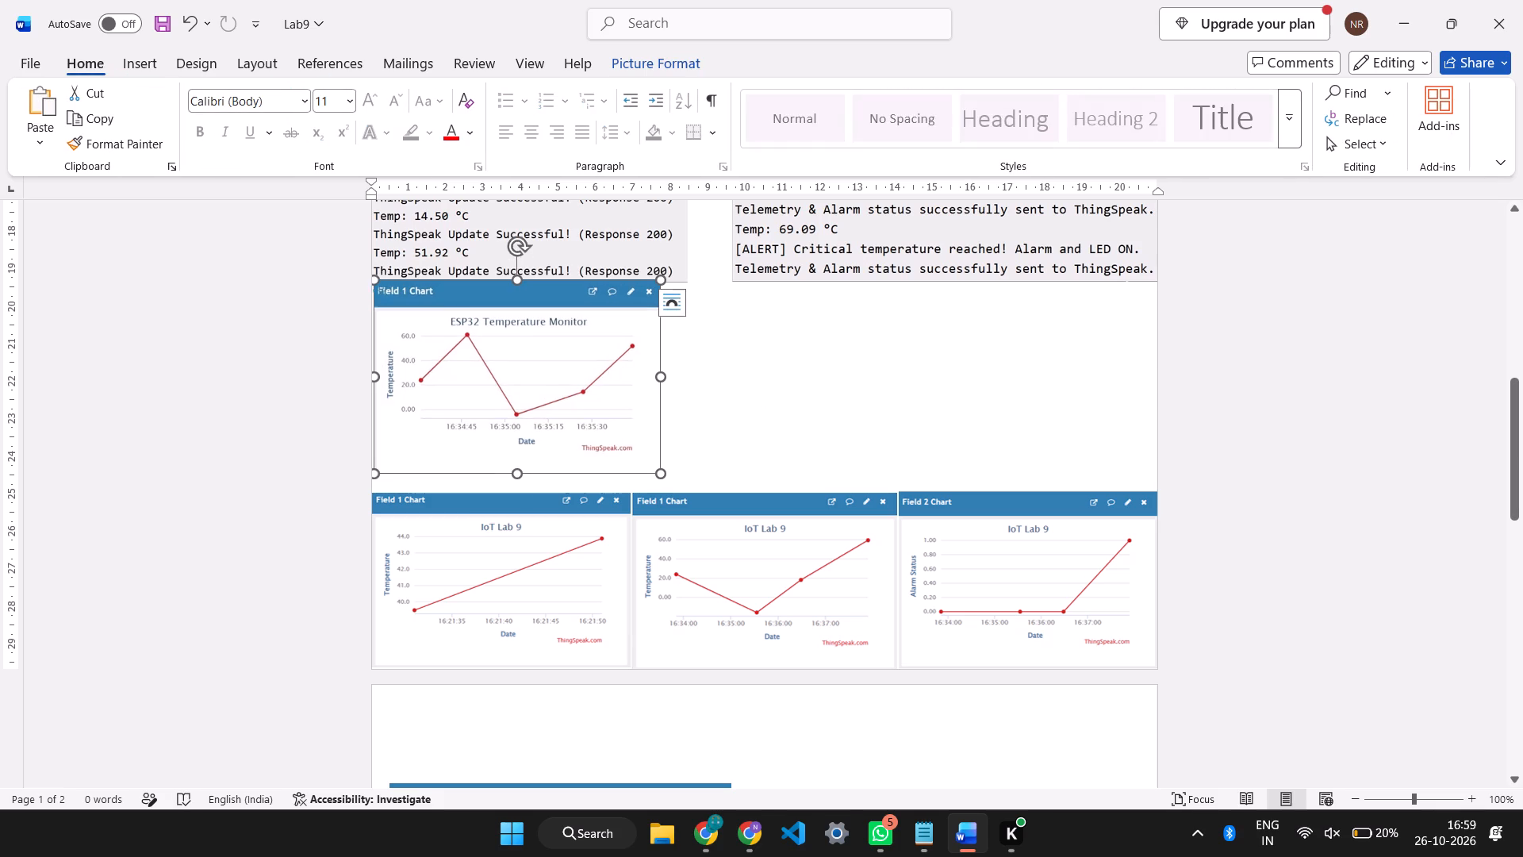
pyautogui.moveTo(598, 394); pyautogui.dragTo(582, 410)
pyautogui.hotkey('shift', 'Down')
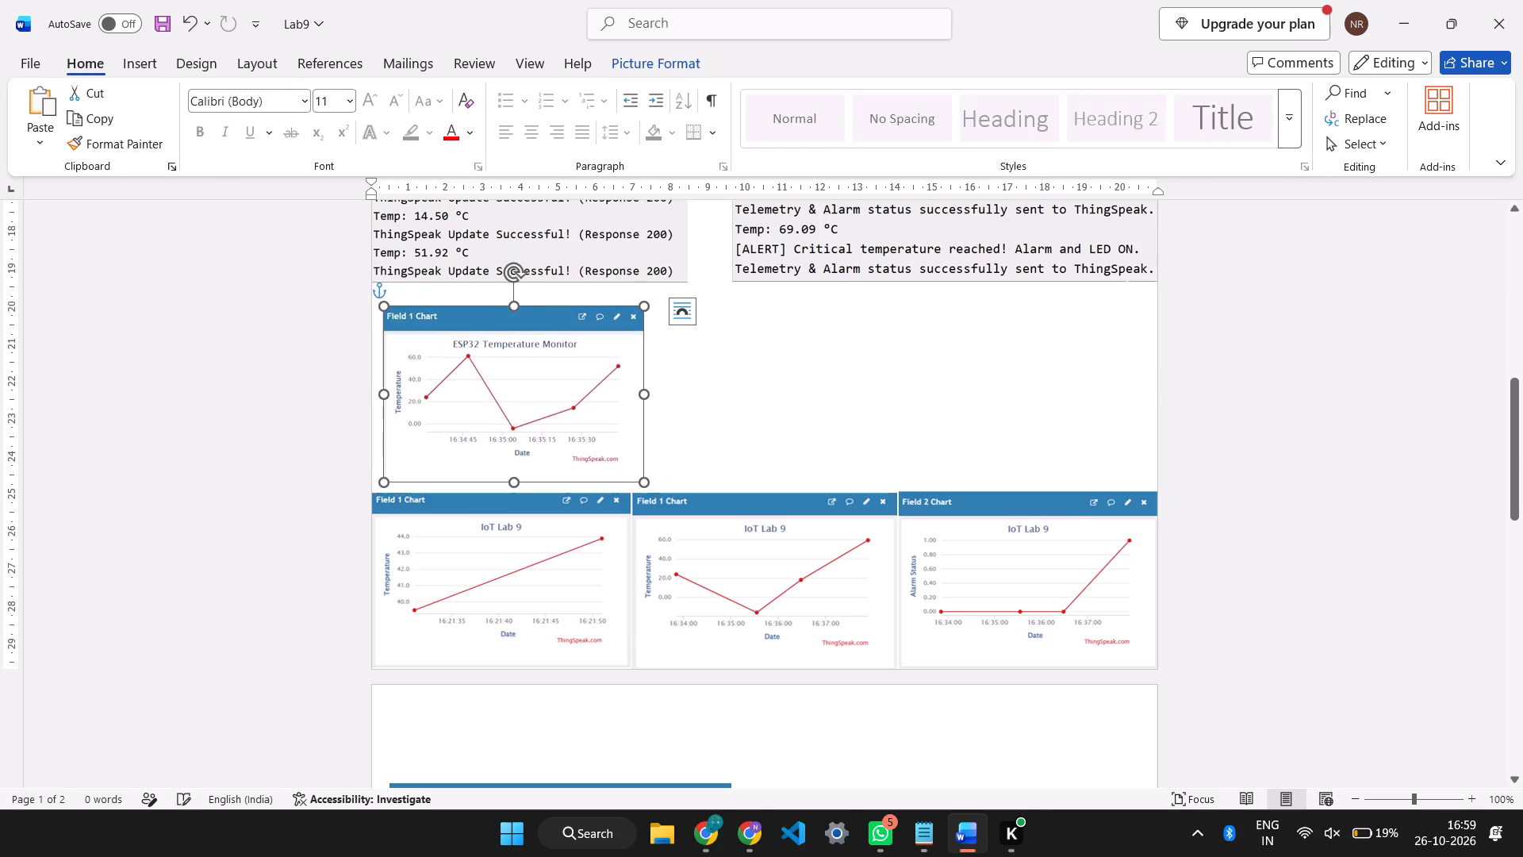
pyautogui.moveTo(581, 410); pyautogui.dragTo(550, 408)
# Shrink the second page's ESP32 Field 1 chart by three increments.
pyautogui.scroll(-7, 561, 413)
pyautogui.click(608, 566)
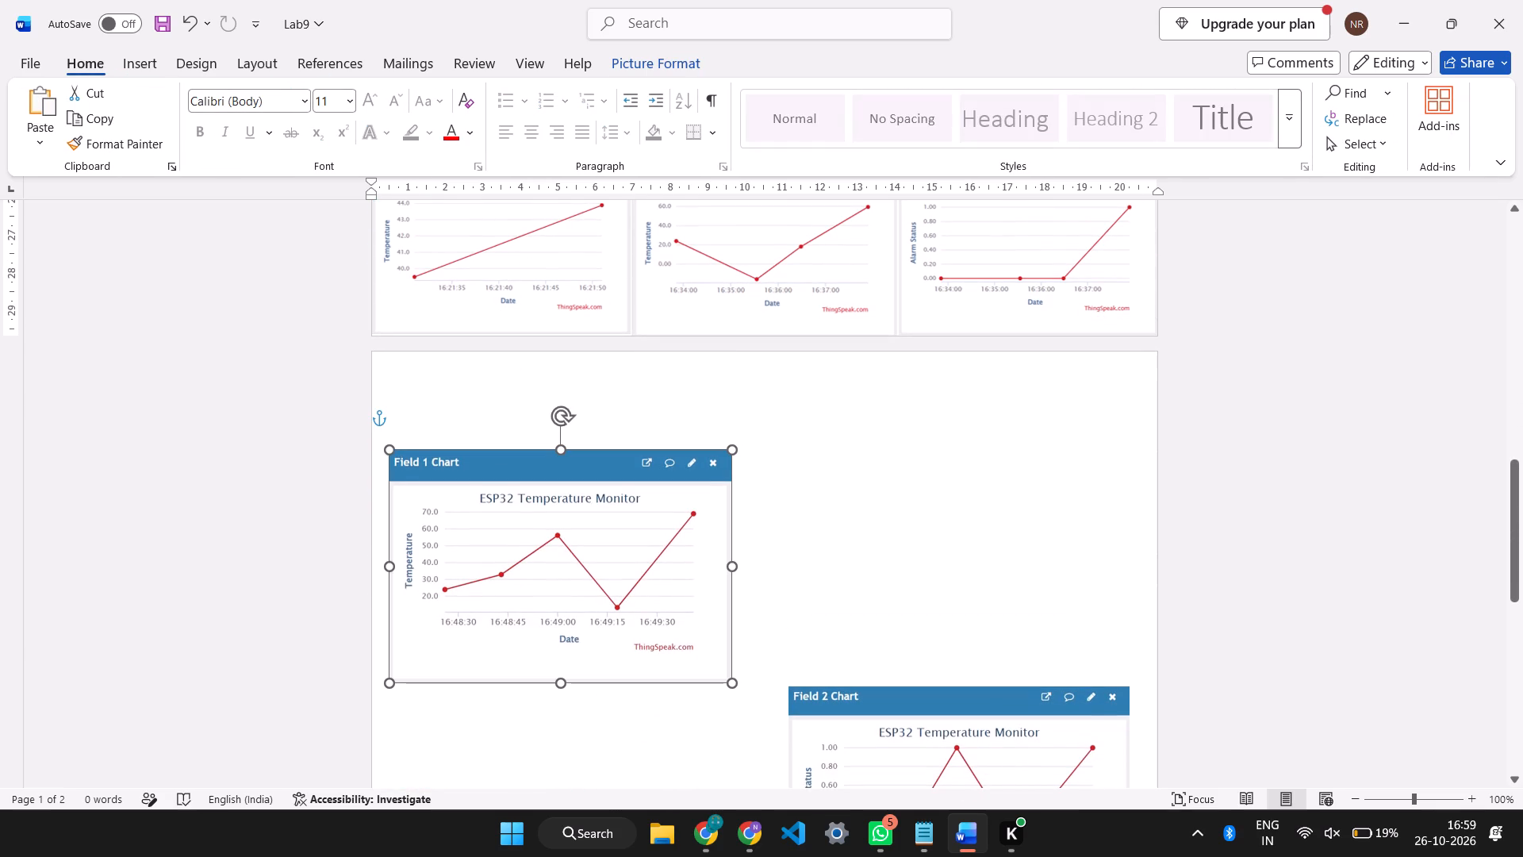
pyautogui.hotkey('shift', 'Down')
pyautogui.hotkey('shift', 'Down')
pyautogui.hotkey('shift', 'Down')
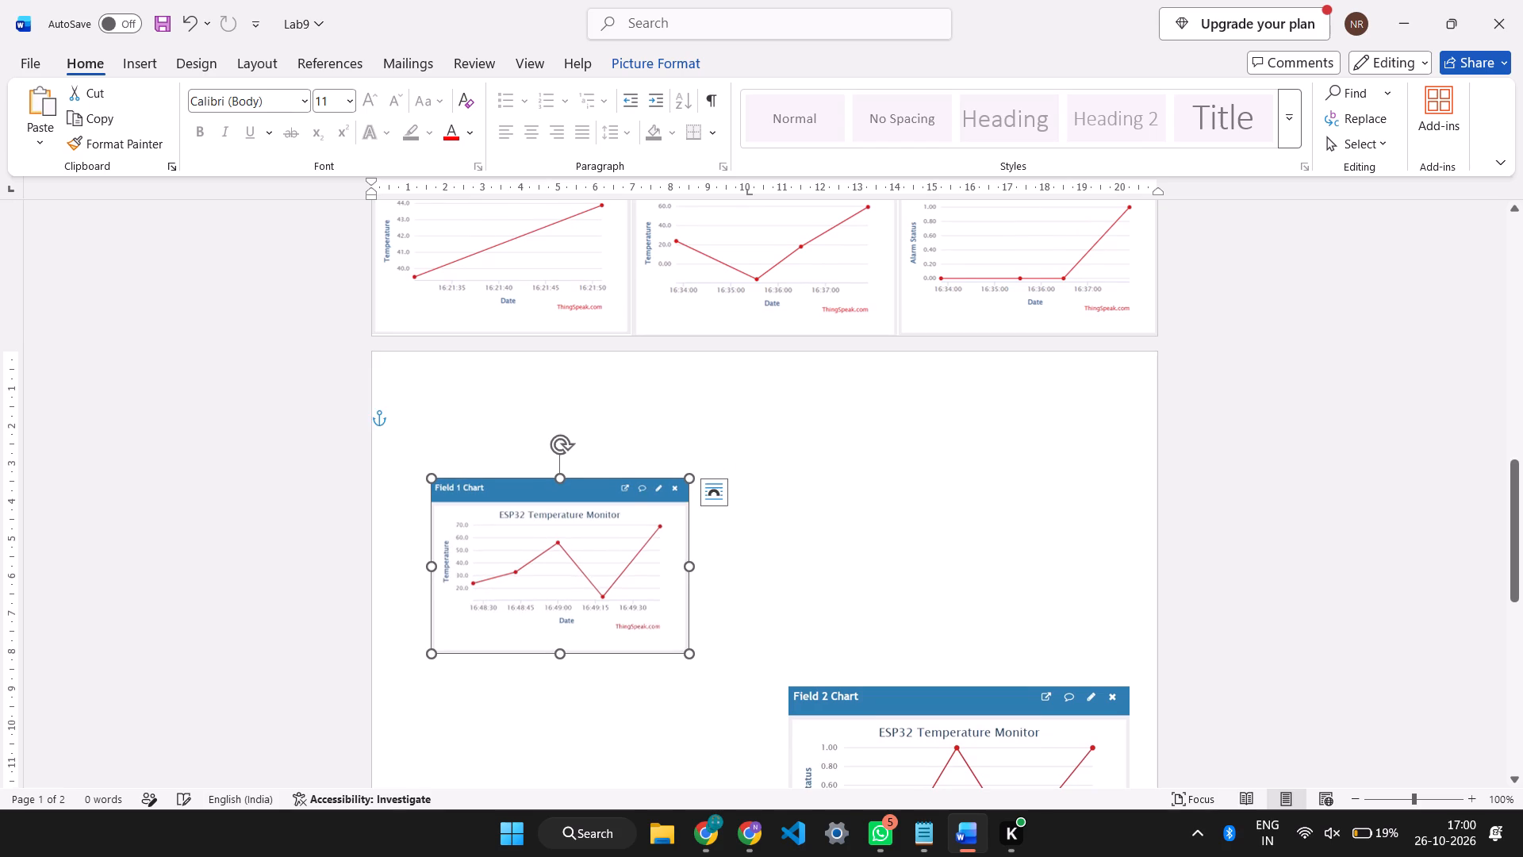
# Move the reduced Field 1 chart to the first page, beside the other ESP32 chart and above the middle IoT Lab 9 chart.
pyautogui.scroll(4, 607, 564)
pyautogui.moveTo(582, 730); pyautogui.dragTo(752, 340)
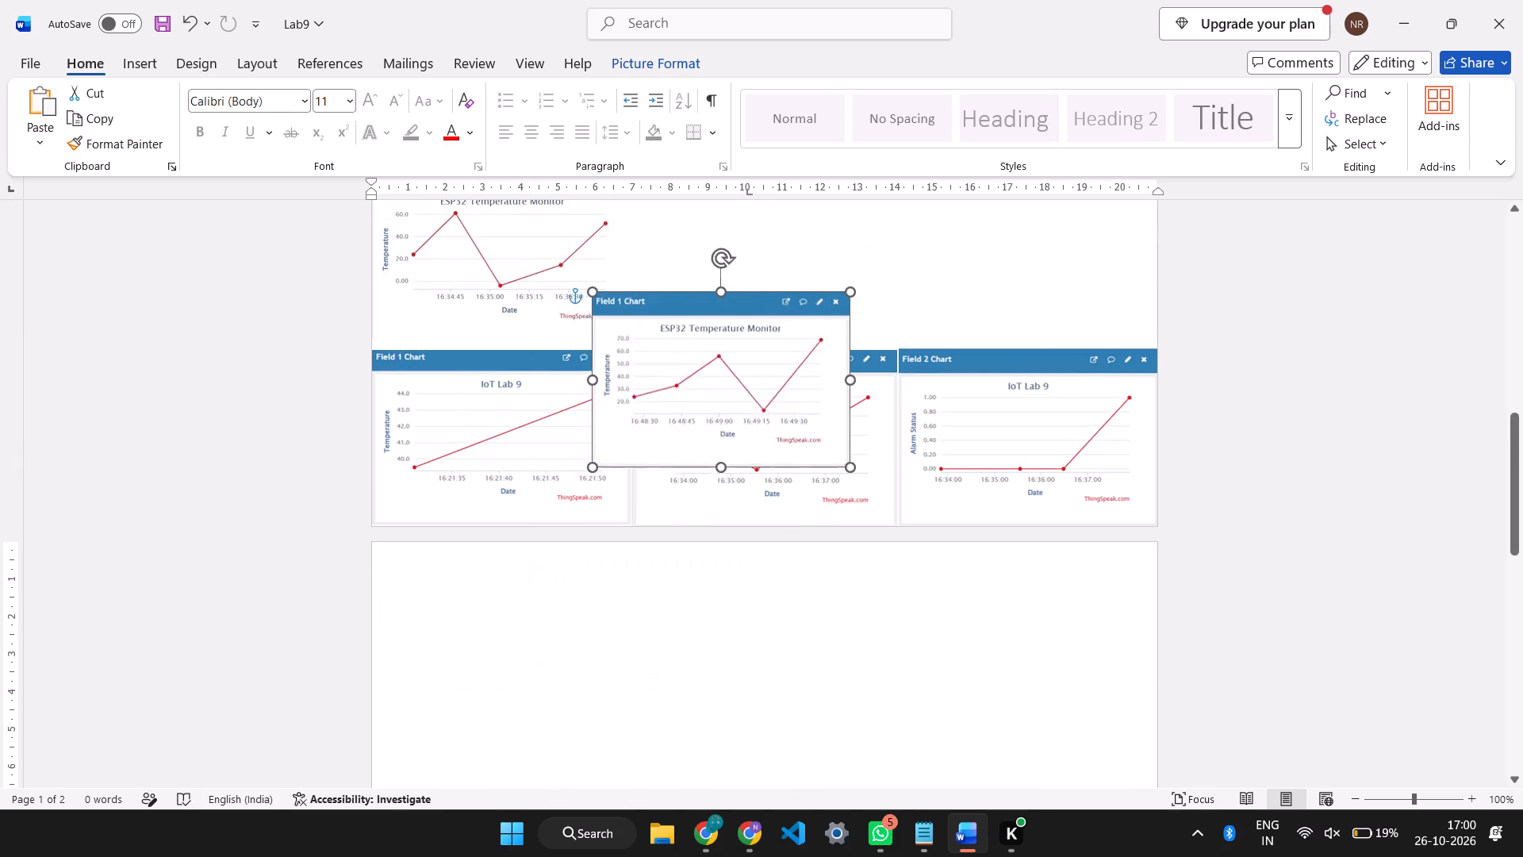
pyautogui.moveTo(752, 340); pyautogui.dragTo(792, 277)
pyautogui.scroll(3, 792, 277)
pyautogui.moveTo(769, 421); pyautogui.dragTo(768, 367)
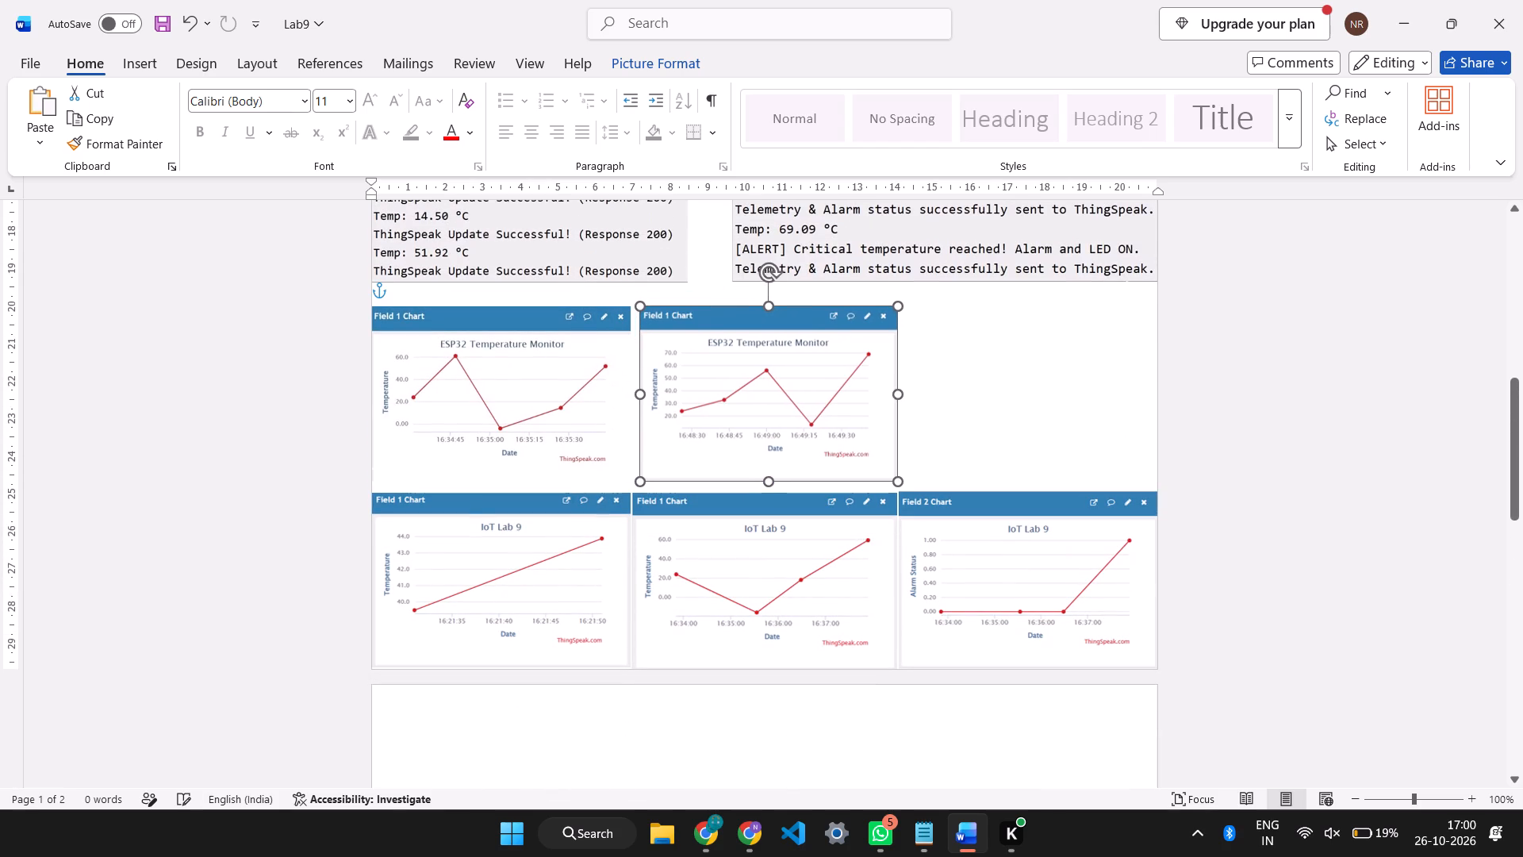
pyautogui.moveTo(768, 367); pyautogui.dragTo(767, 374)
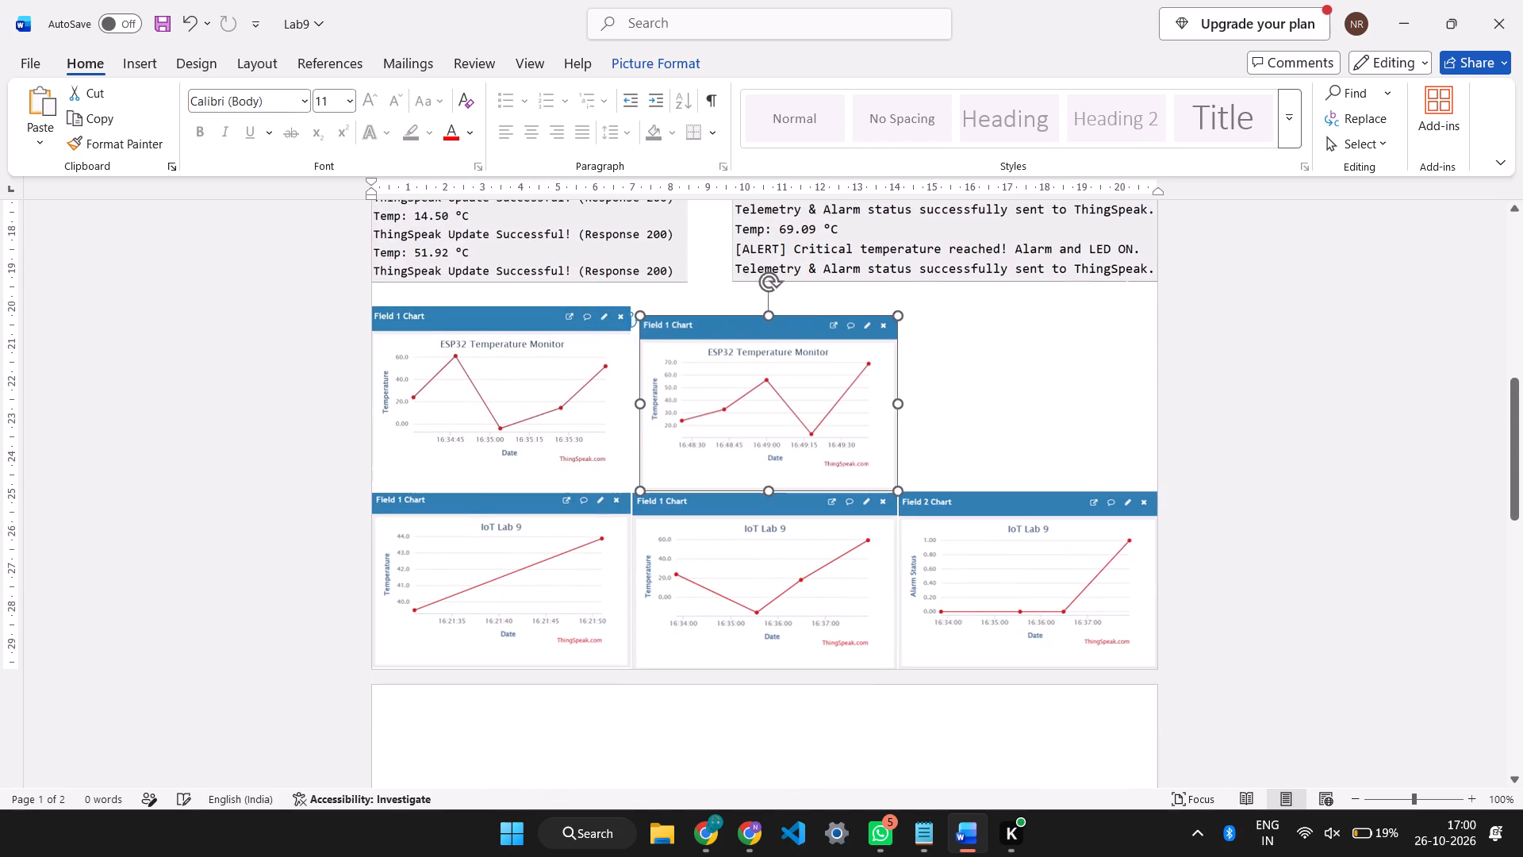
pyautogui.moveTo(767, 374); pyautogui.dragTo(765, 371)
# Shrink the second page's ESP32 Field 2 chart by three increments.
pyautogui.scroll(-4, 765, 371)
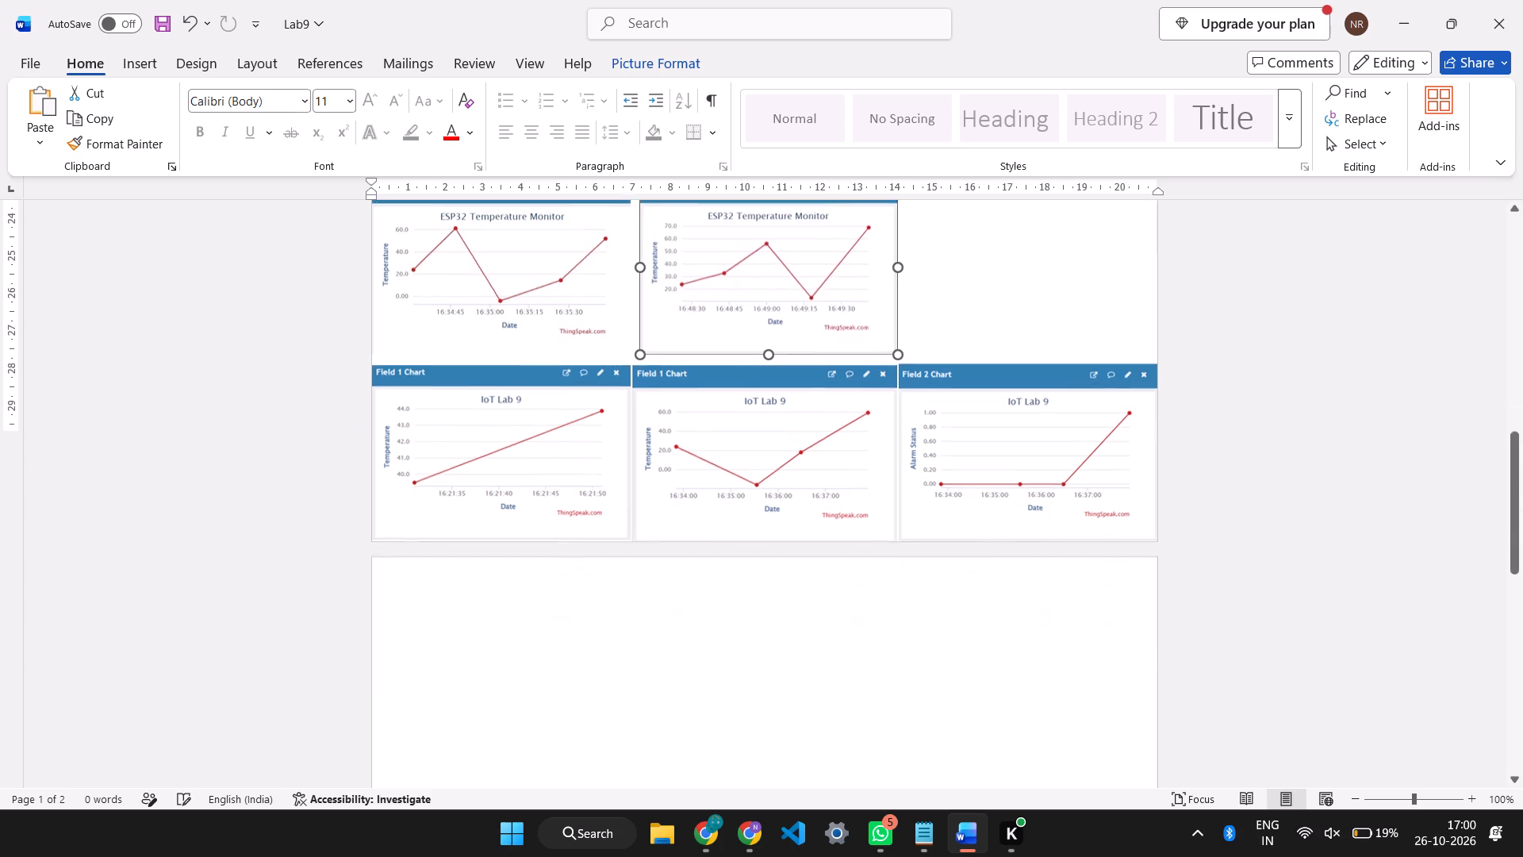
pyautogui.scroll(-5, 773, 391)
pyautogui.click(917, 661)
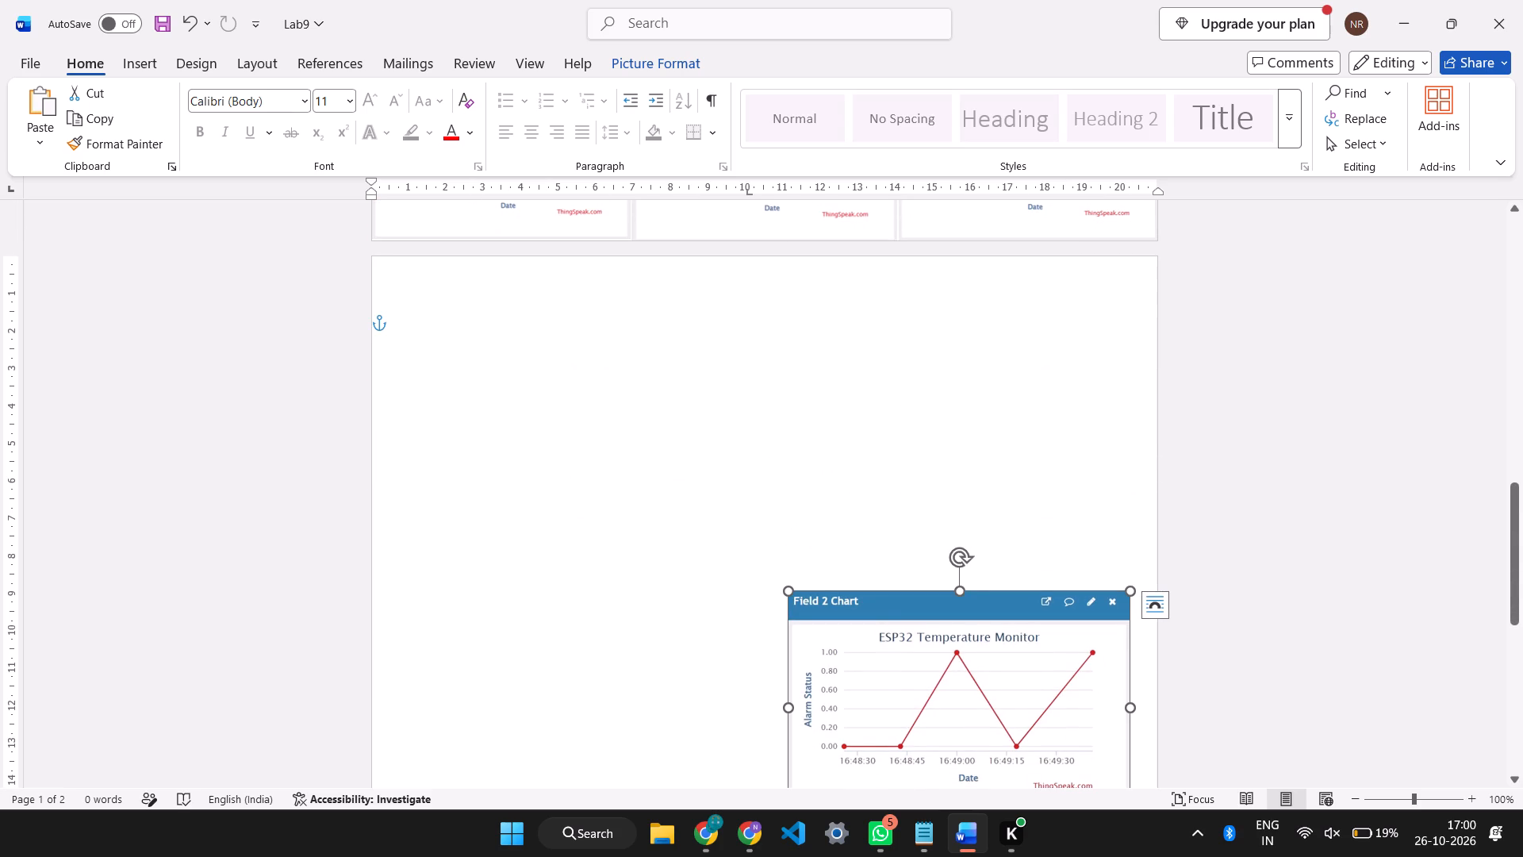
pyautogui.hotkey('shift', 'Down')
pyautogui.hotkey('shift', 'Down')
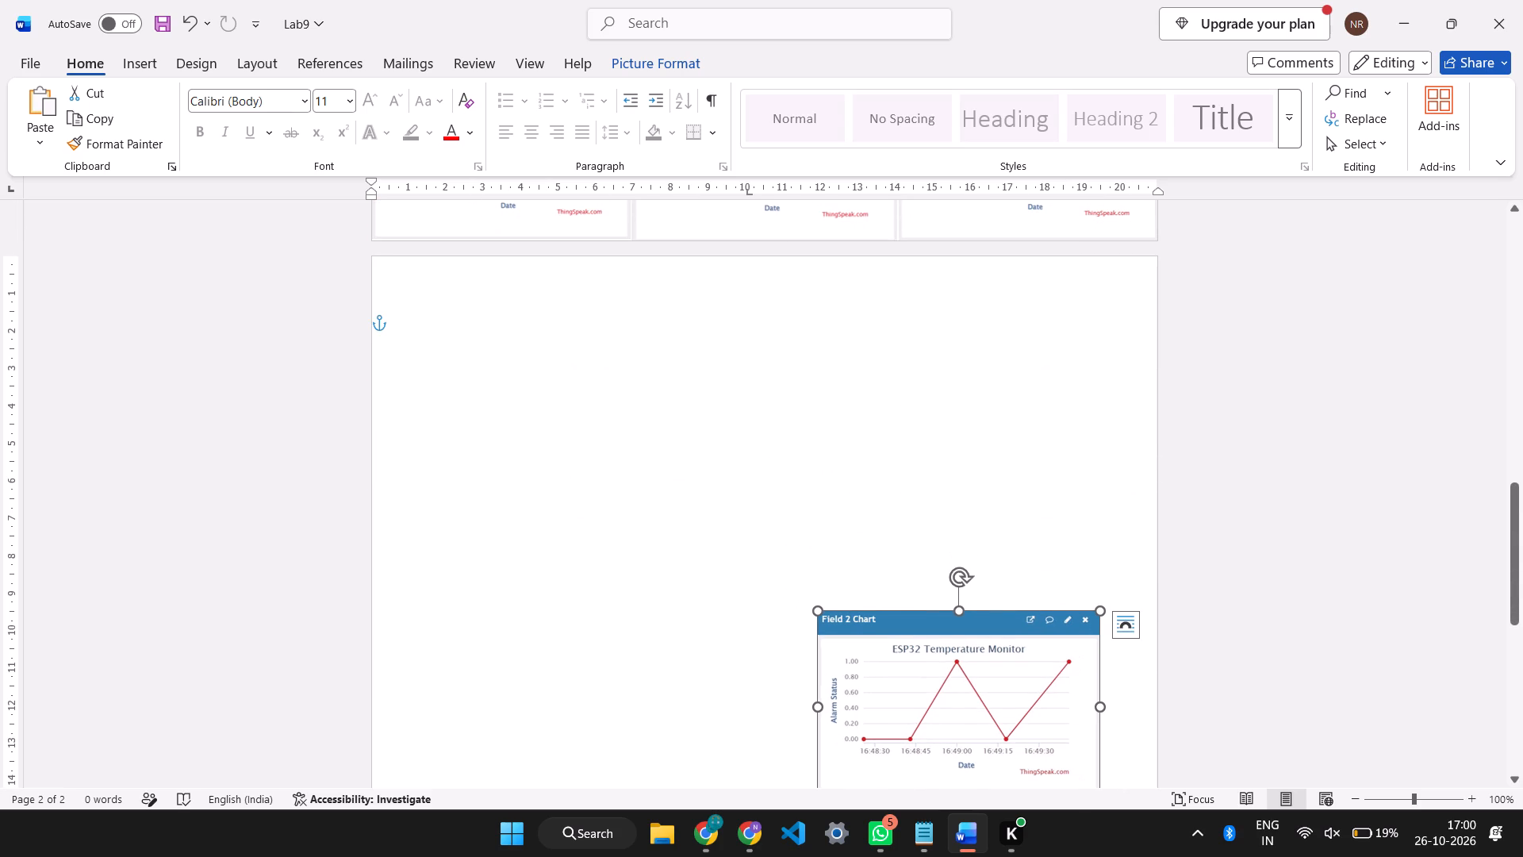
pyautogui.hotkey('shift', 'Down')
# Move the reduced Field 2 chart to the first page, beside the two ESP32 Field 1 charts and against the page's right edge.
pyautogui.scroll(-1, 896, 620)
pyautogui.scroll(4, 896, 620)
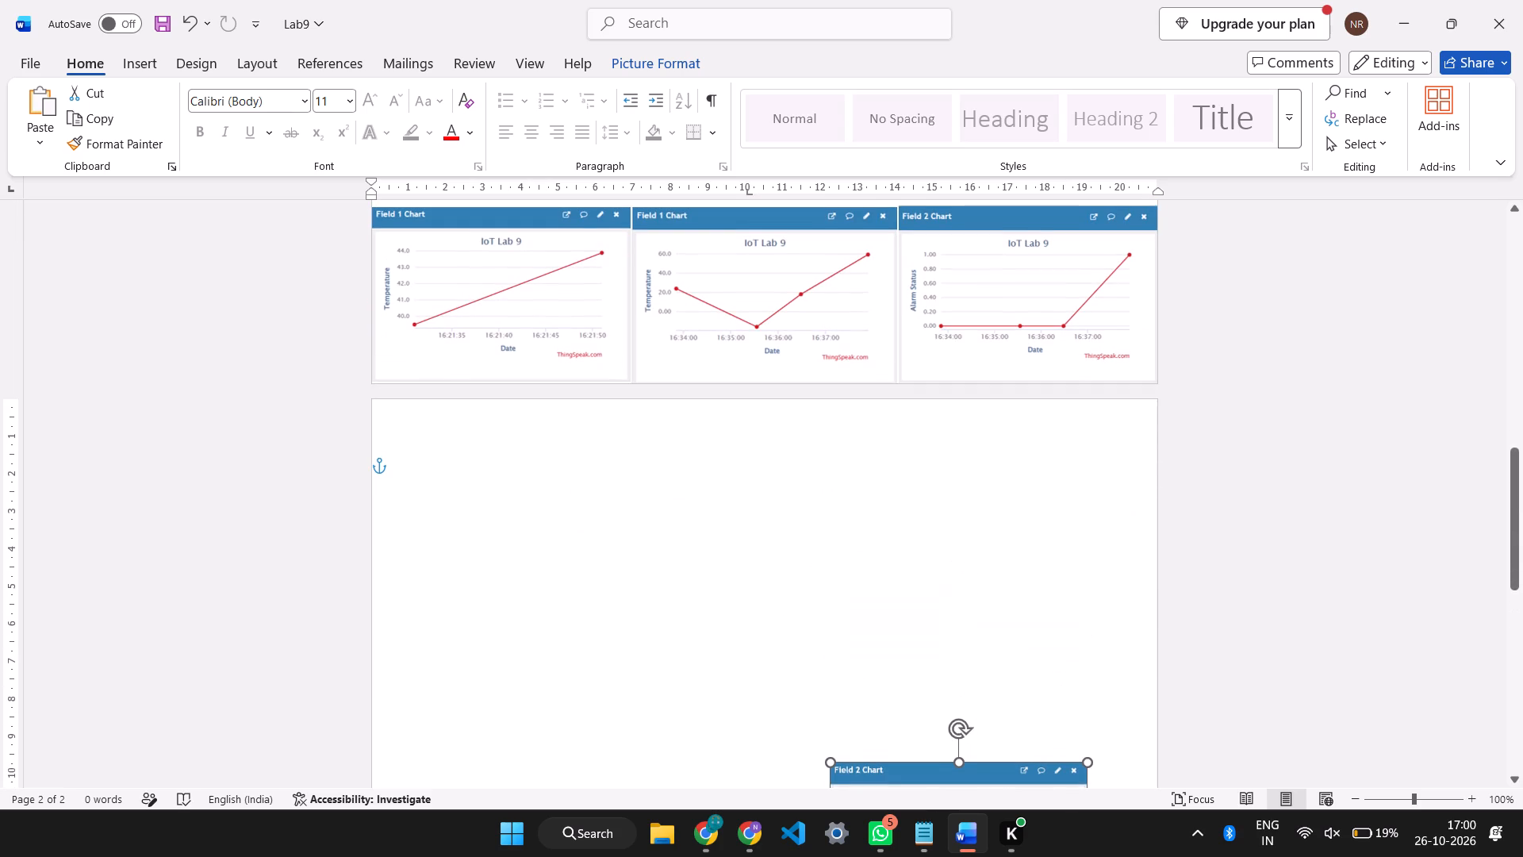
pyautogui.moveTo(931, 791); pyautogui.dragTo(953, 411)
pyautogui.moveTo(866, 768); pyautogui.dragTo(865, 728)
pyautogui.moveTo(865, 728); pyautogui.dragTo(892, 302)
pyautogui.scroll(4, 892, 302)
pyautogui.moveTo(977, 435); pyautogui.dragTo(986, 406)
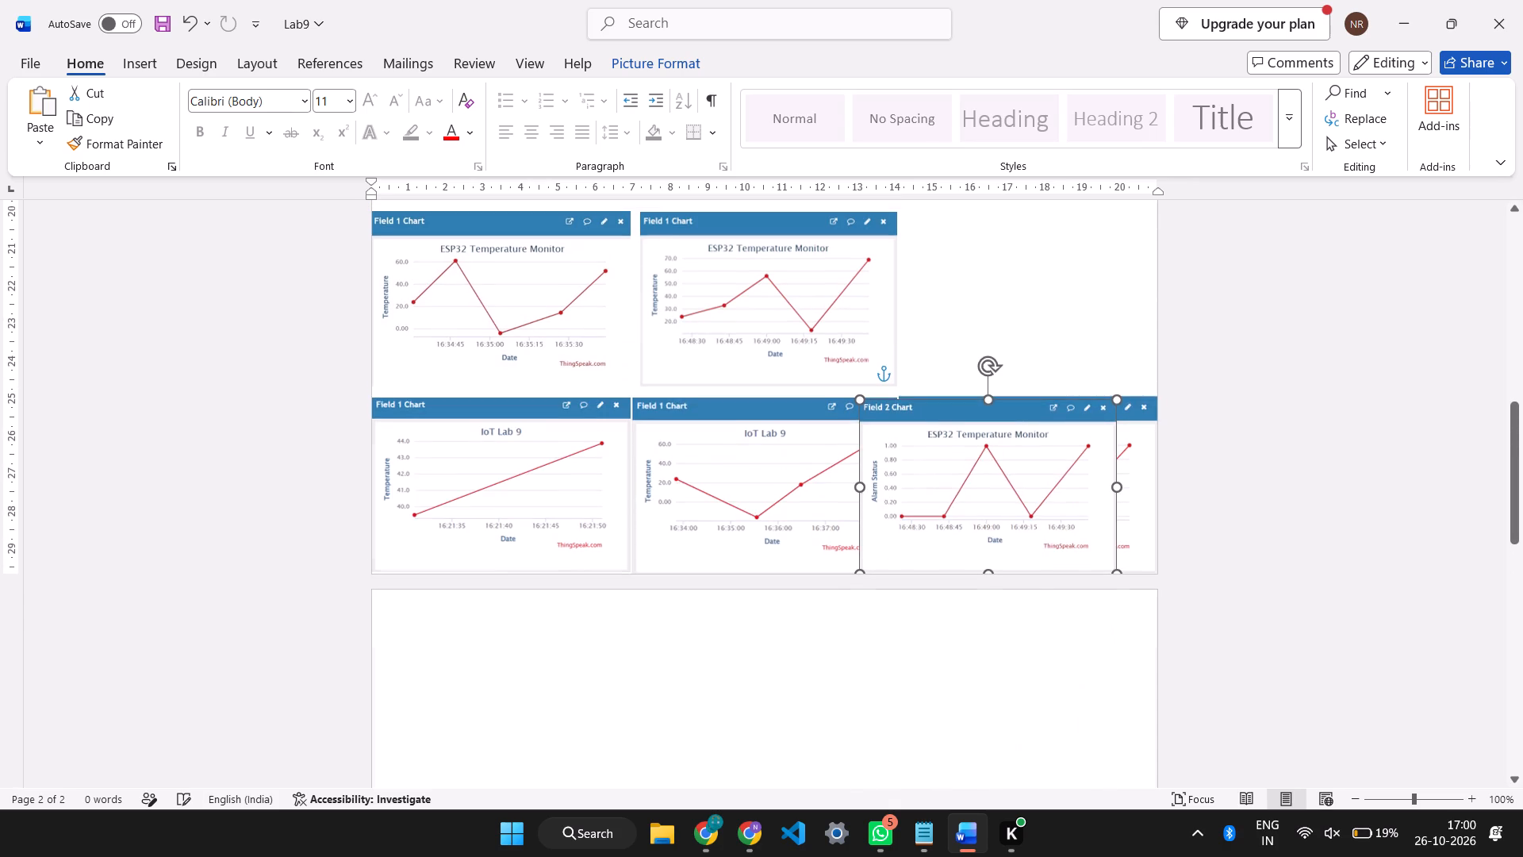
pyautogui.moveTo(986, 406); pyautogui.dragTo(1032, 270)
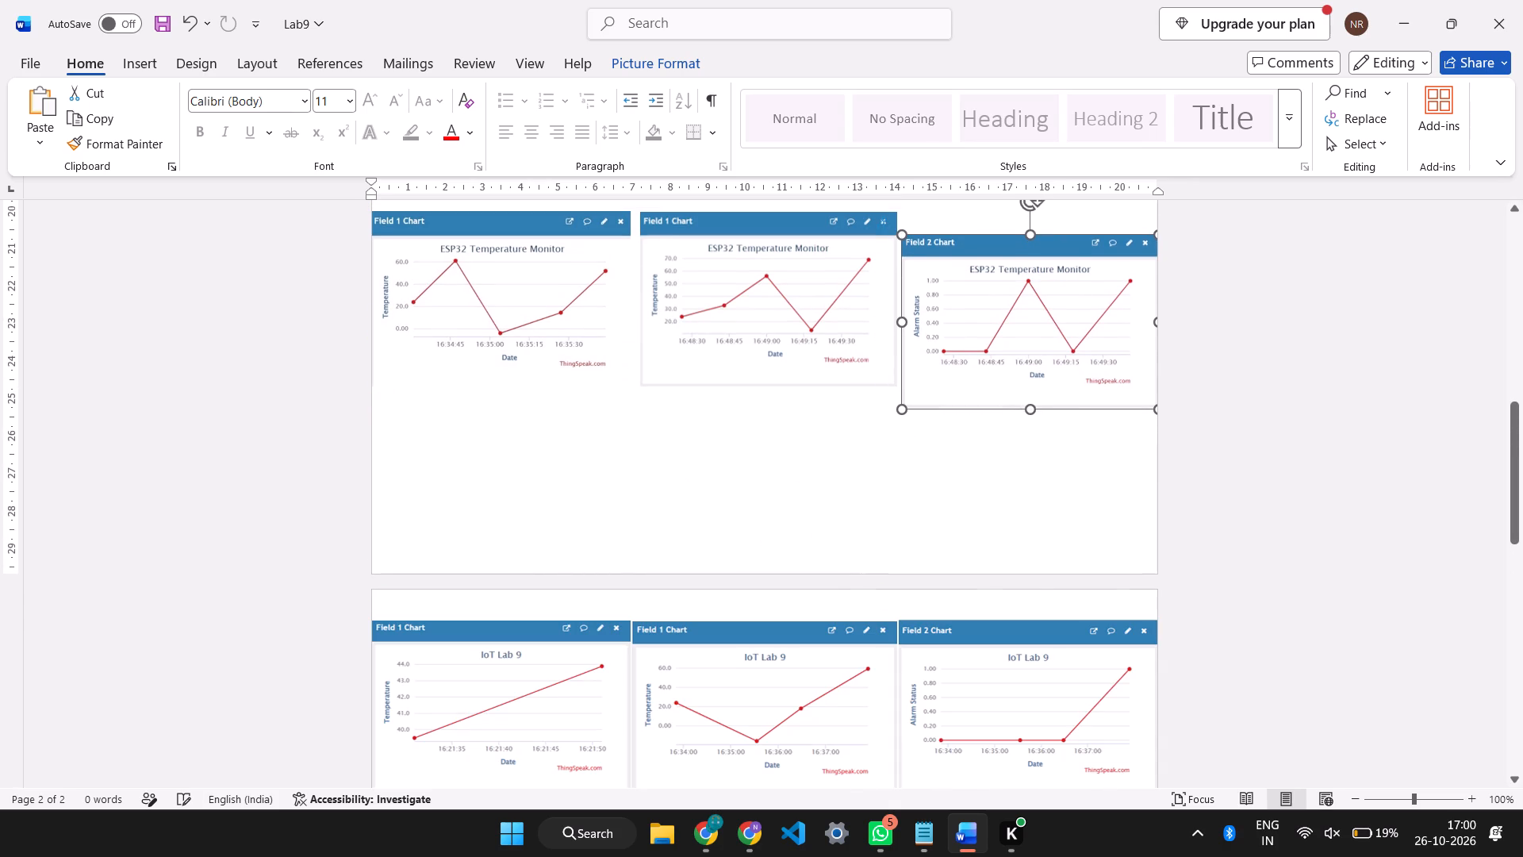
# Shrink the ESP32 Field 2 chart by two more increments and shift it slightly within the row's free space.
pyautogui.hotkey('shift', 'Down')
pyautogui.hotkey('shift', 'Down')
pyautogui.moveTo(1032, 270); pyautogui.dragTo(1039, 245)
# Move both ESP32 Field 1 charts up level with each other, directly below the serial output screenshots, keeping a small gap between them.
pyautogui.scroll(-4, 1039, 245)
pyautogui.scroll(10, 1038, 248)
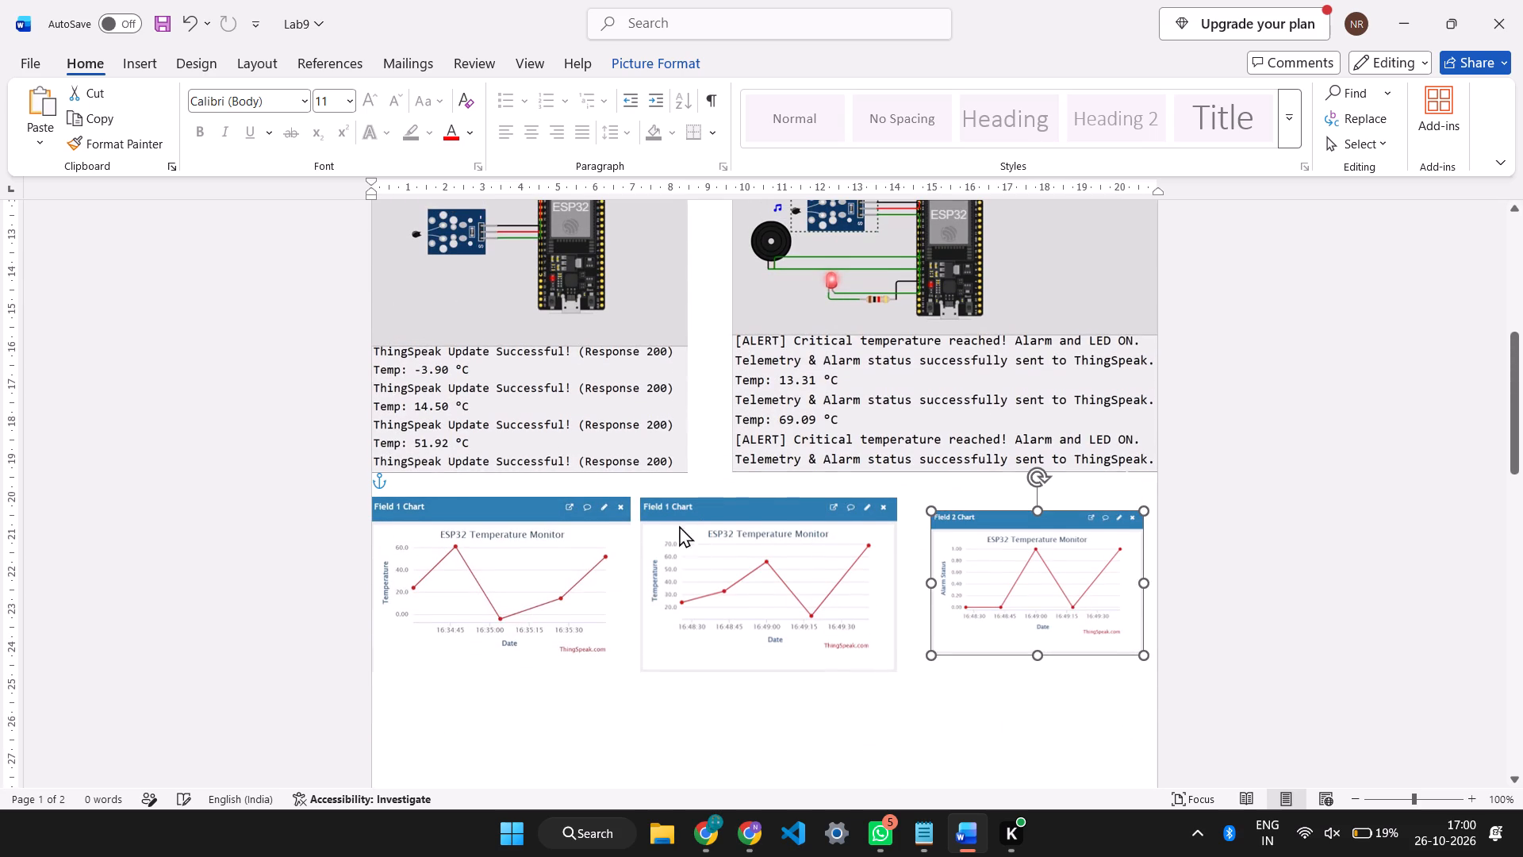
pyautogui.moveTo(527, 544); pyautogui.dragTo(525, 528)
pyautogui.moveTo(706, 584); pyautogui.dragTo(700, 558)
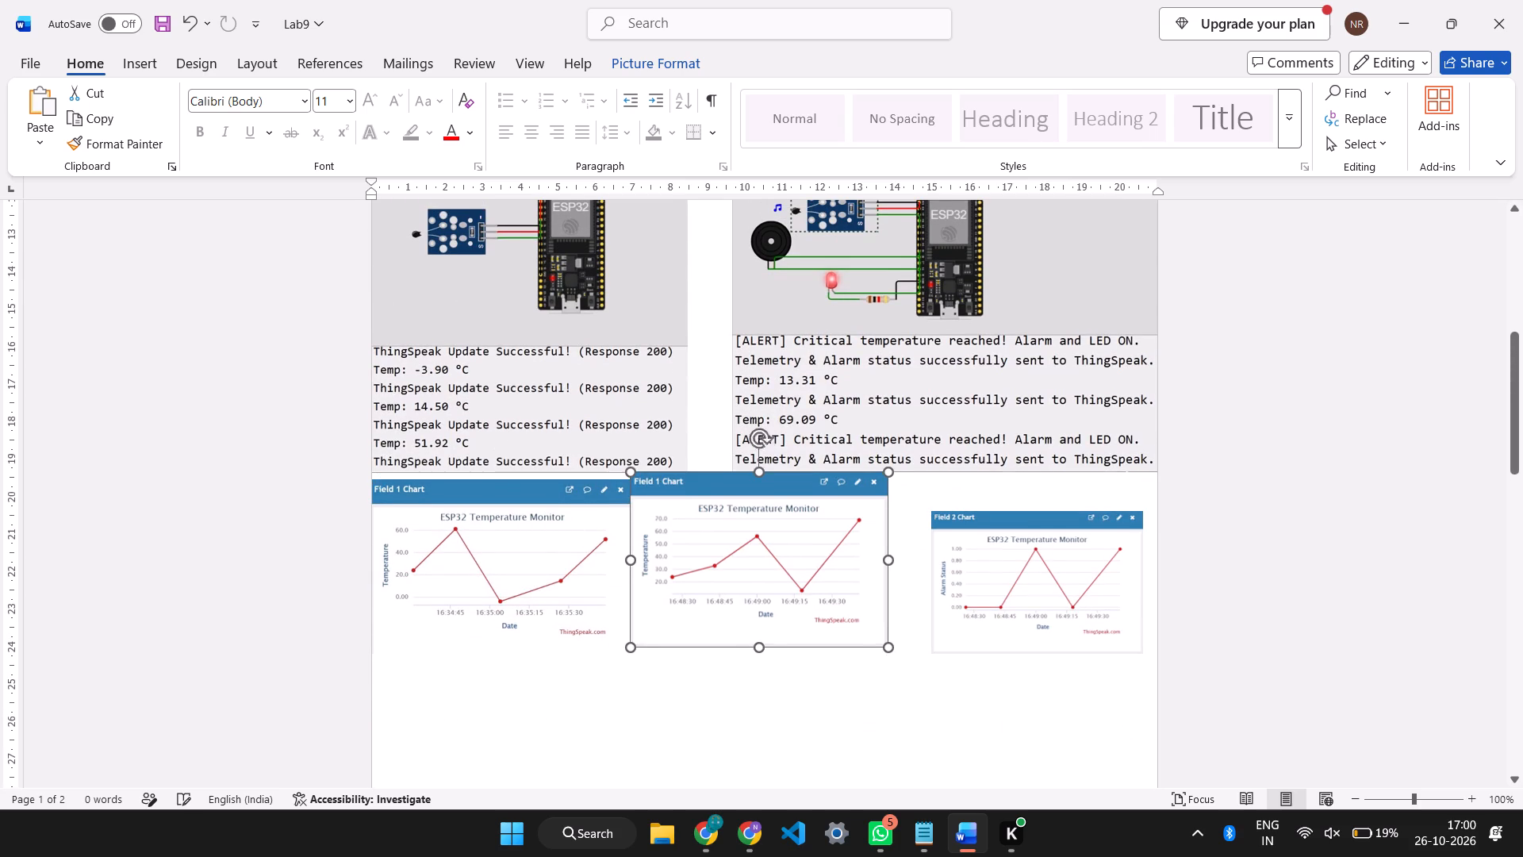
pyautogui.moveTo(700, 558); pyautogui.dragTo(709, 567)
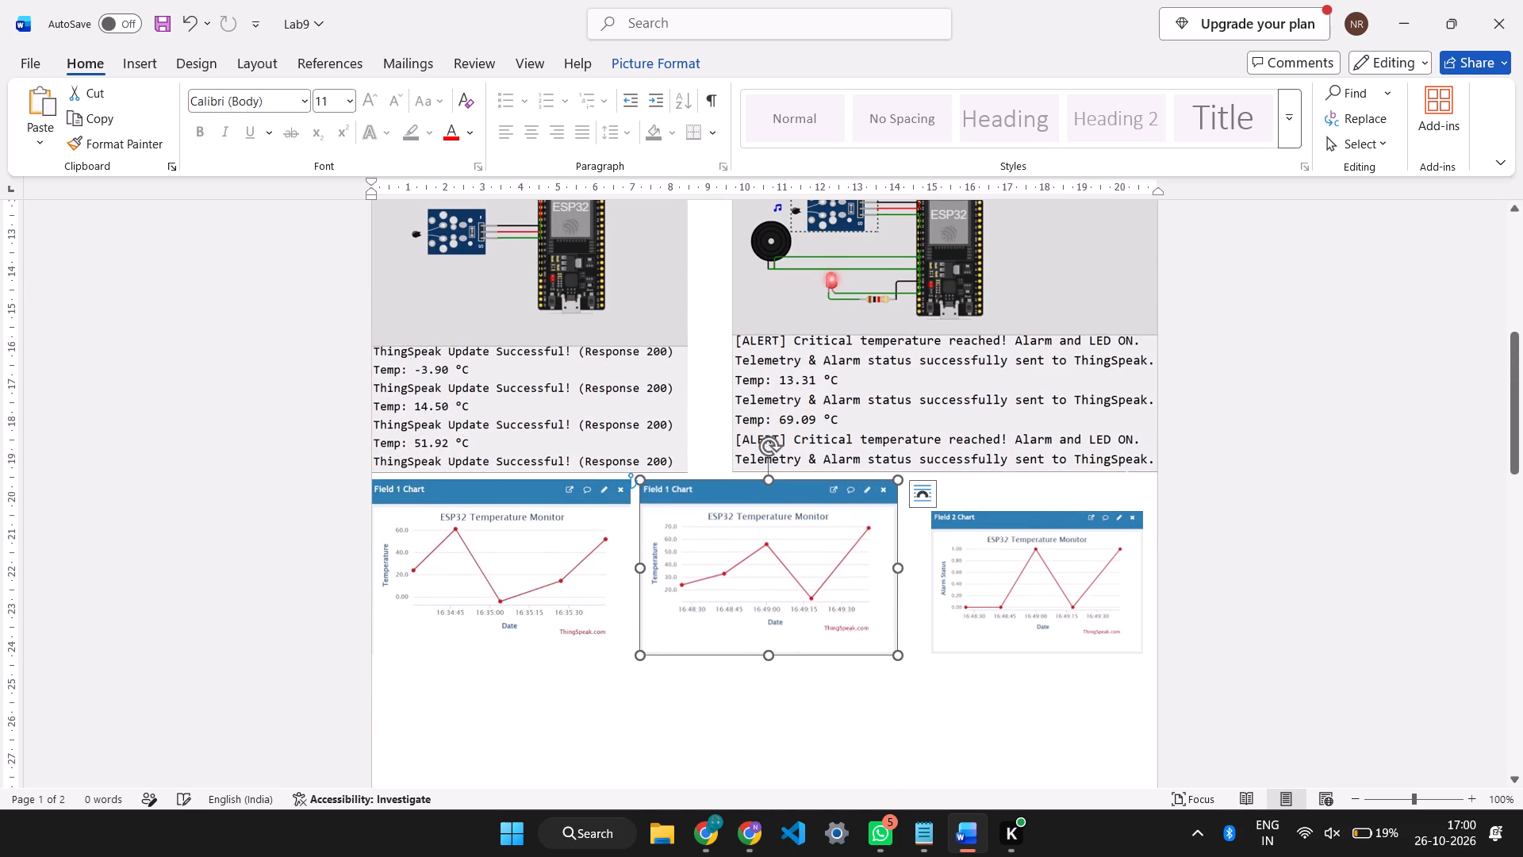
# Enlarge the ESP32 Field 2 chart by two increments and raise it level with the two Field 1 charts.
pyautogui.click(972, 591)
pyautogui.hotkey('shift', 'Up')
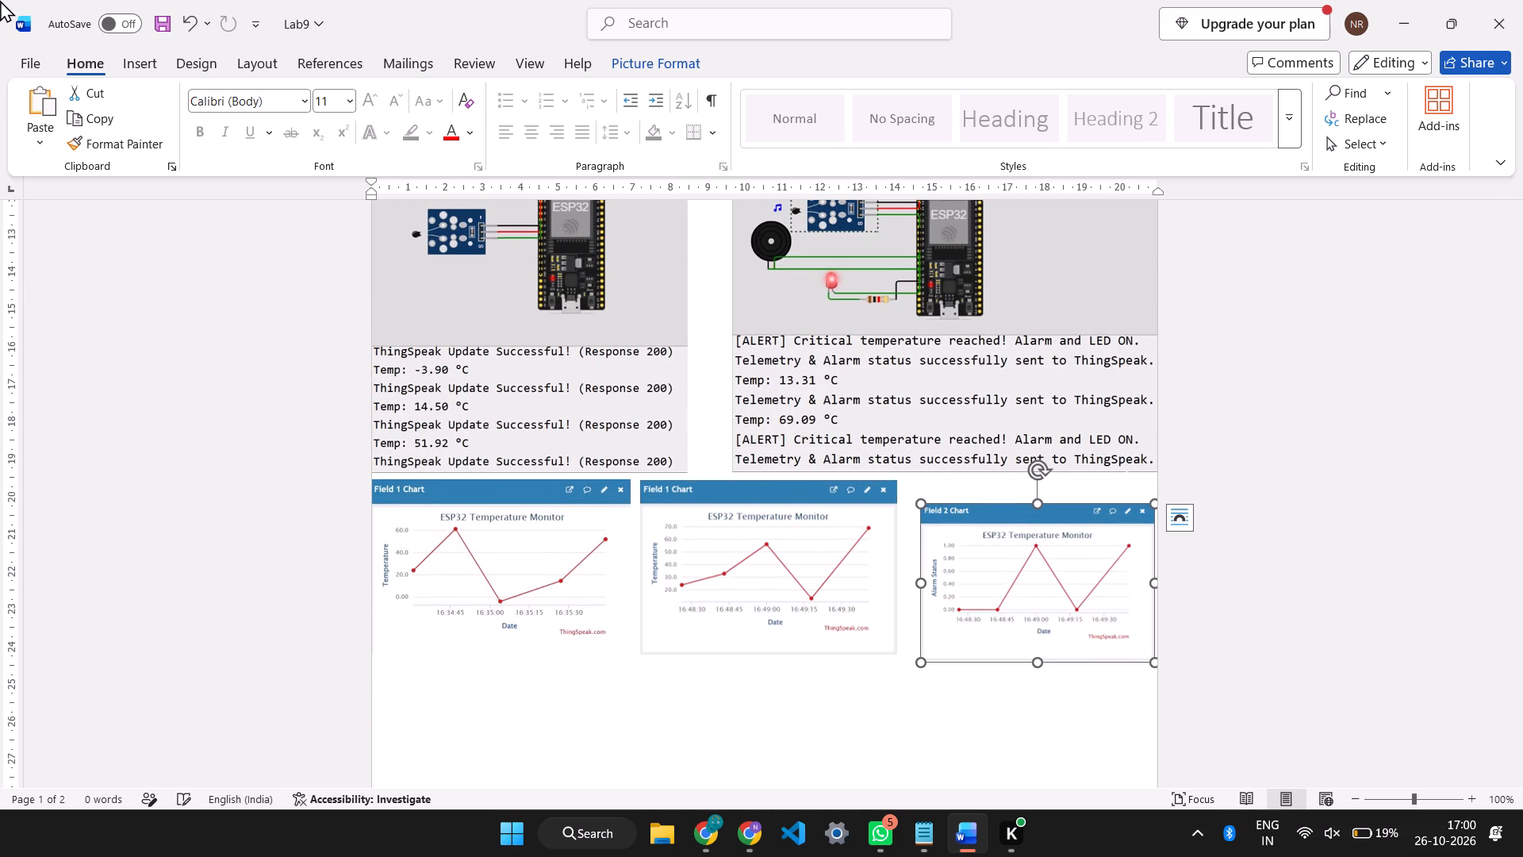
pyautogui.hotkey('shift', 'Up')
pyautogui.moveTo(1042, 601); pyautogui.dragTo(1041, 585)
# Examine how the circuit screenshots, serial outputs and charts are laid out across both pages.
pyautogui.click(565, 621)
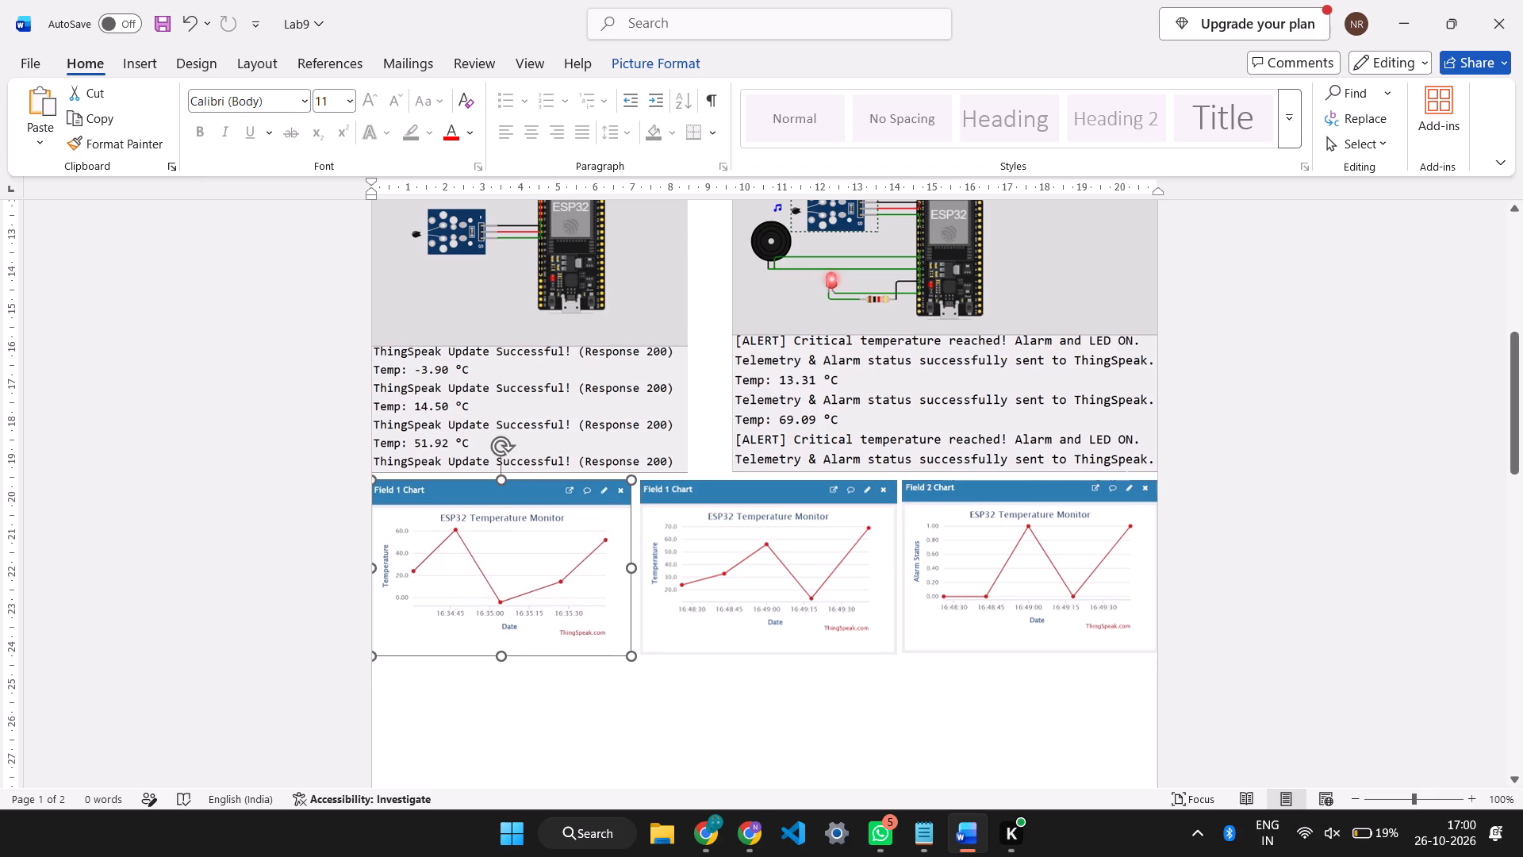
pyautogui.scroll(-5, 565, 624)
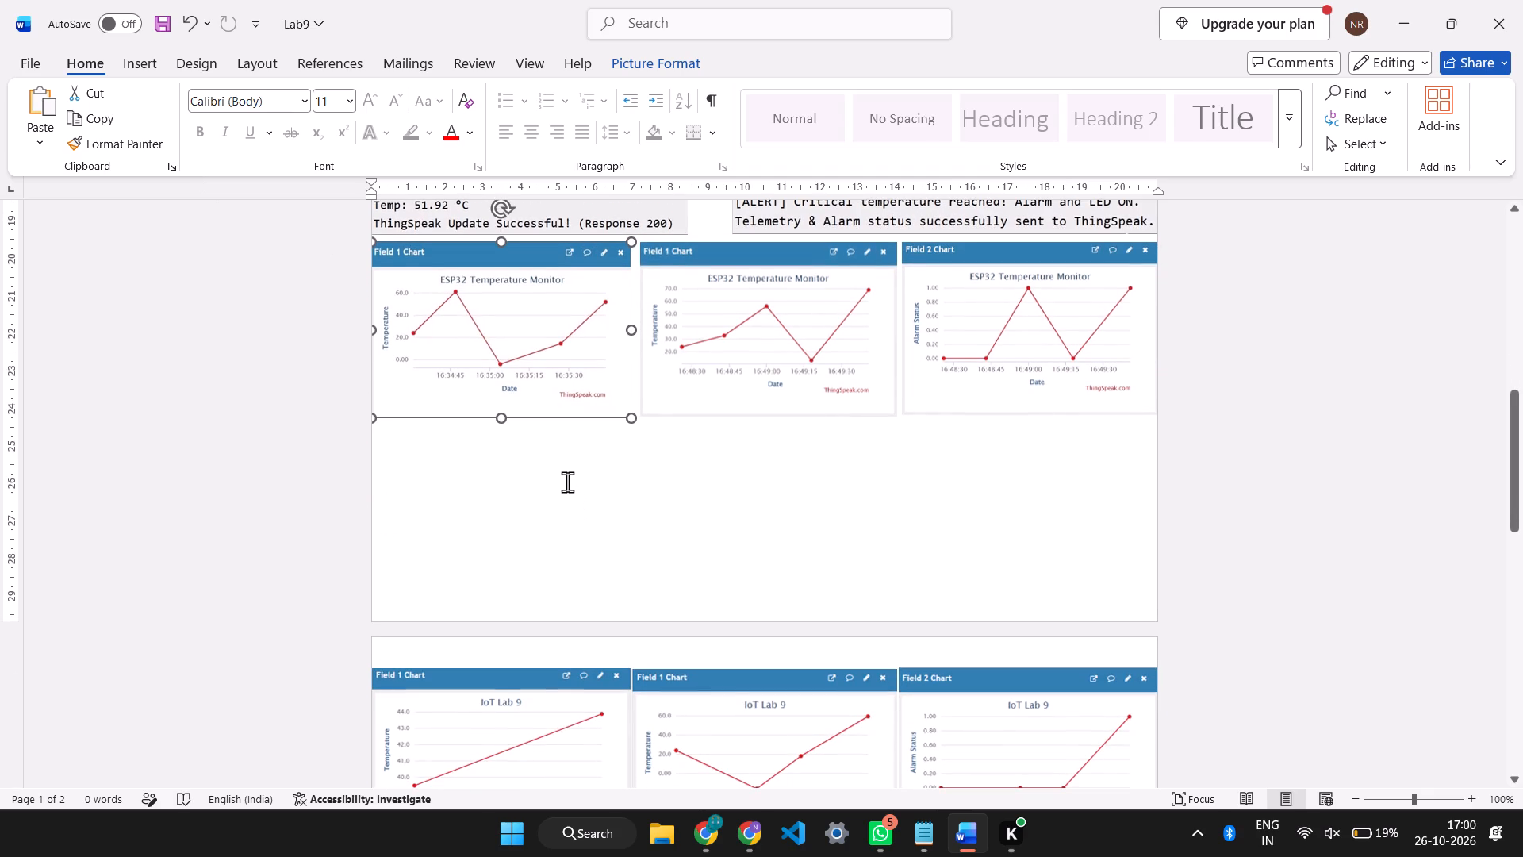
pyautogui.scroll(12, 567, 482)
pyautogui.scroll(-5, 567, 482)
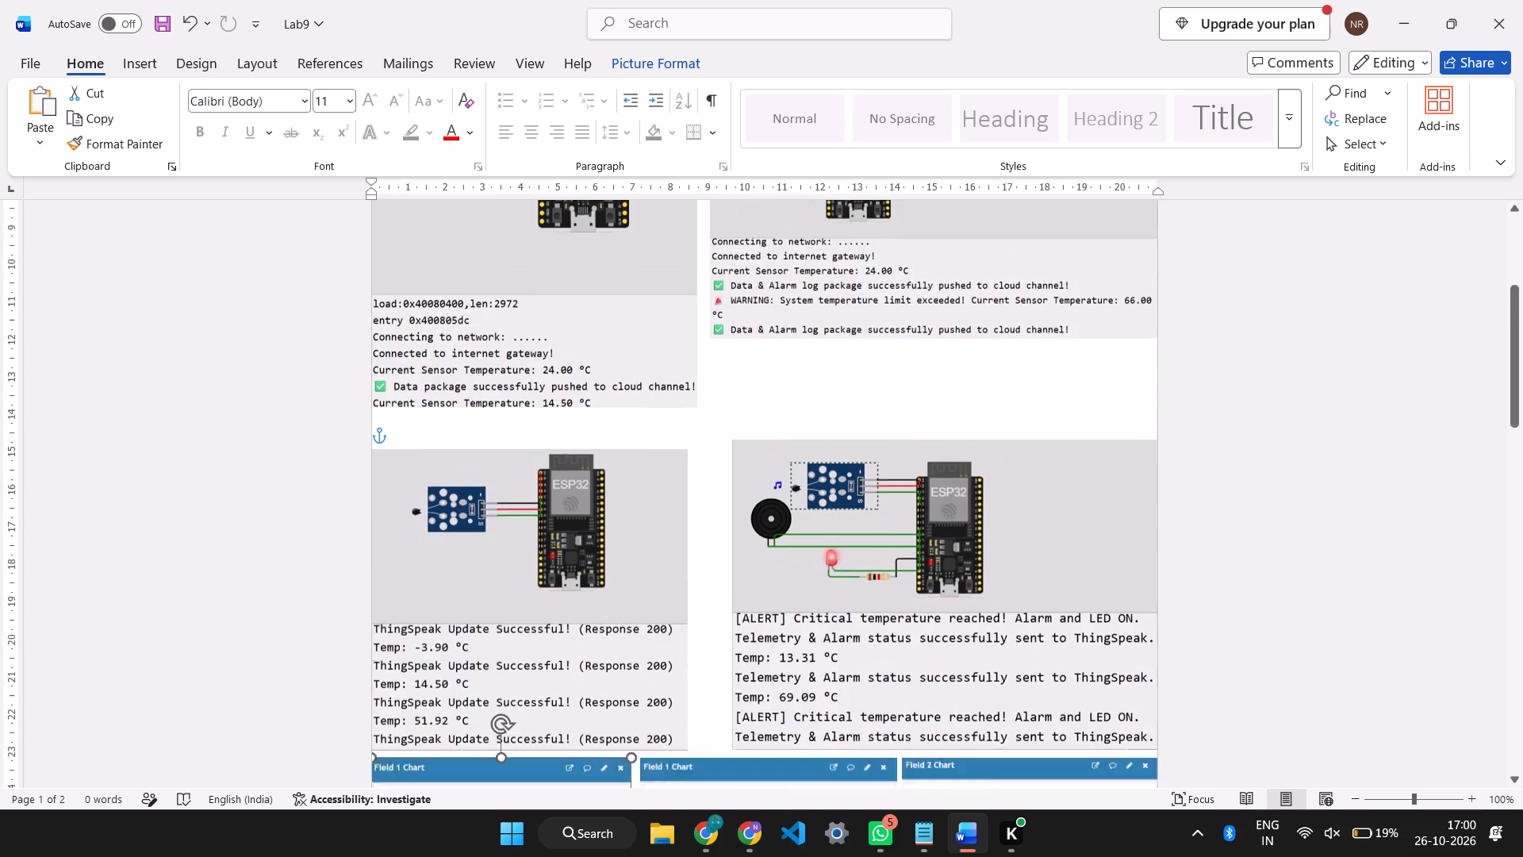
pyautogui.scroll(-7, 567, 482)
pyautogui.scroll(8, 574, 500)
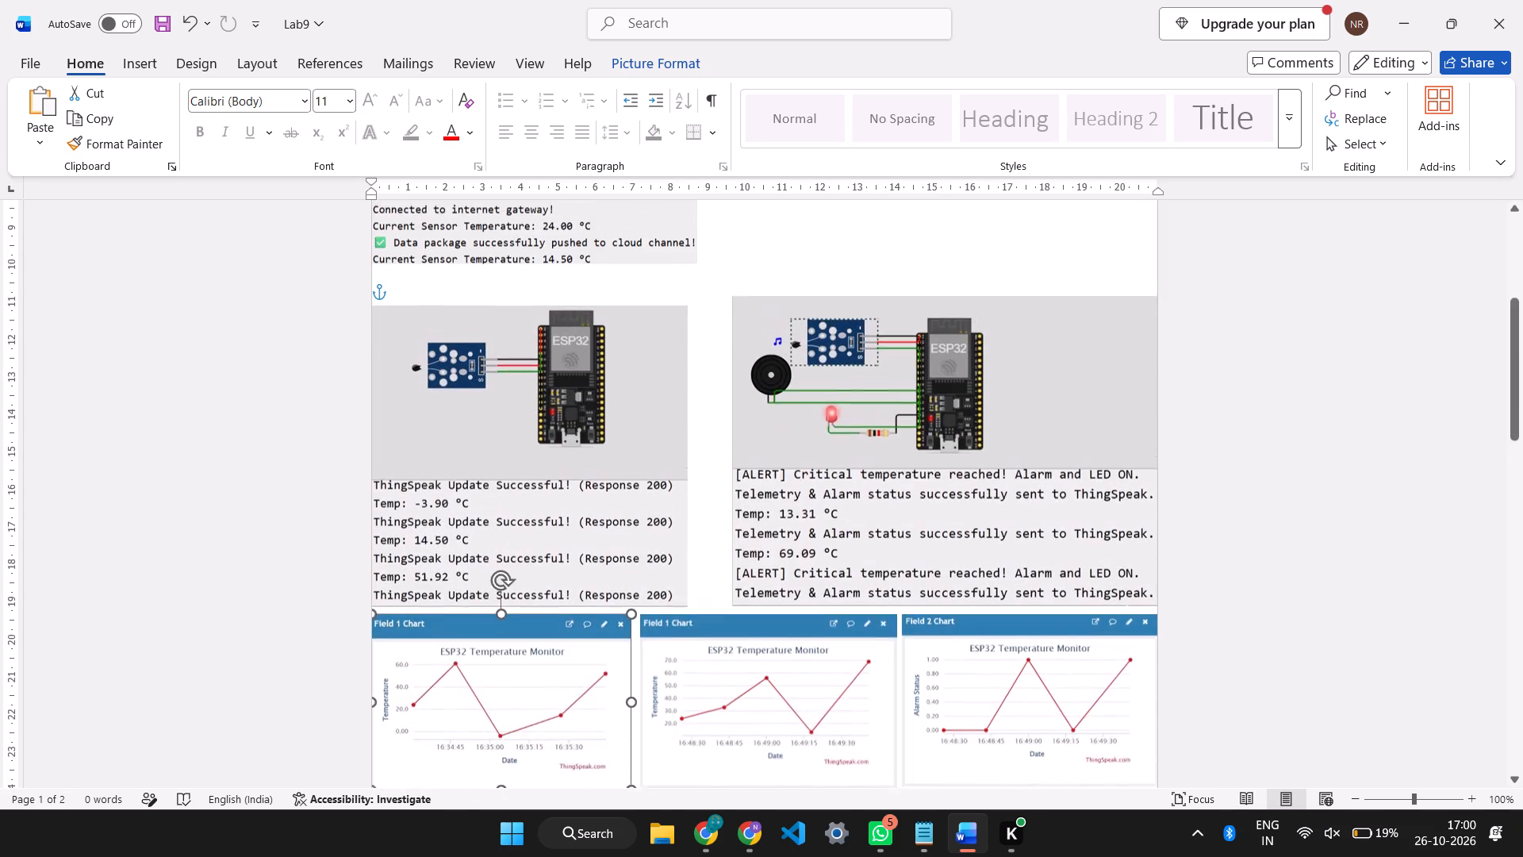
pyautogui.scroll(-7, 616, 597)
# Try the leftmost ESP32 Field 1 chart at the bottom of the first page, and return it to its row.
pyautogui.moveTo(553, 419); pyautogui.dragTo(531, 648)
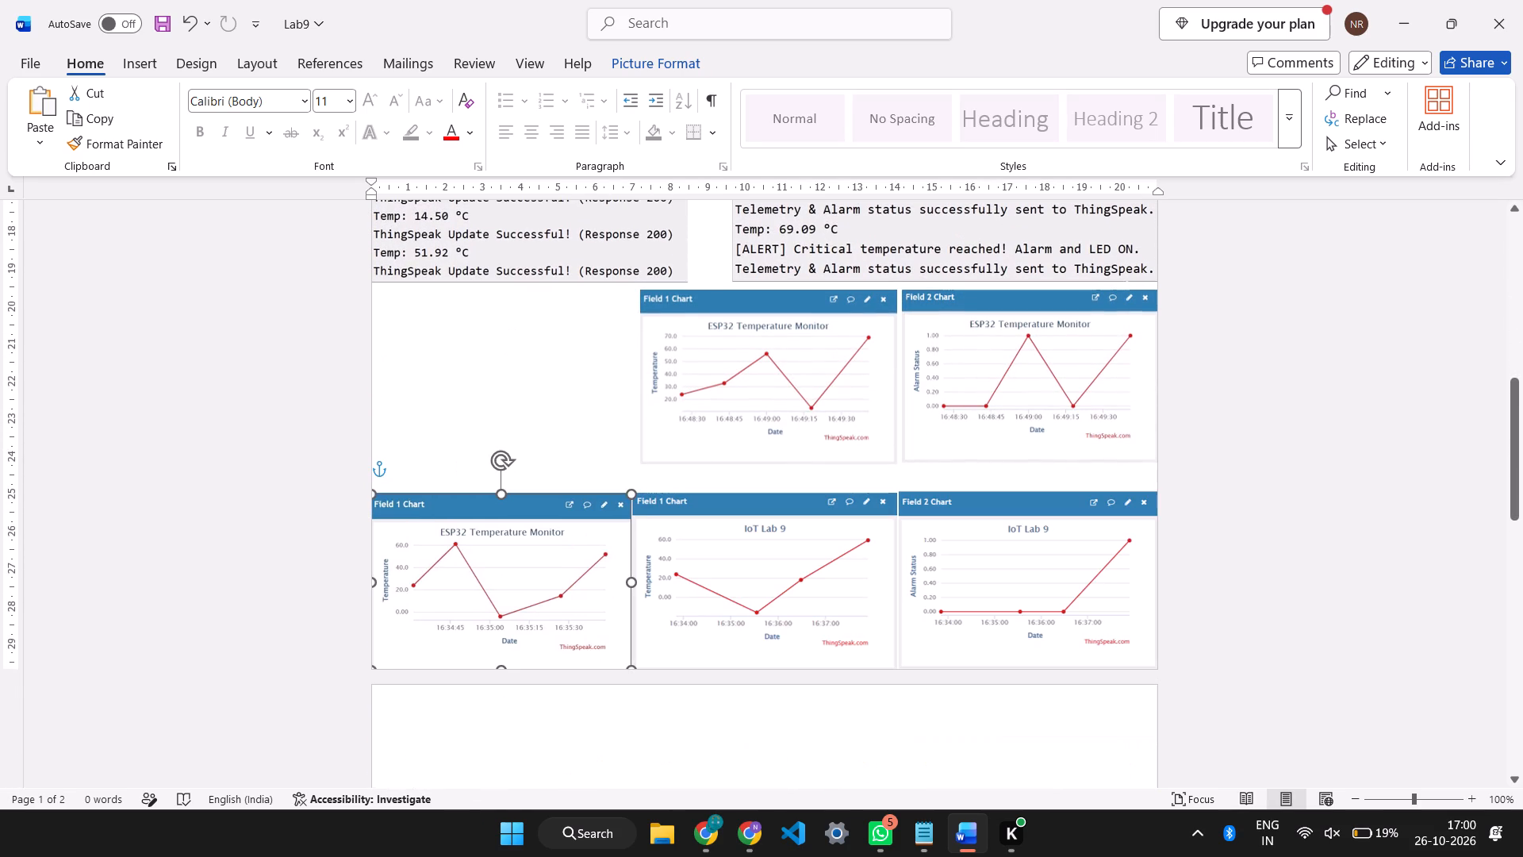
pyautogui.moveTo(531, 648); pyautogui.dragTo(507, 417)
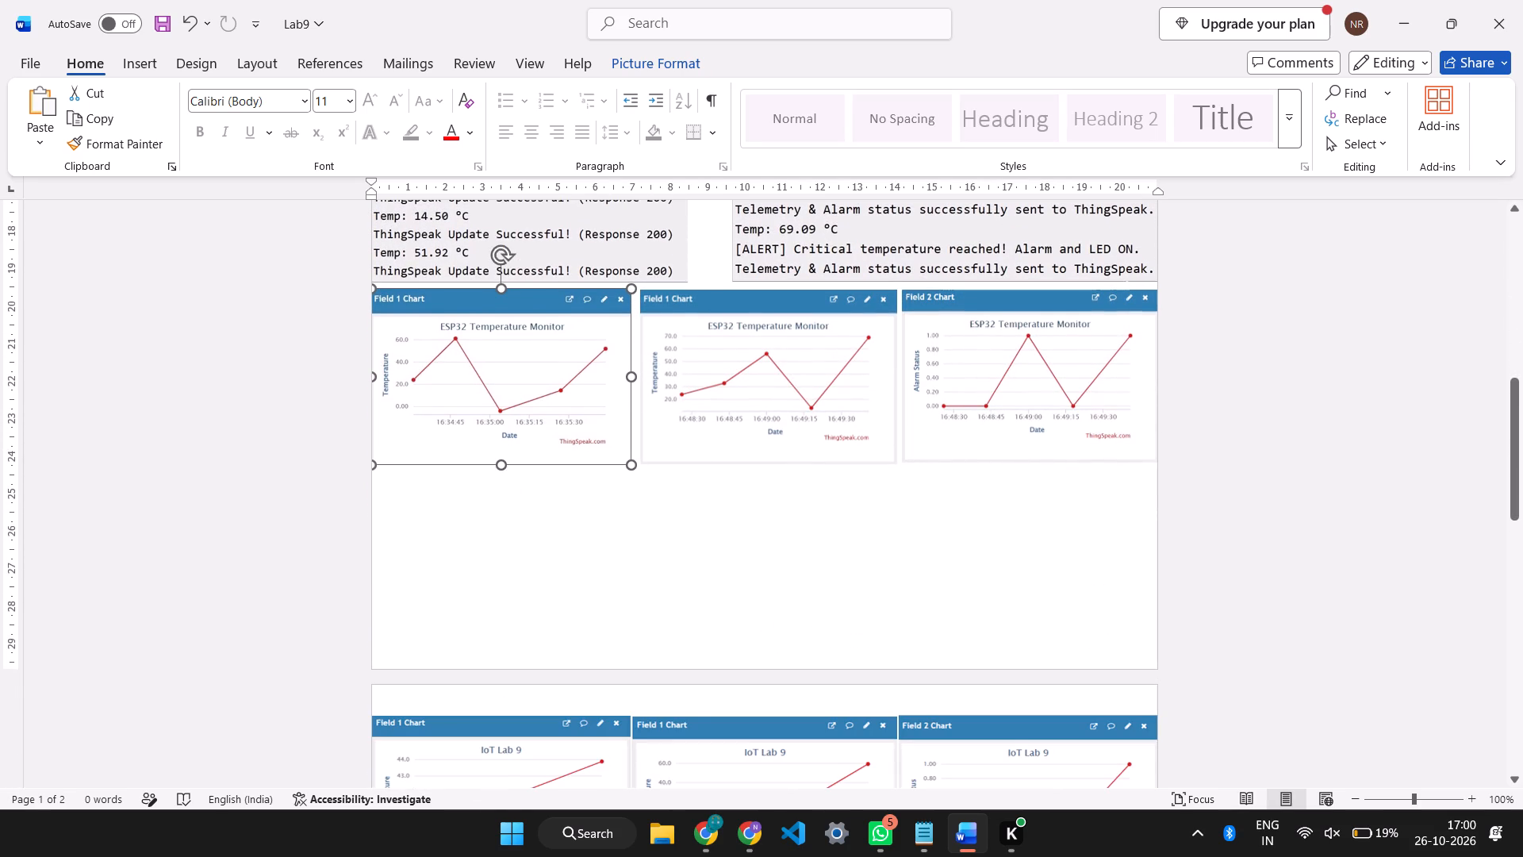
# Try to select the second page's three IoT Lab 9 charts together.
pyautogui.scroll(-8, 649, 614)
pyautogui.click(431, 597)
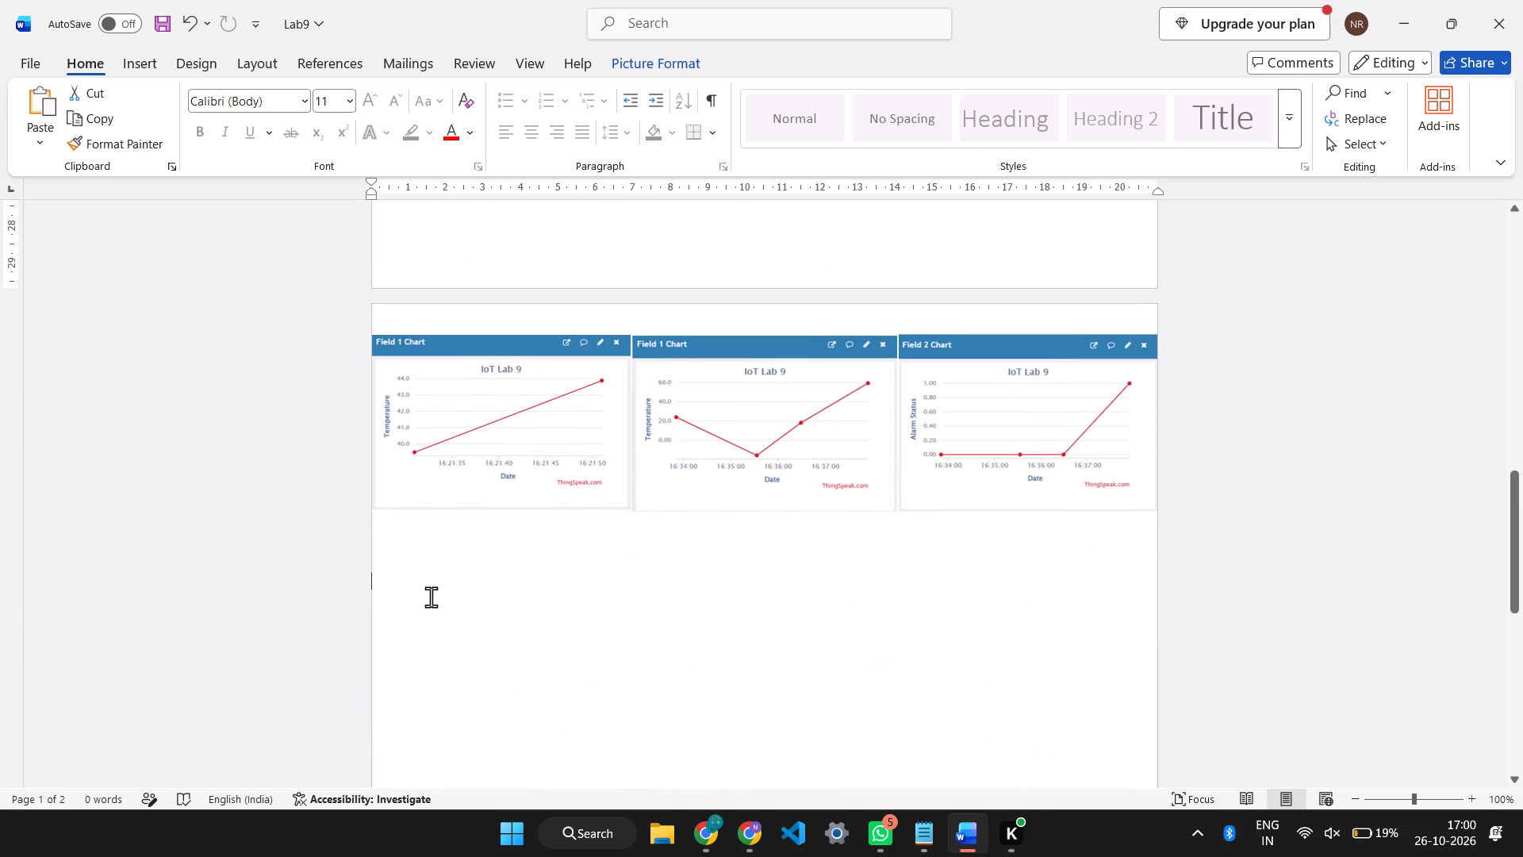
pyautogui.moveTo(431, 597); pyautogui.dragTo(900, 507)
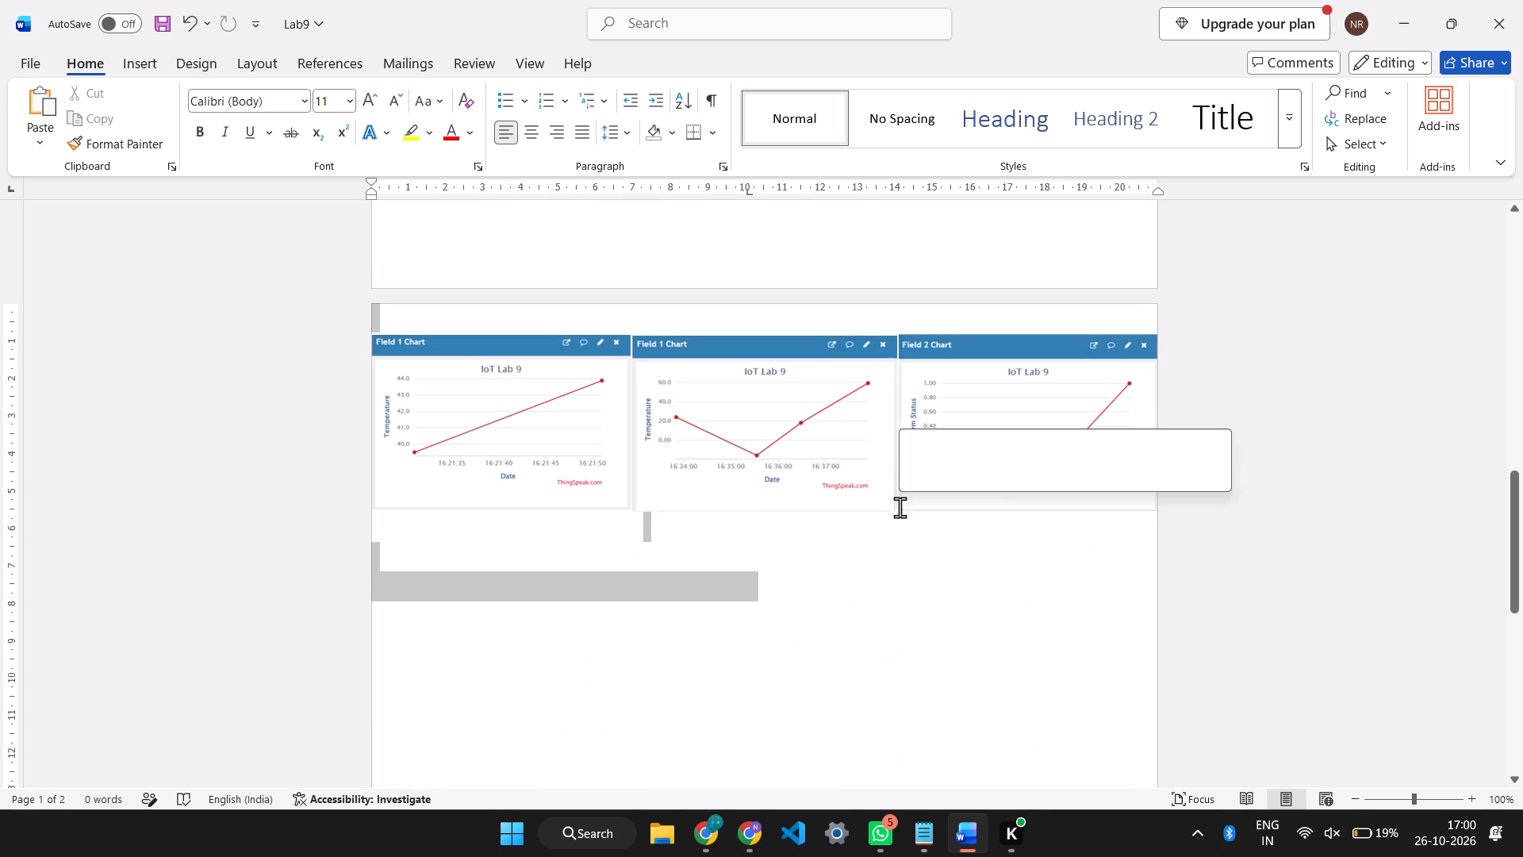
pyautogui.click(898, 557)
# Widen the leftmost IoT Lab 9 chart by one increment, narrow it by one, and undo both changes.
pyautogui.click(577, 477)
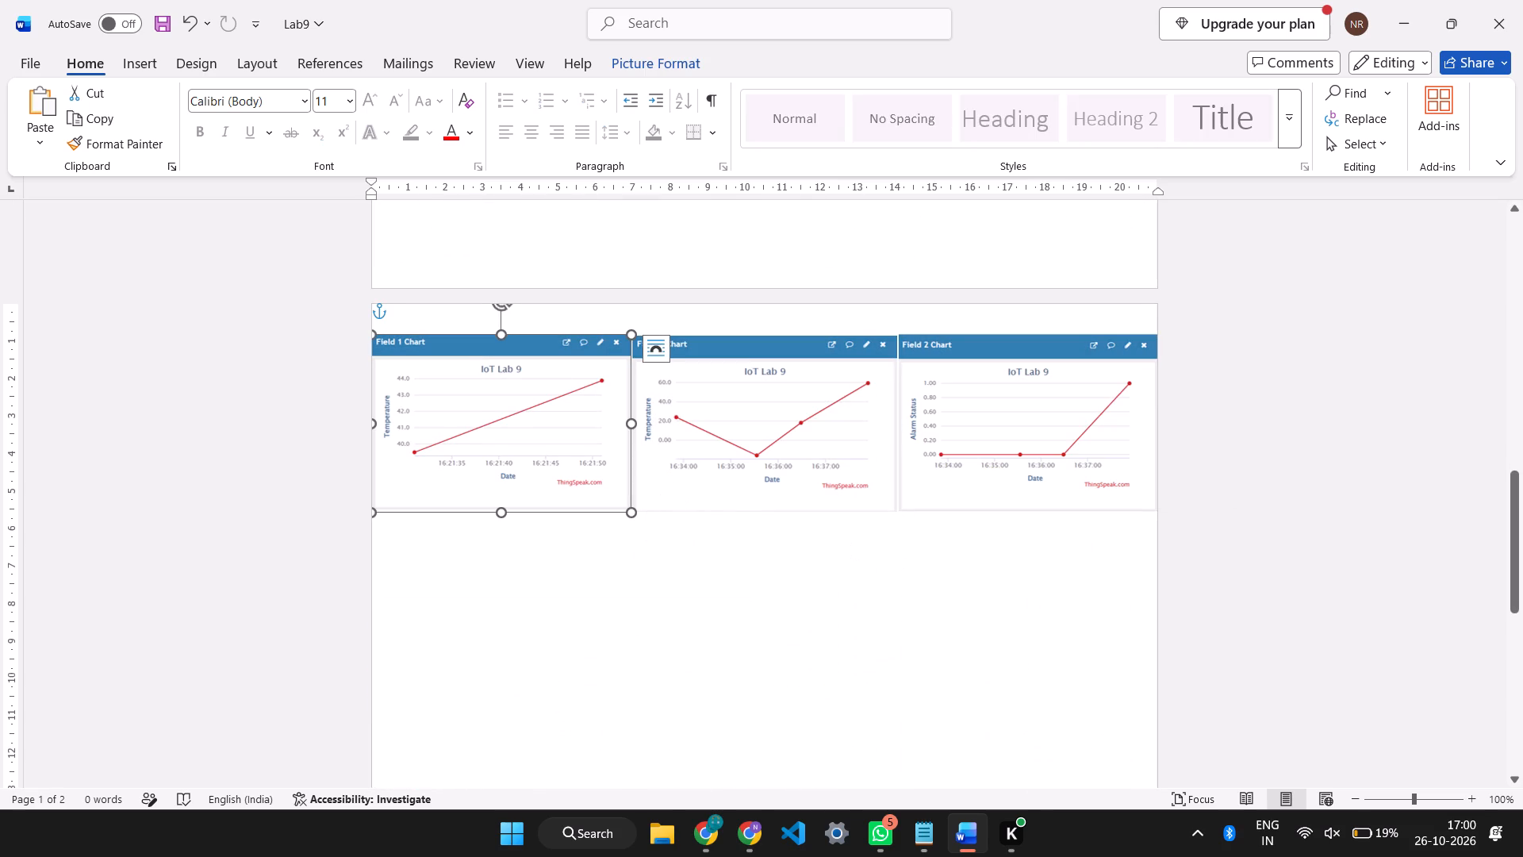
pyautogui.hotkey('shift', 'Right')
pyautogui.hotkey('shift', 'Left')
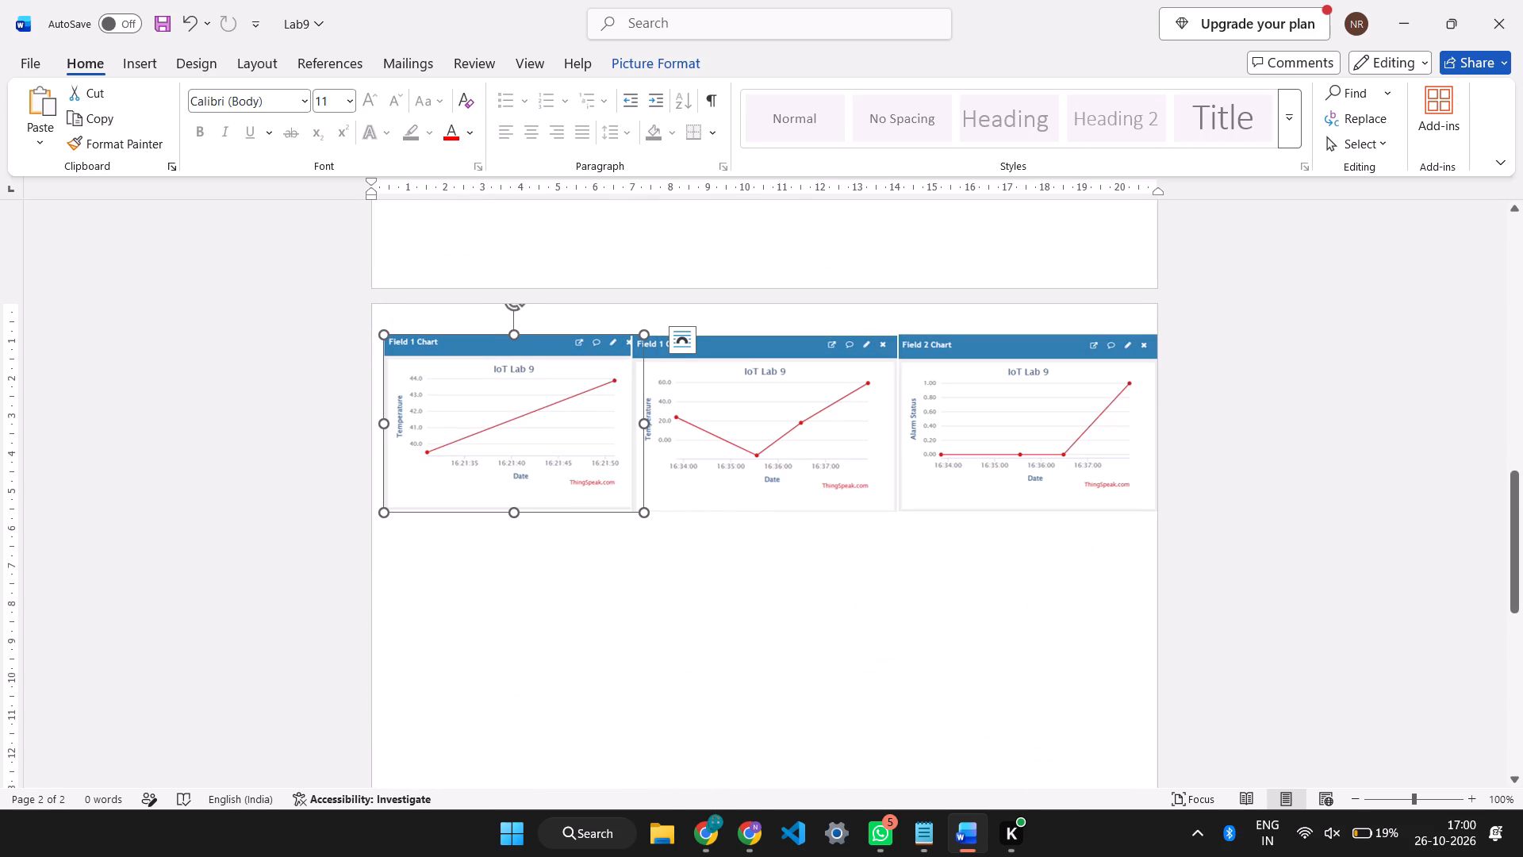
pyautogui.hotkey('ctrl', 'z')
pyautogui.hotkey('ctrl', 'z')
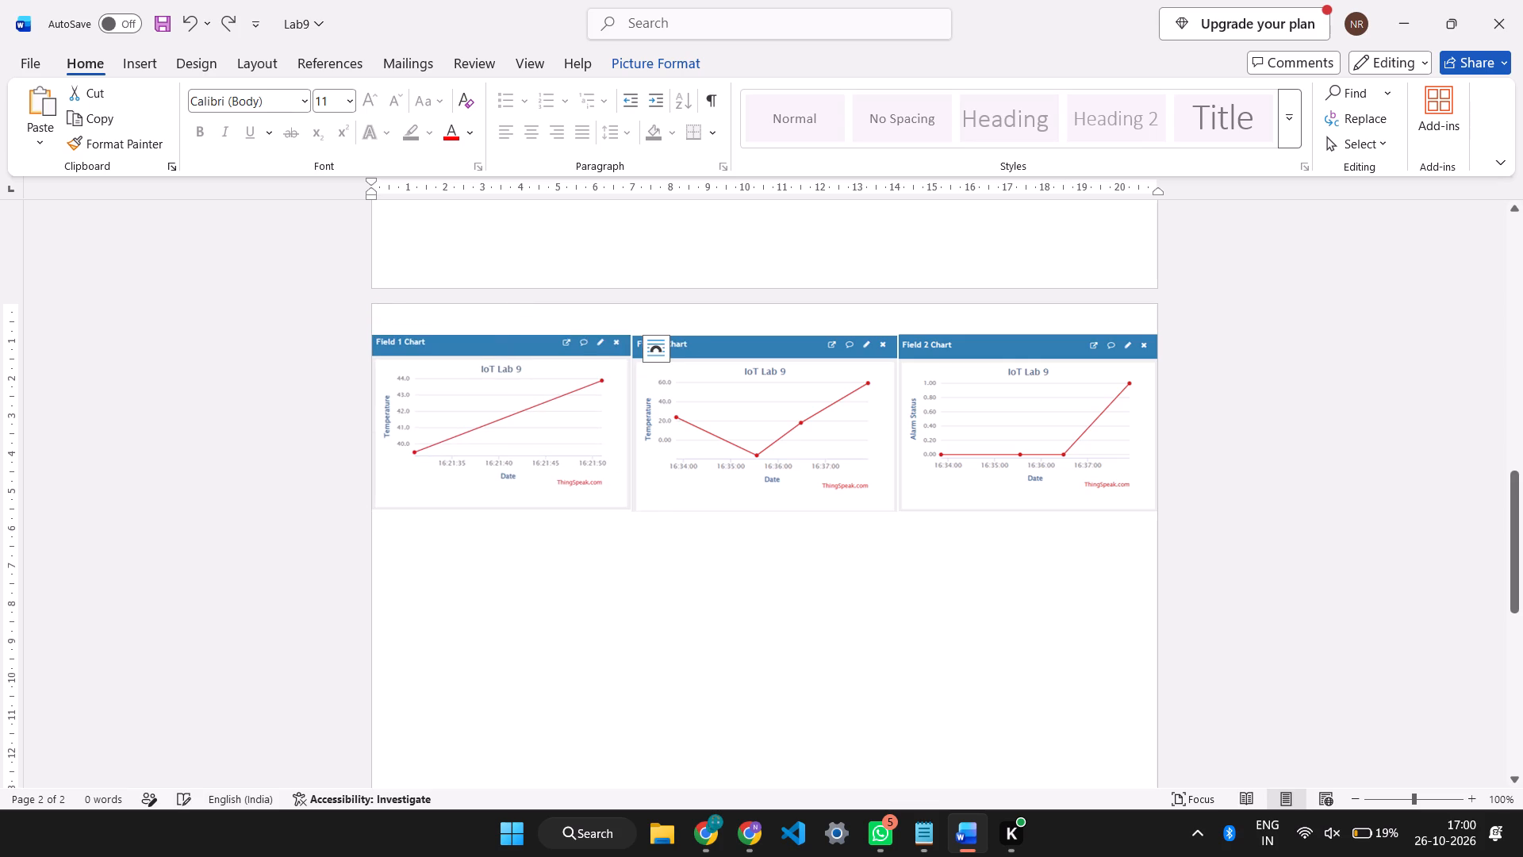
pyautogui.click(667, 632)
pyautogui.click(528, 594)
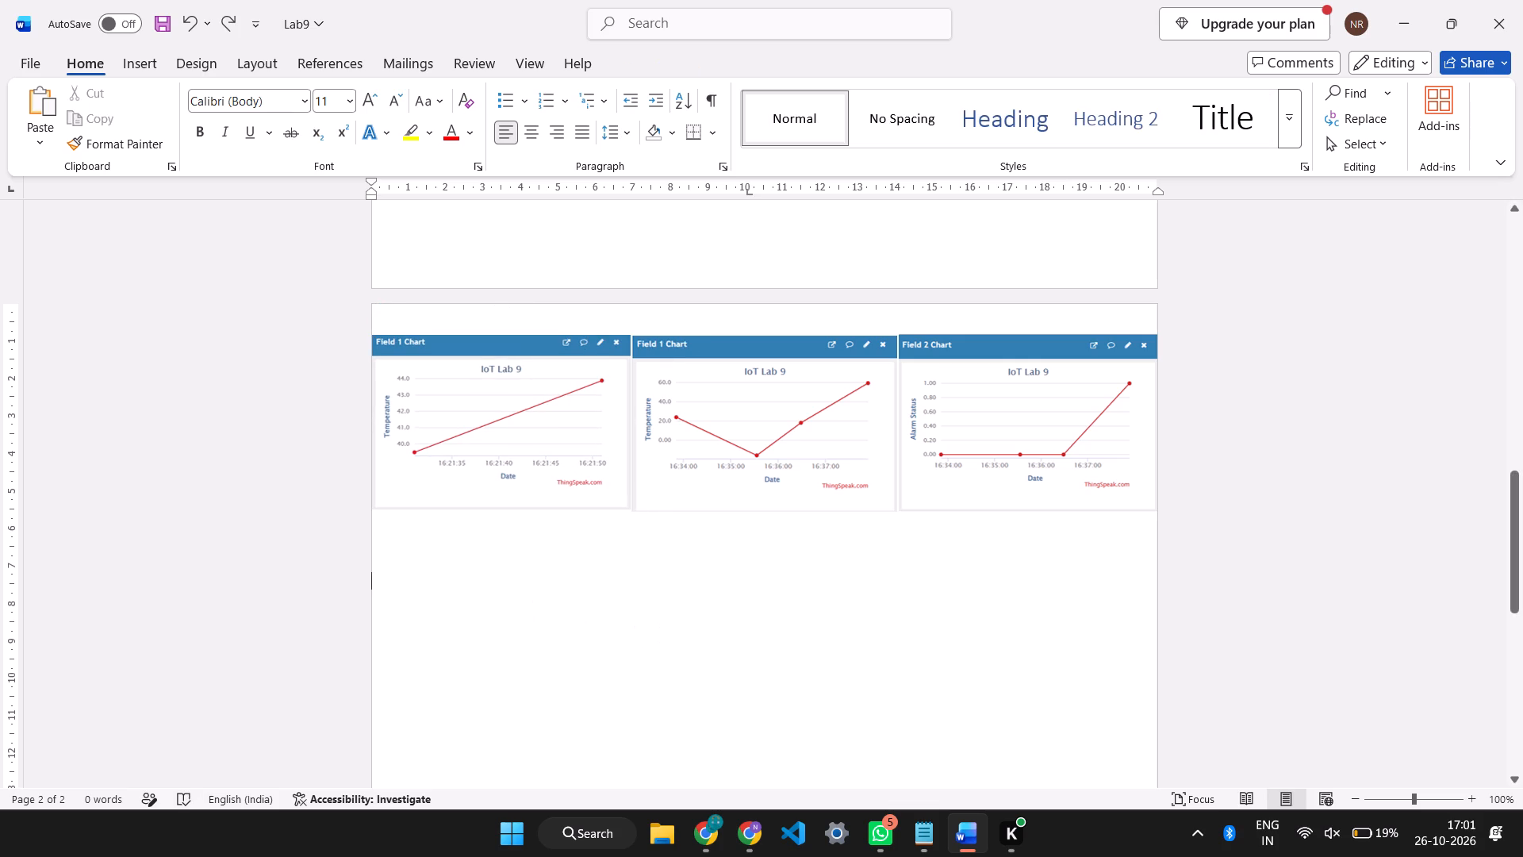
# Stretch the leftmost IoT Lab 9 chart's lower edge slightly to match the height of the neighbouring charts.
pyautogui.click(567, 476)
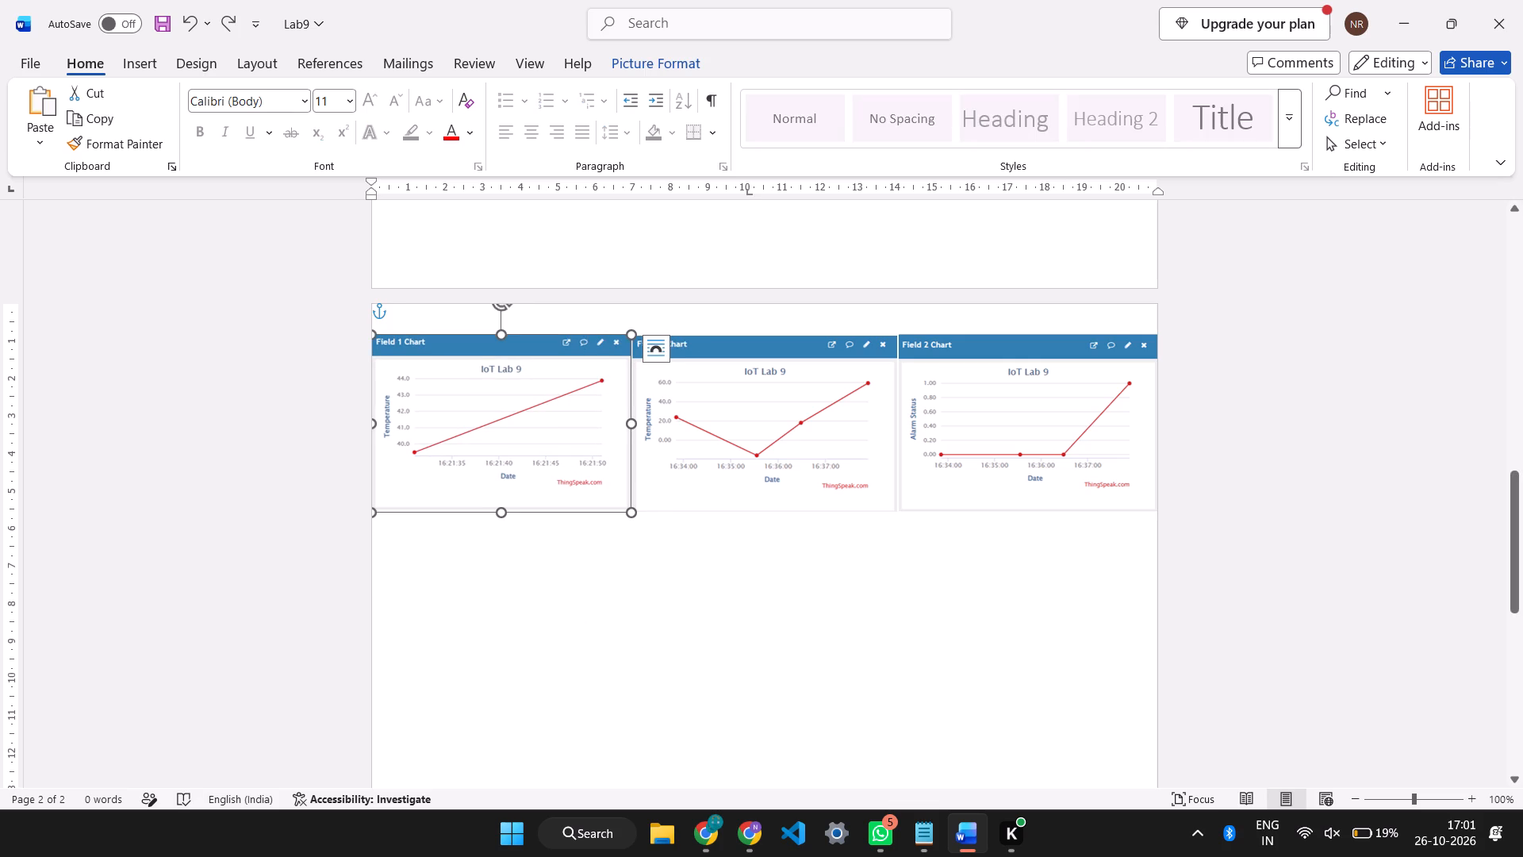
pyautogui.click(501, 515)
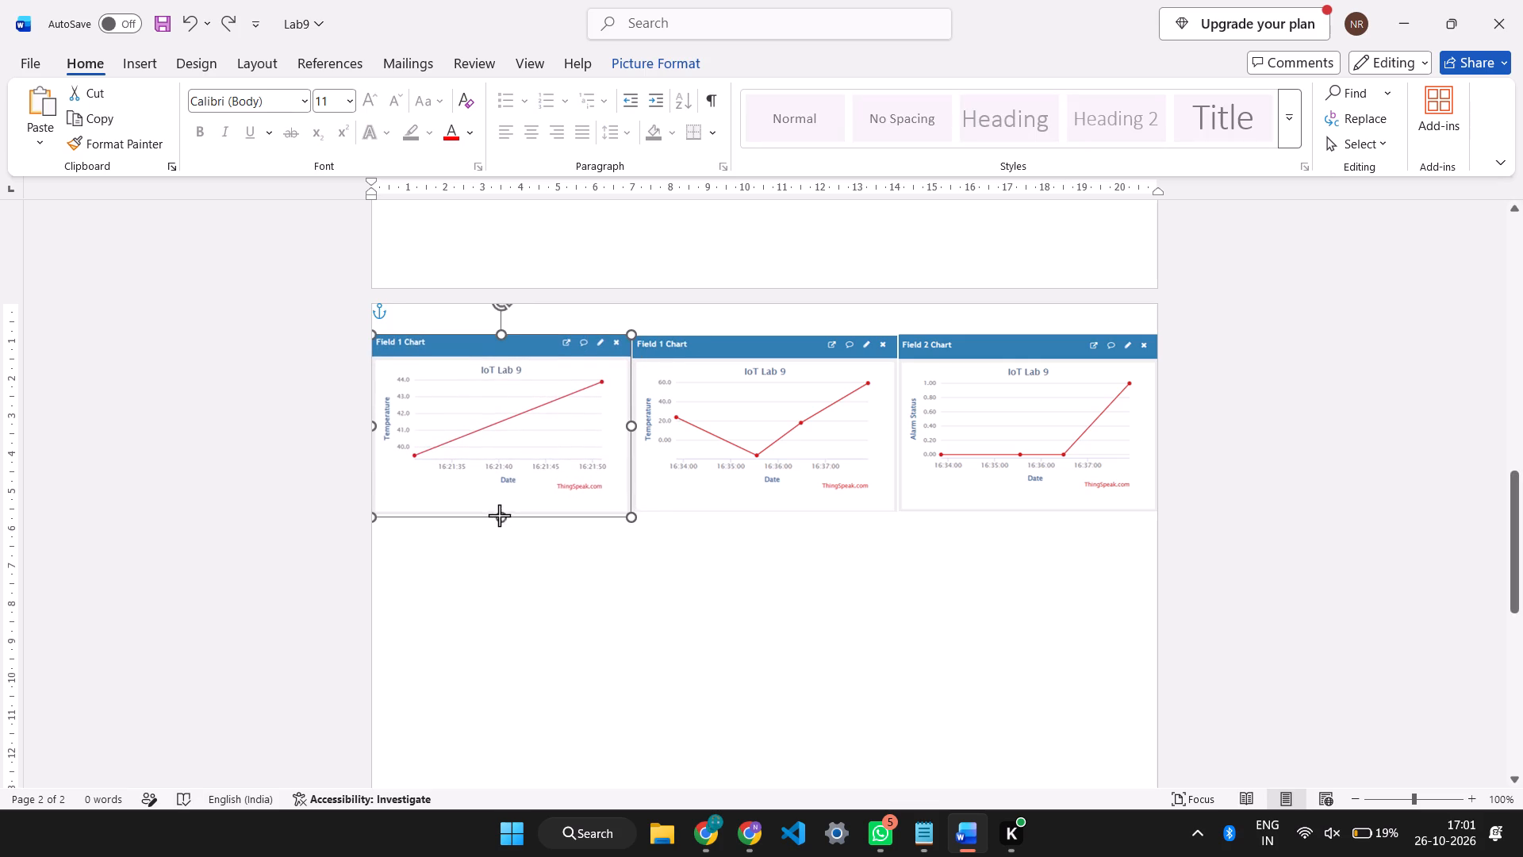
pyautogui.click(489, 572)
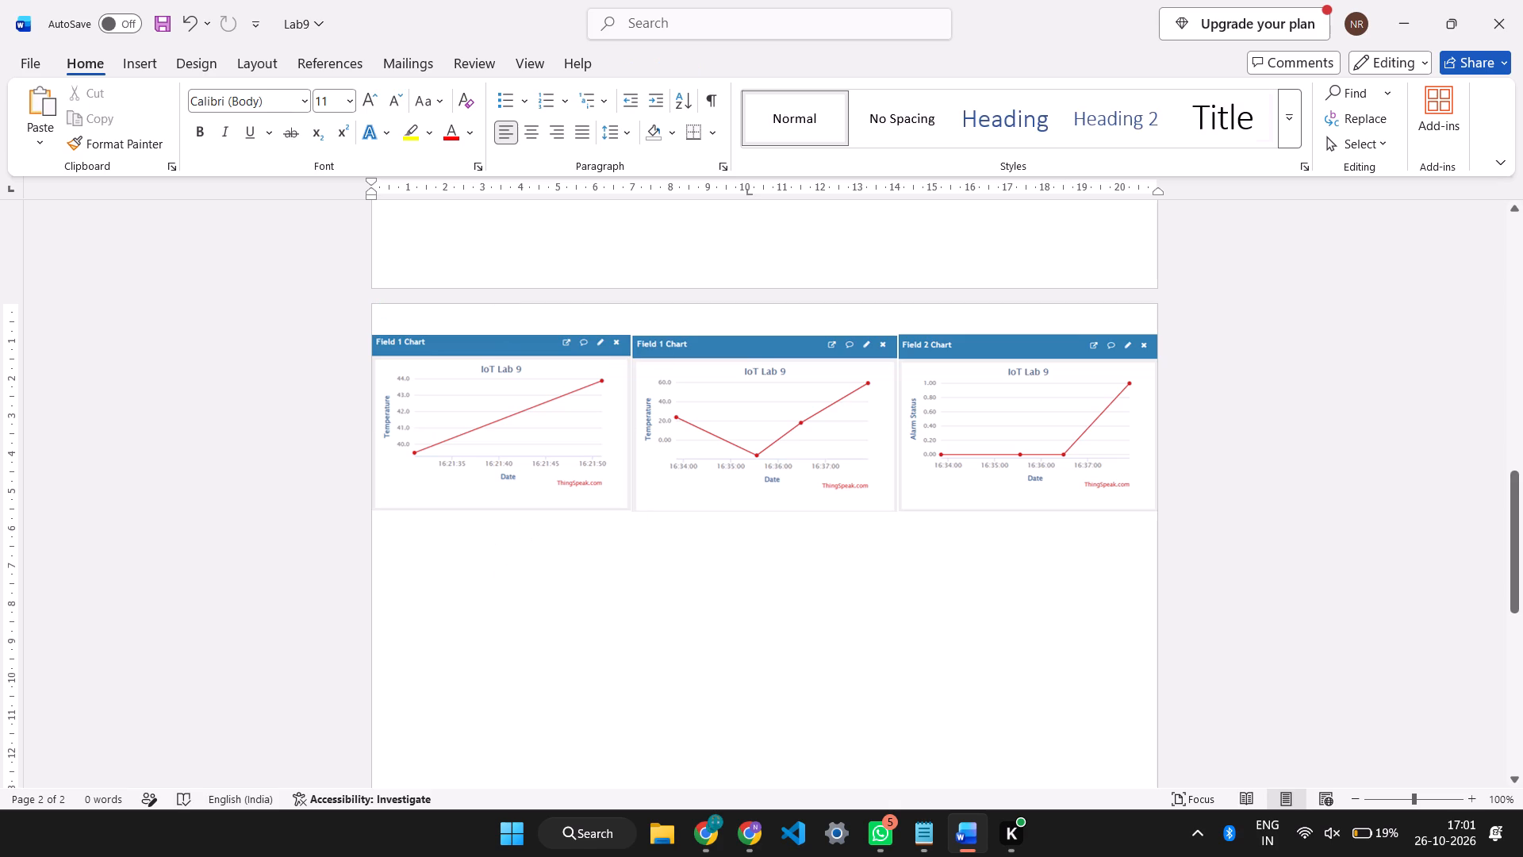
# Save the document.
pyautogui.hotkey('ctrl', 's')
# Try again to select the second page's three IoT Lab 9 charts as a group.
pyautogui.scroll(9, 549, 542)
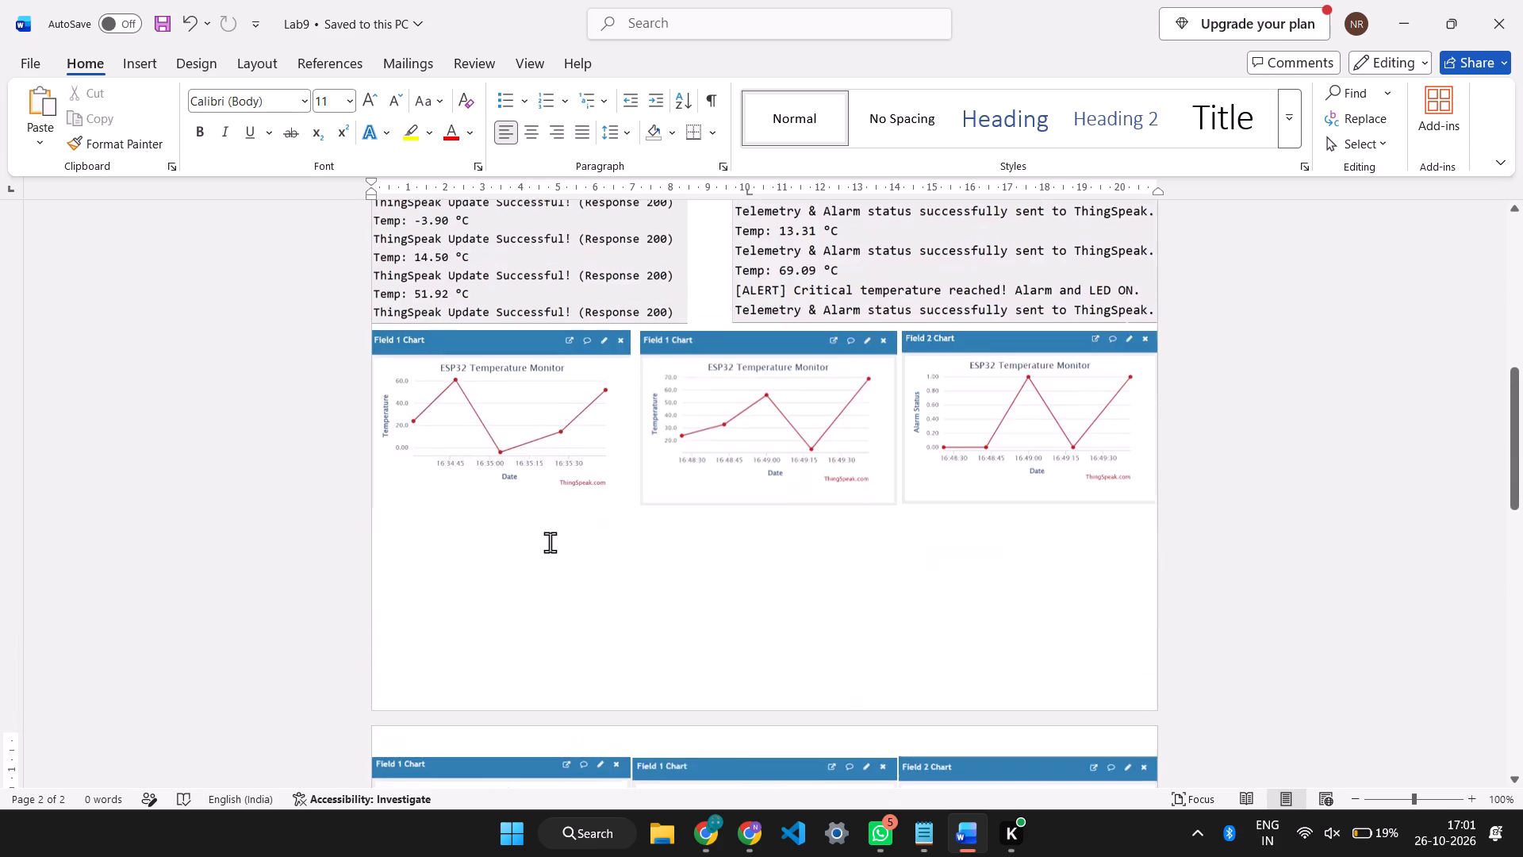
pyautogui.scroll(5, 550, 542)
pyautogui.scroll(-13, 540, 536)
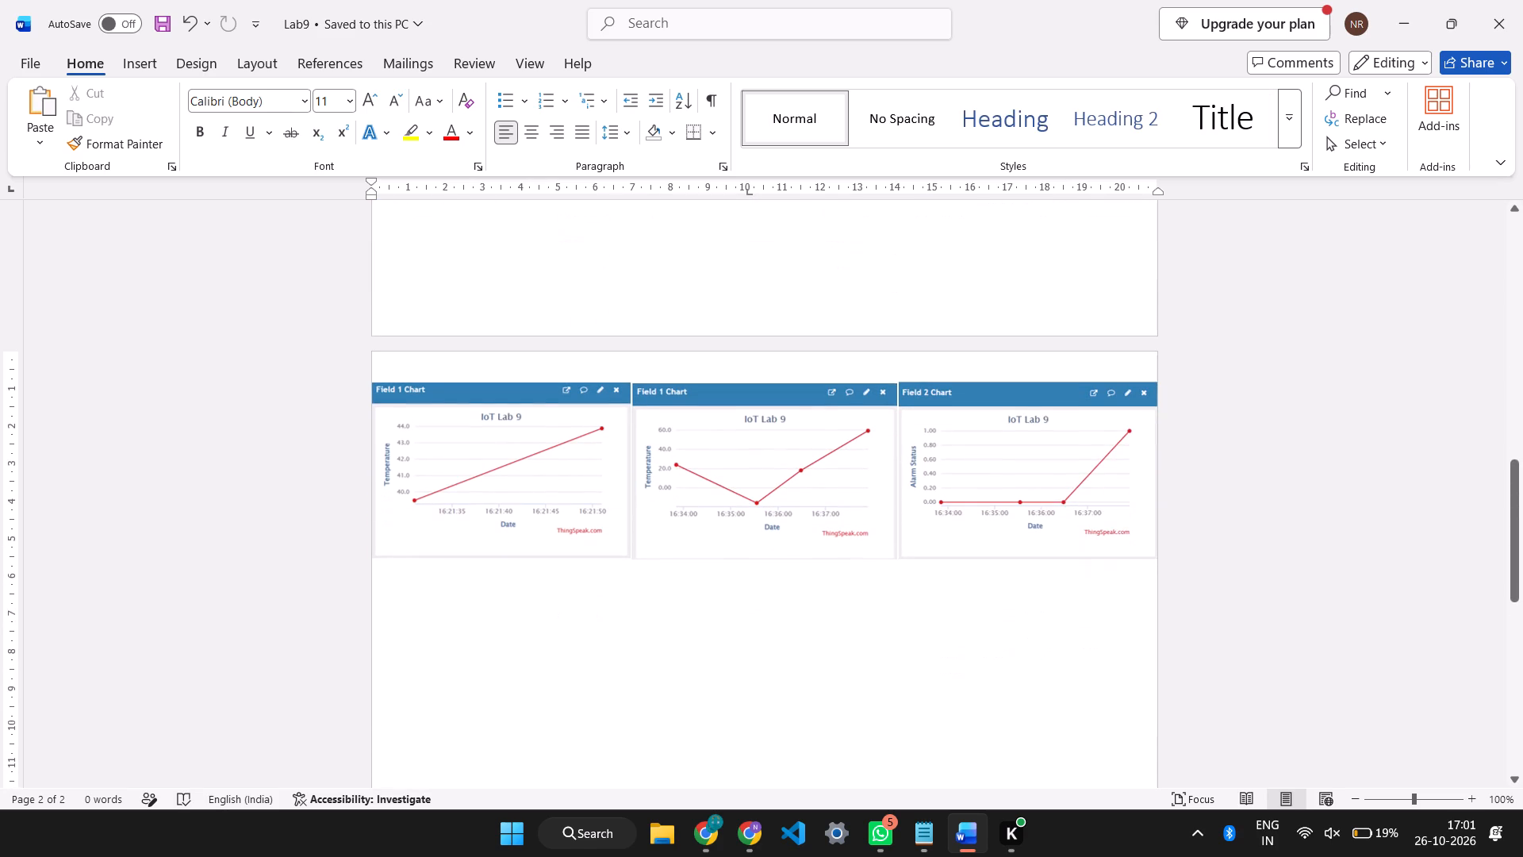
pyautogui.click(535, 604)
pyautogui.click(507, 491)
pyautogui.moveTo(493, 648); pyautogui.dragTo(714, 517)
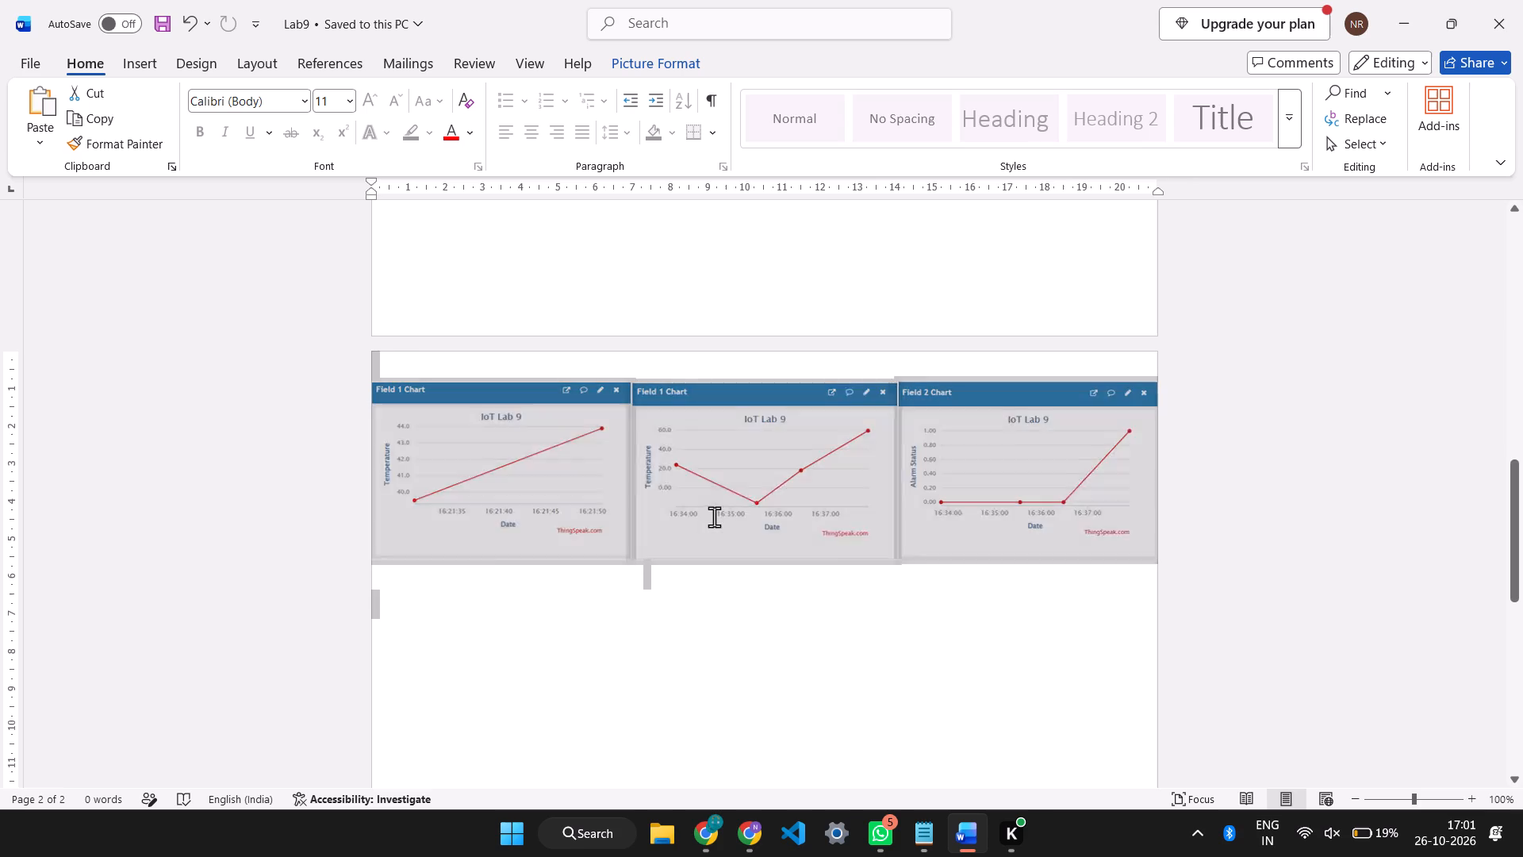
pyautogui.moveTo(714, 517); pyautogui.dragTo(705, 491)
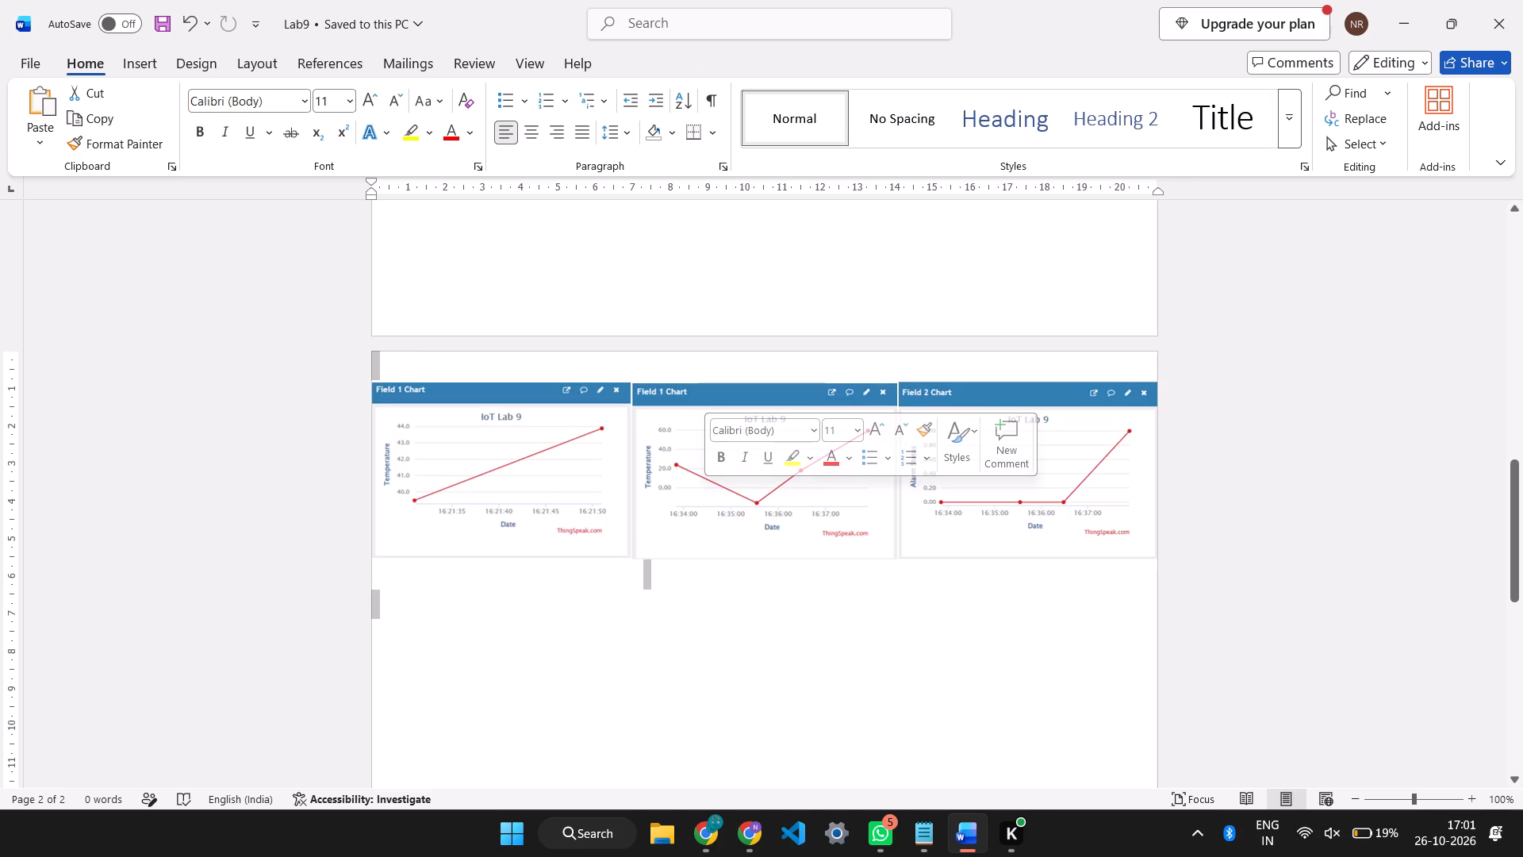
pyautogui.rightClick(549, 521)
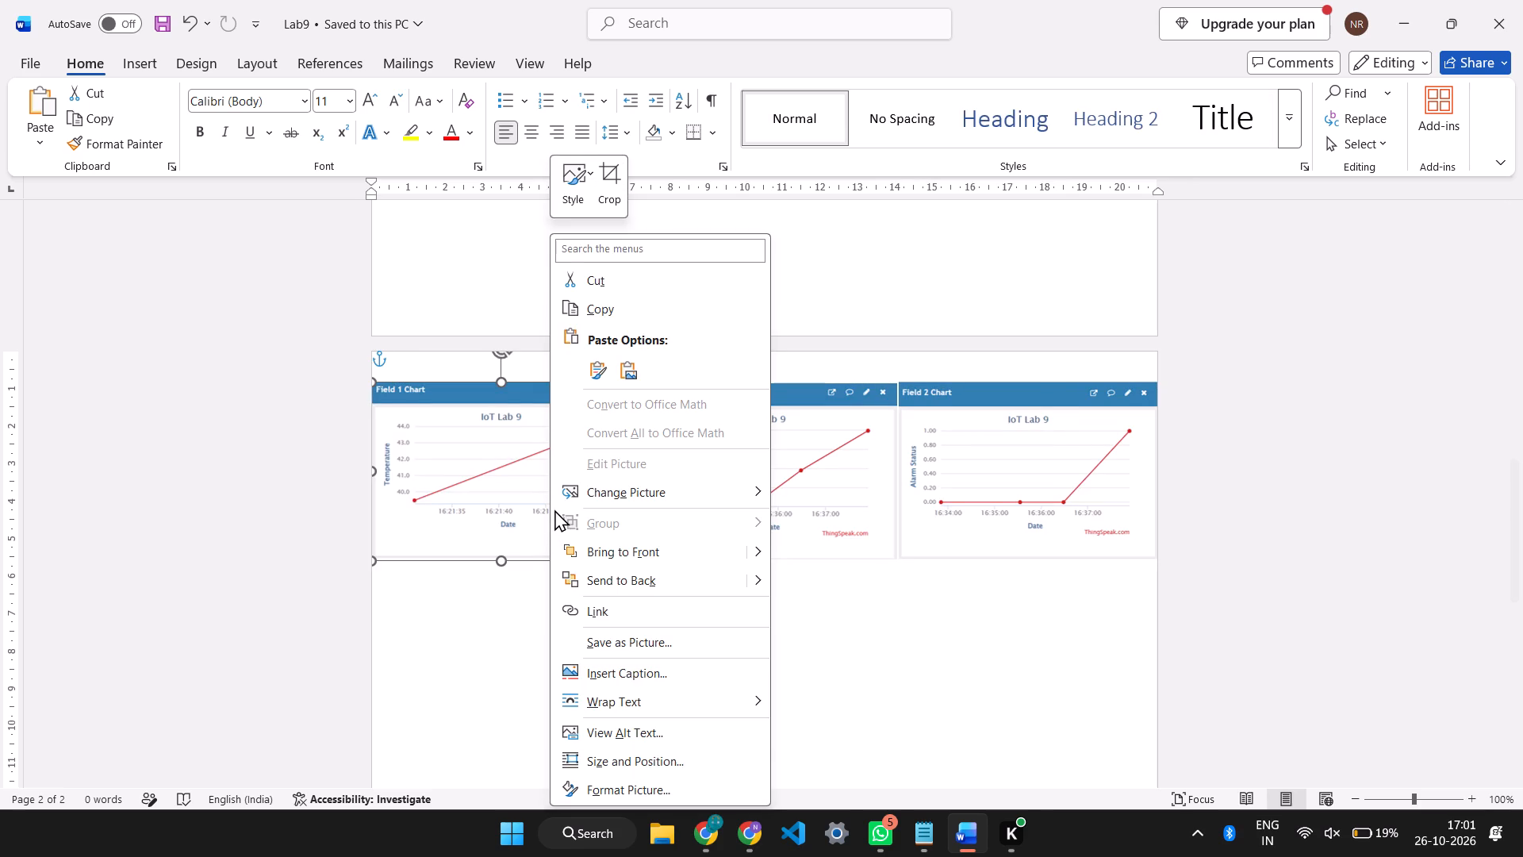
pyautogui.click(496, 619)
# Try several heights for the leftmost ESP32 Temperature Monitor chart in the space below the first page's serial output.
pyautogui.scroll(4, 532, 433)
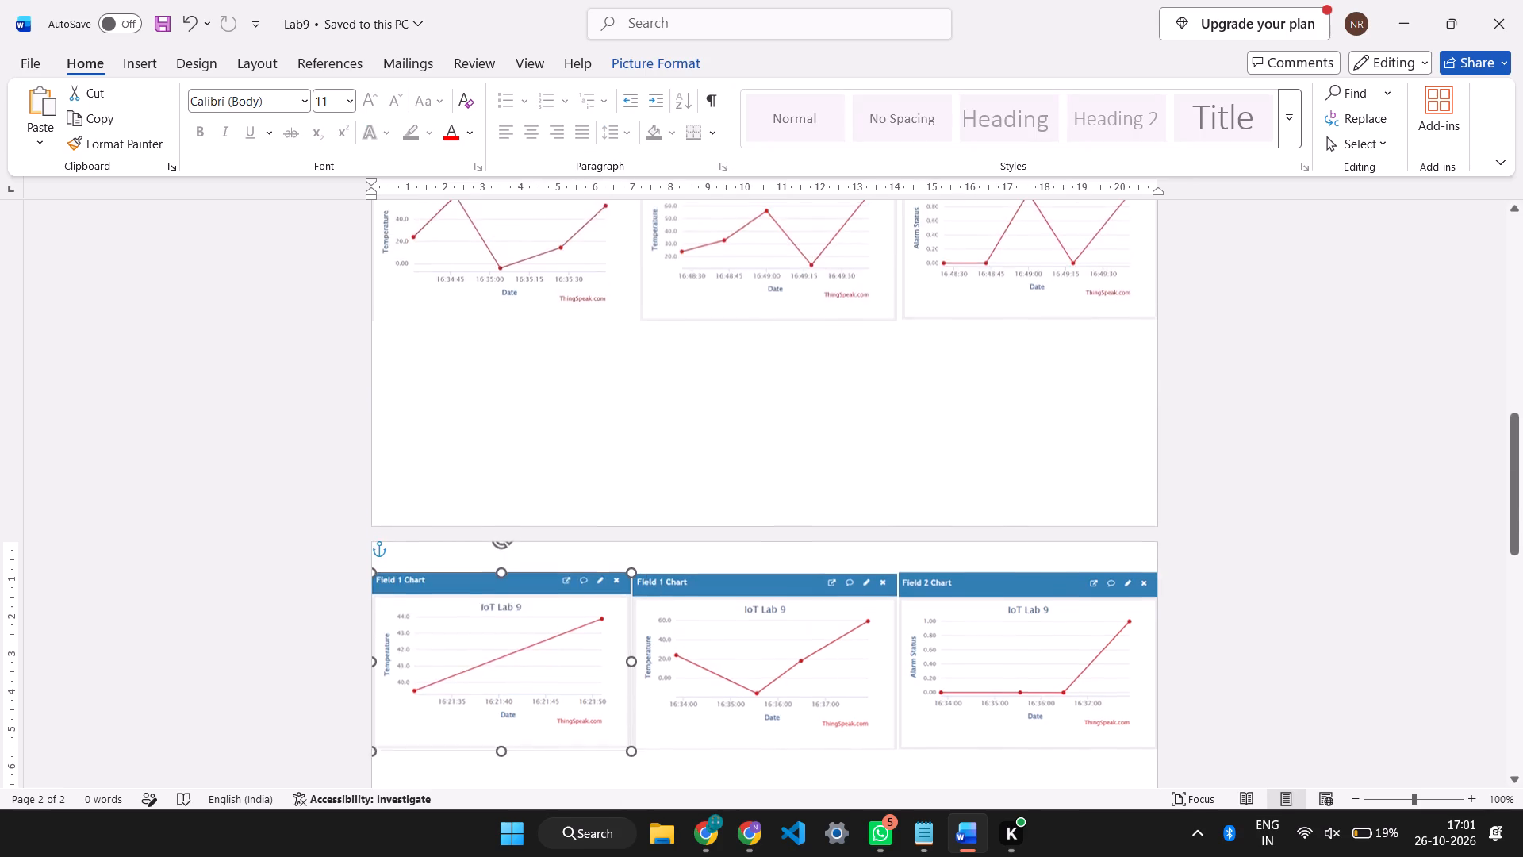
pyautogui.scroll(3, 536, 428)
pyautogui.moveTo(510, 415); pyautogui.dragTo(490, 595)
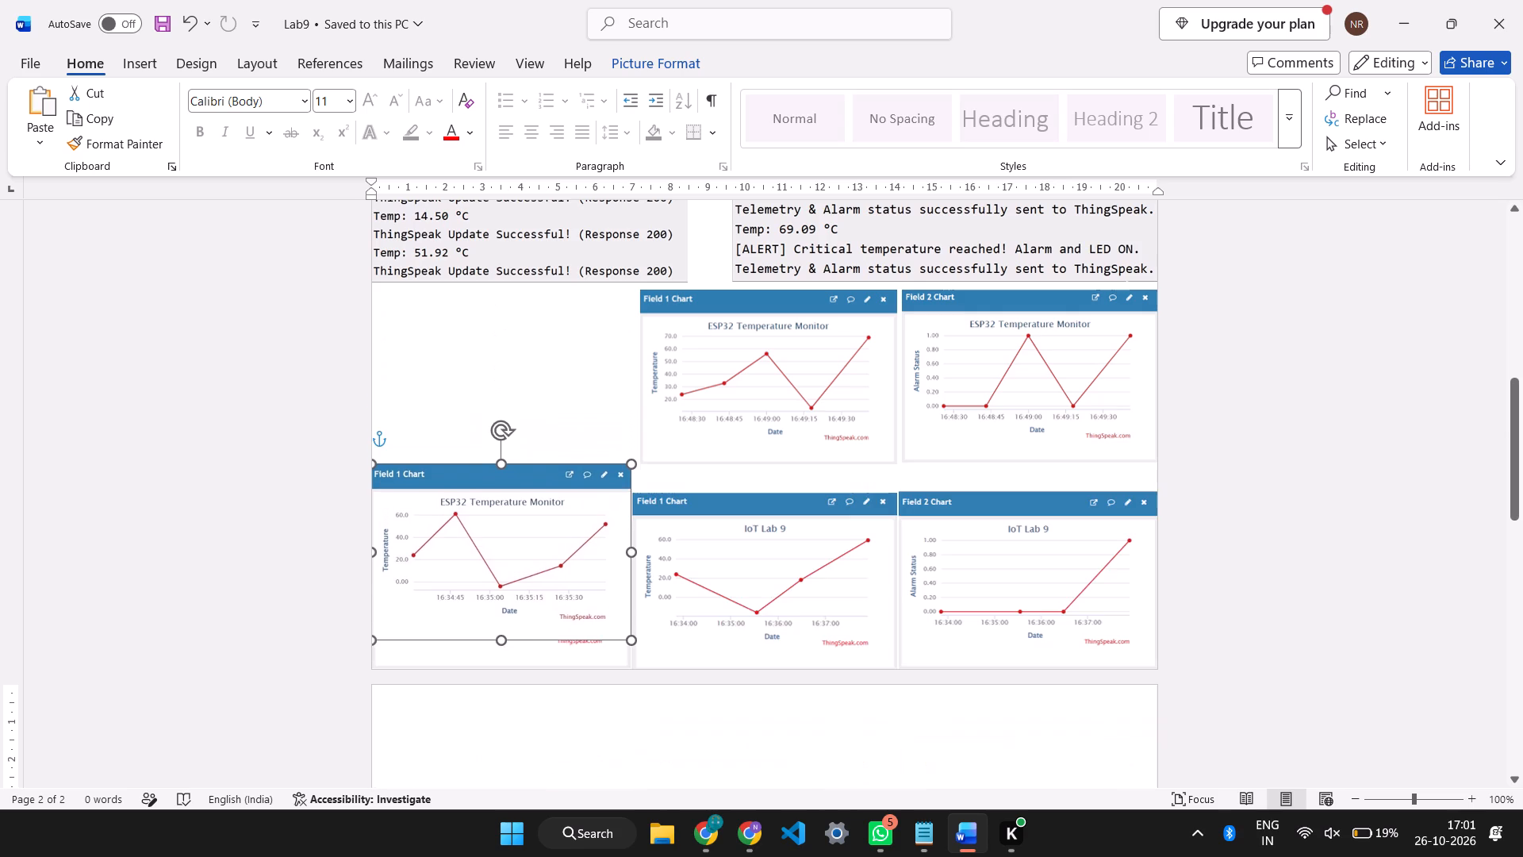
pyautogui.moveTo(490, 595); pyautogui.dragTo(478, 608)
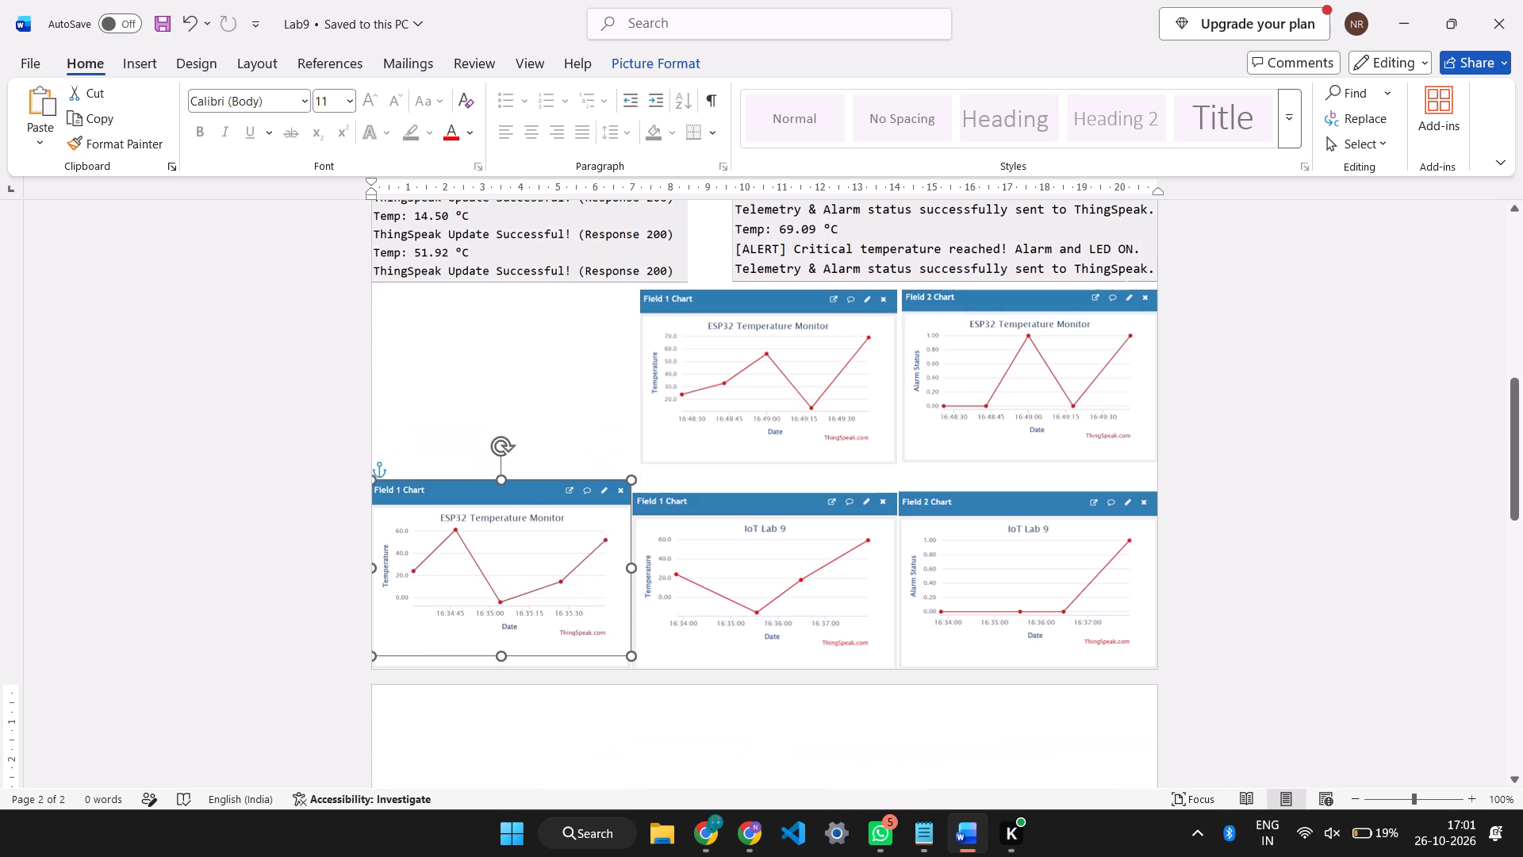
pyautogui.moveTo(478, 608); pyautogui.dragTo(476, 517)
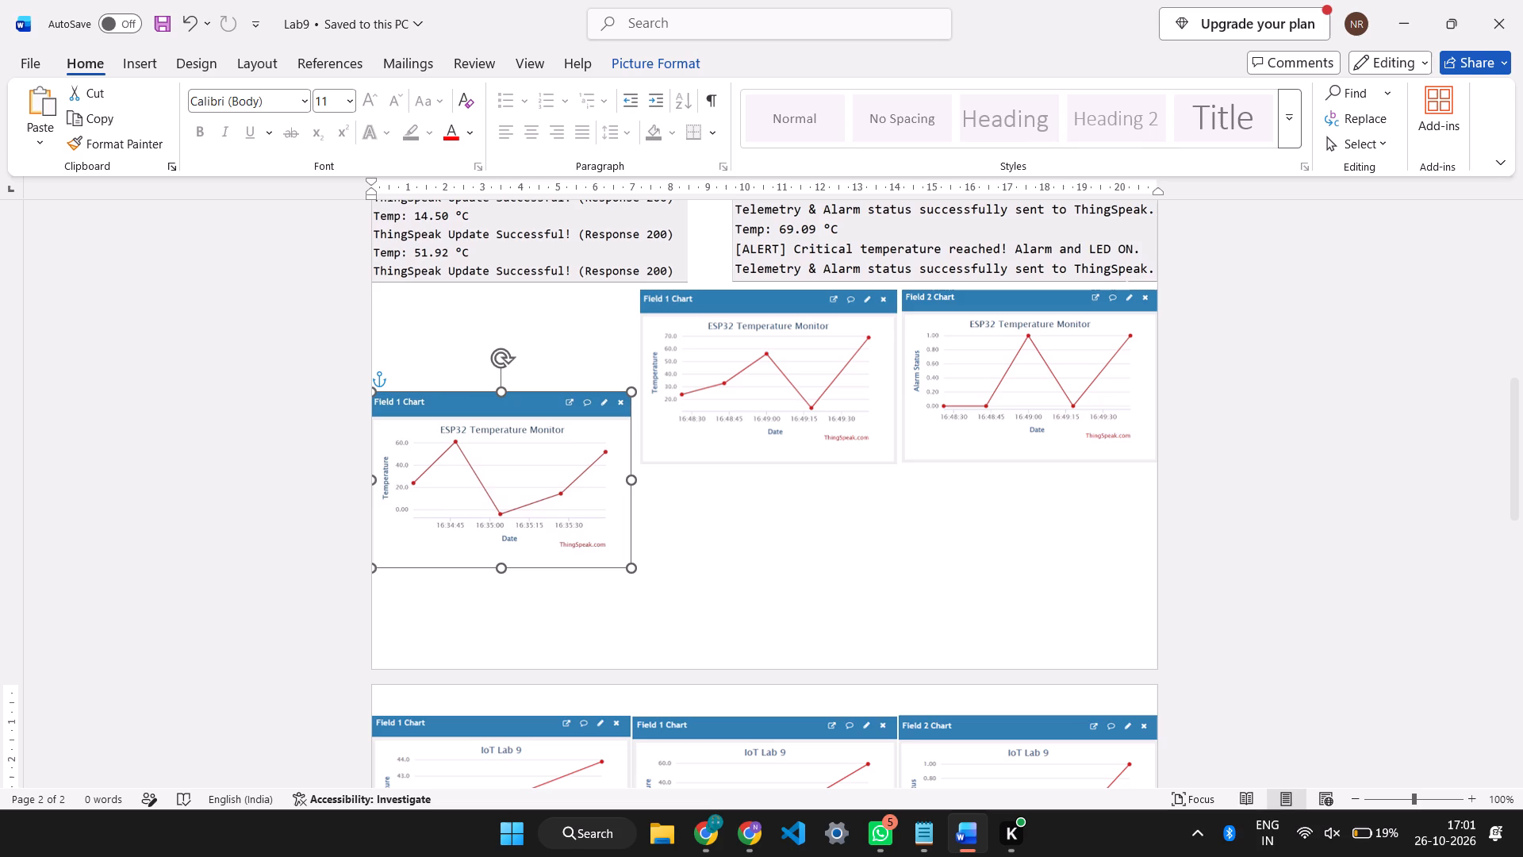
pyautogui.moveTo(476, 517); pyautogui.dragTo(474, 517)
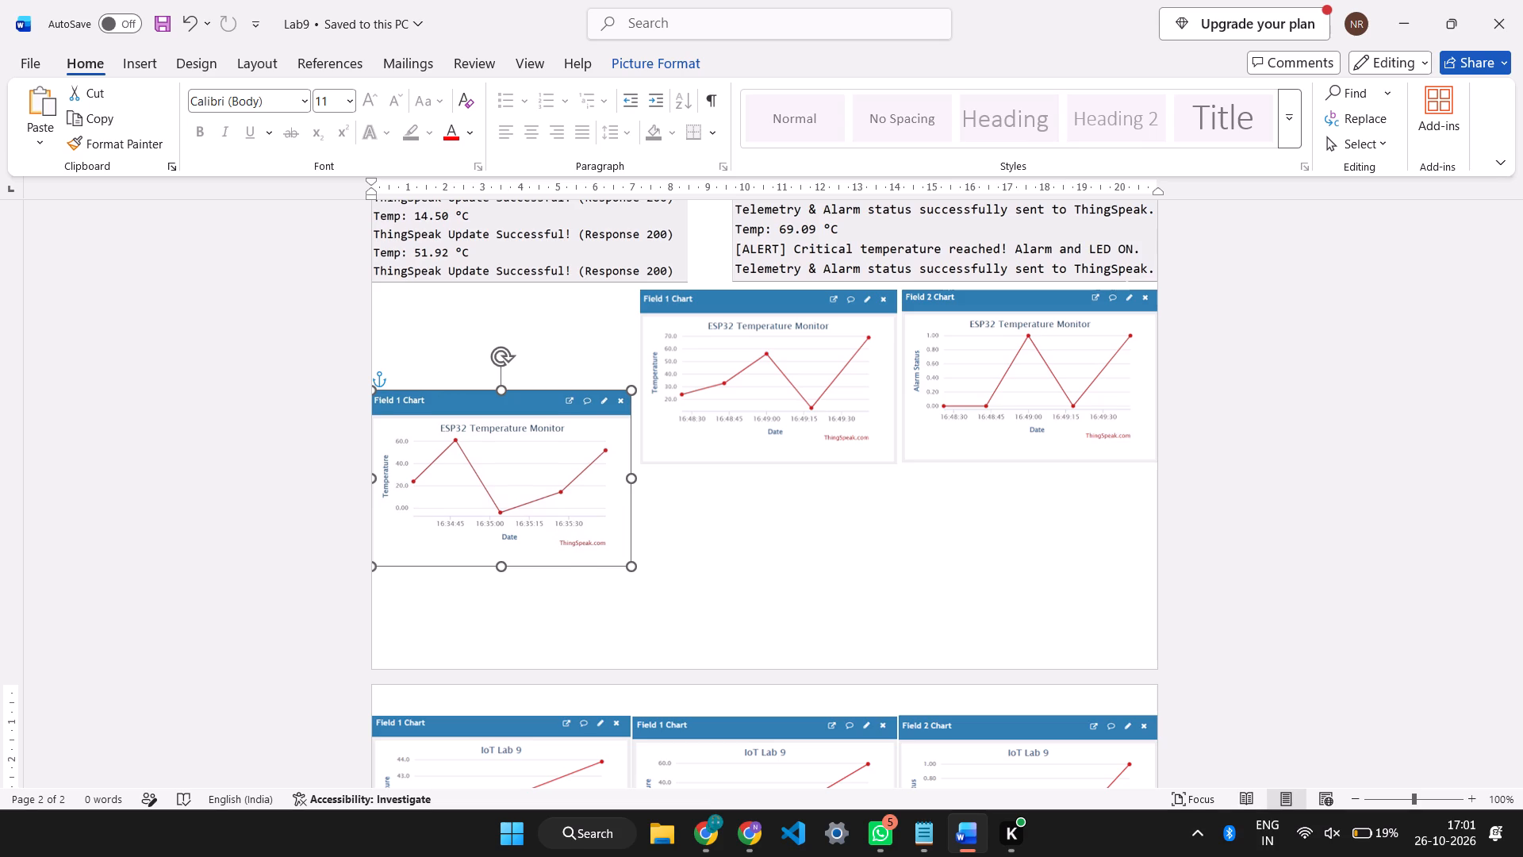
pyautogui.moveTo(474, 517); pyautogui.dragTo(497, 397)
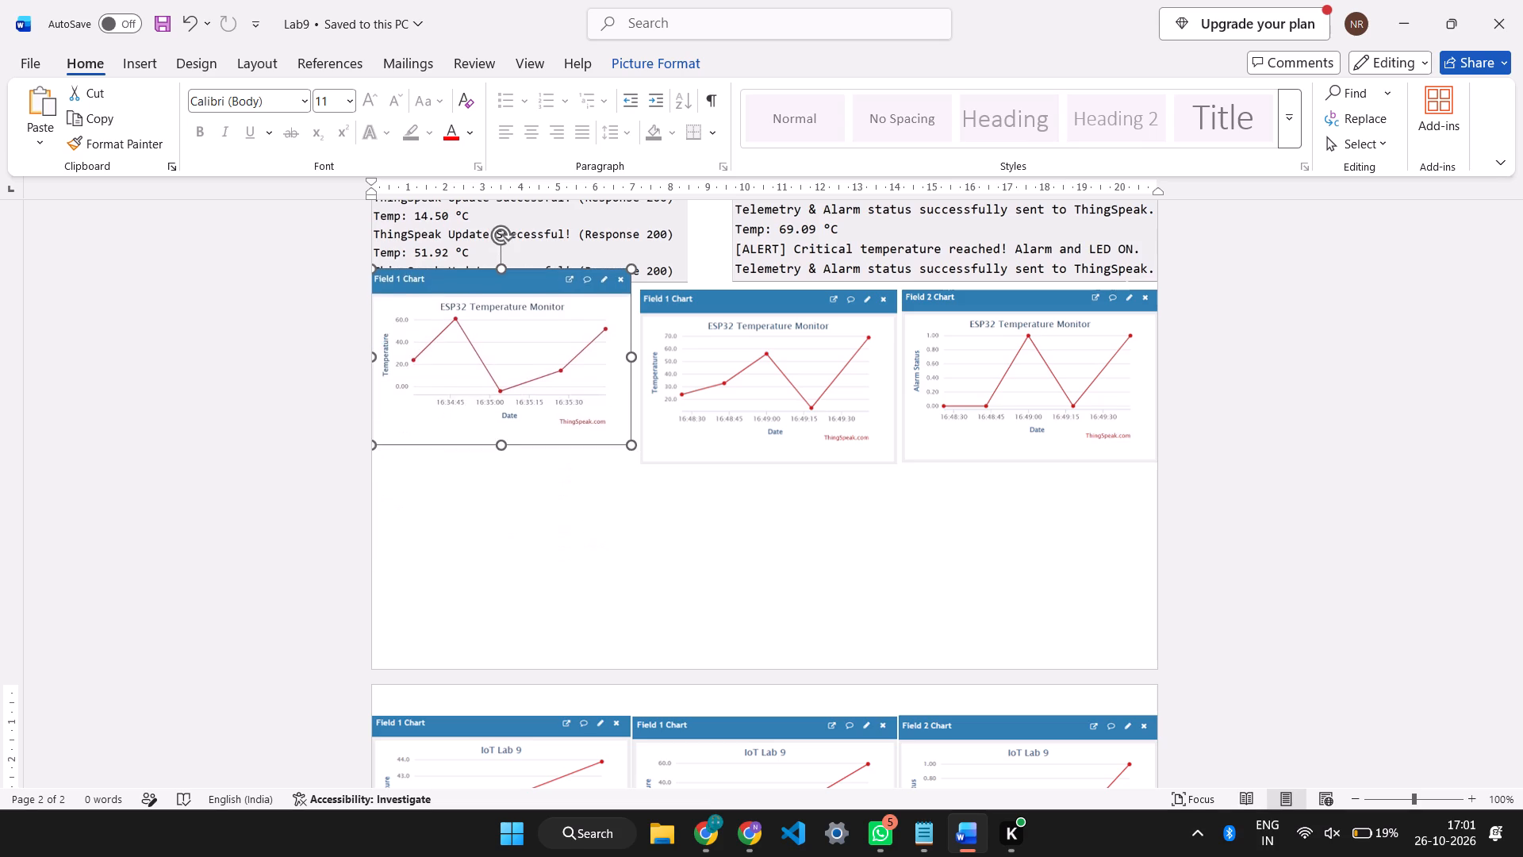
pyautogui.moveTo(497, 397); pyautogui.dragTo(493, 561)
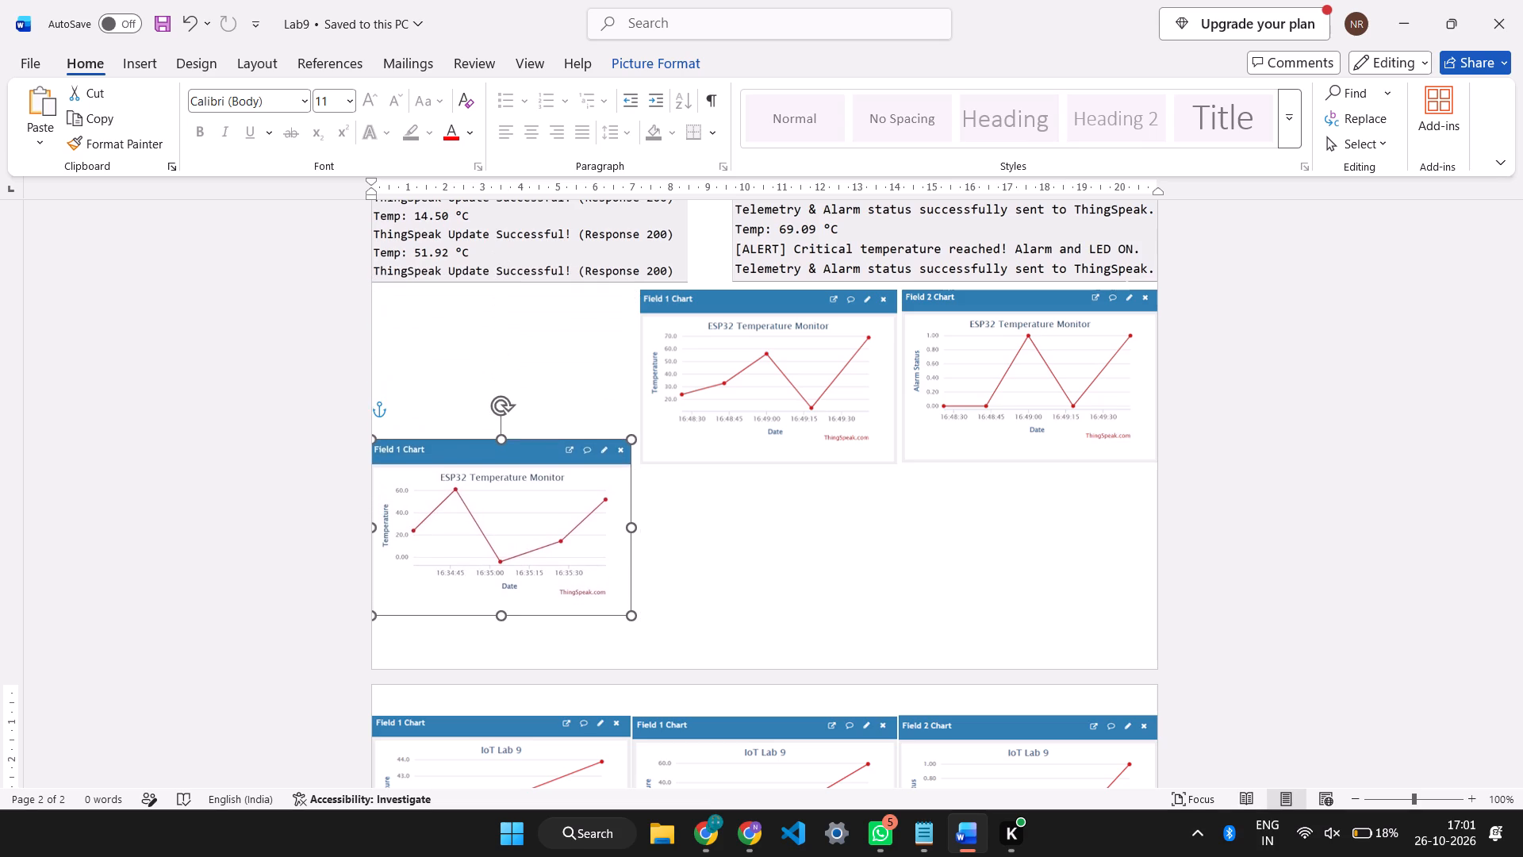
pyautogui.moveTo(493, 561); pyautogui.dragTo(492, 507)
# Move the three IoT Lab 9 charts lower on the second page, keeping them side by side in one row.
pyautogui.scroll(-4, 496, 506)
pyautogui.scroll(-5, 558, 444)
pyautogui.moveTo(536, 417); pyautogui.dragTo(536, 548)
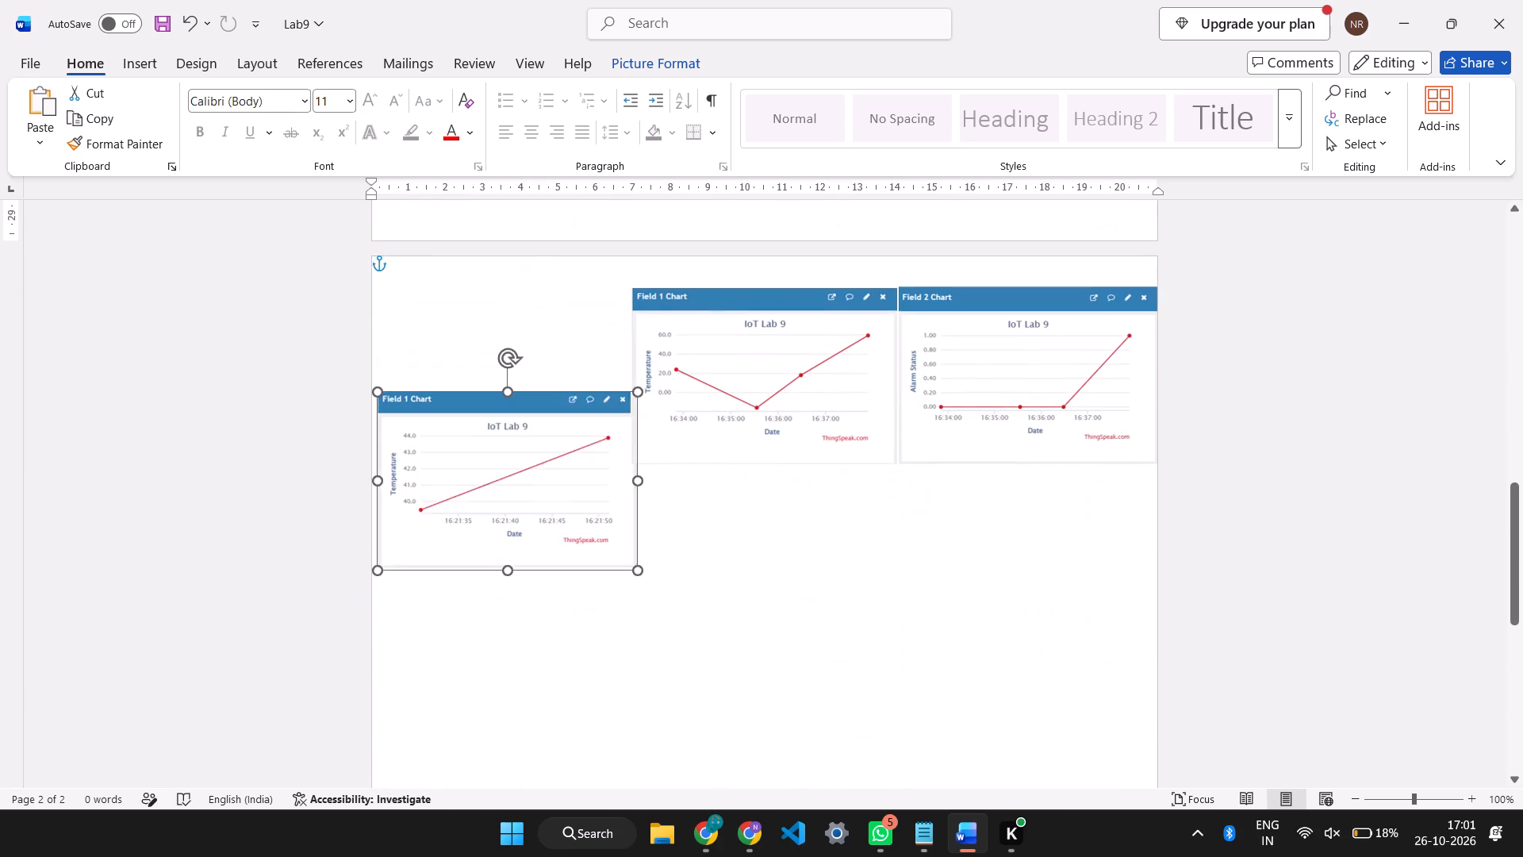
pyautogui.moveTo(536, 548); pyautogui.dragTo(535, 550)
pyautogui.moveTo(737, 387); pyautogui.dragTo(739, 525)
pyautogui.moveTo(993, 444); pyautogui.dragTo(1000, 581)
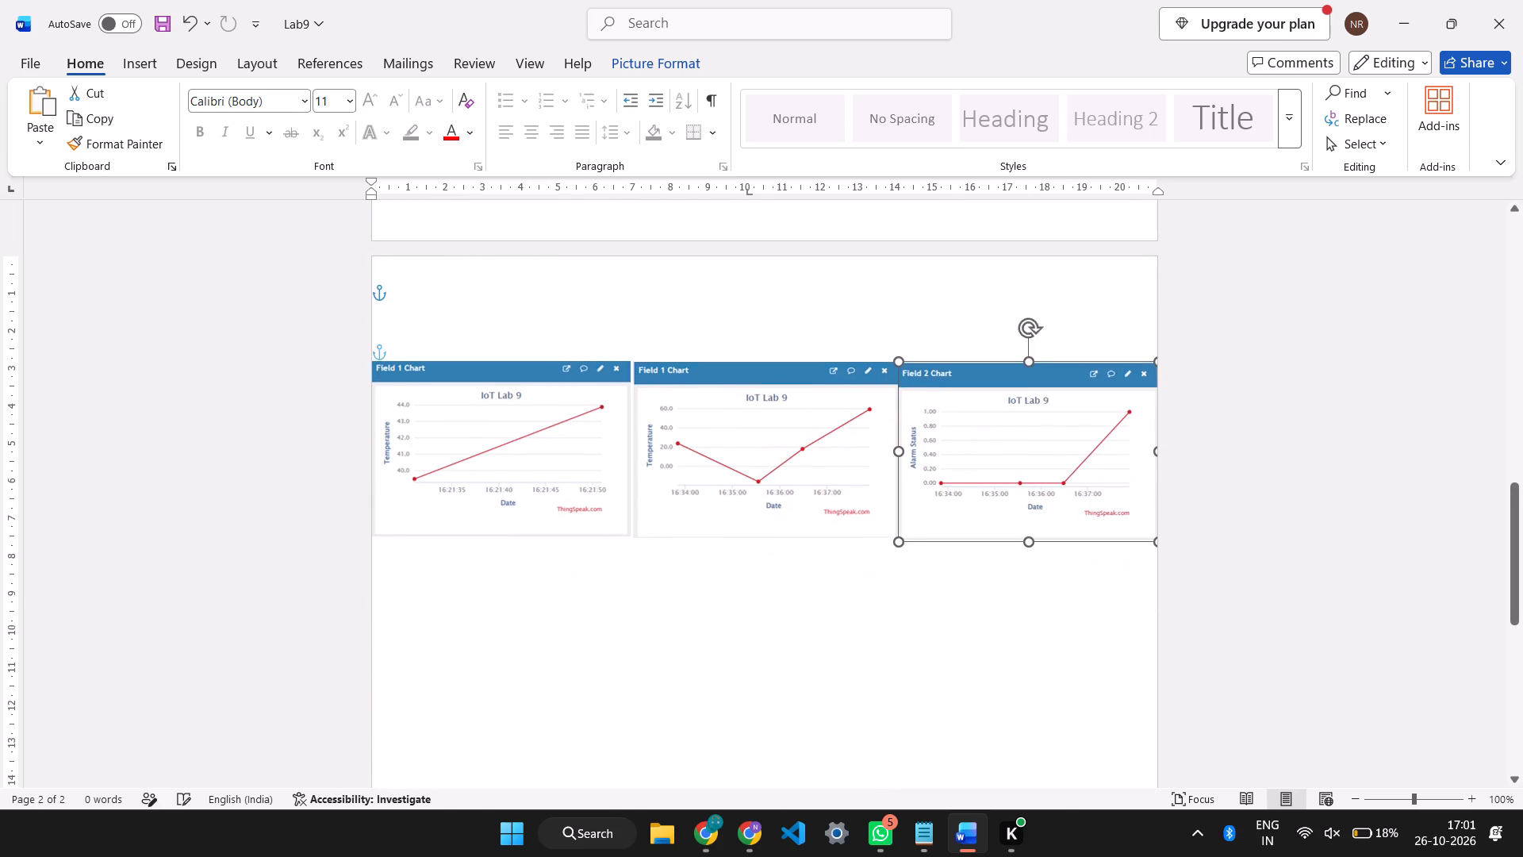
# Move the three ESP32 Temperature Monitor charts down to the bottom edge of the first page, side by side.
pyautogui.scroll(9, 838, 565)
pyautogui.click(365, 450)
pyautogui.moveTo(508, 475); pyautogui.dragTo(482, 610)
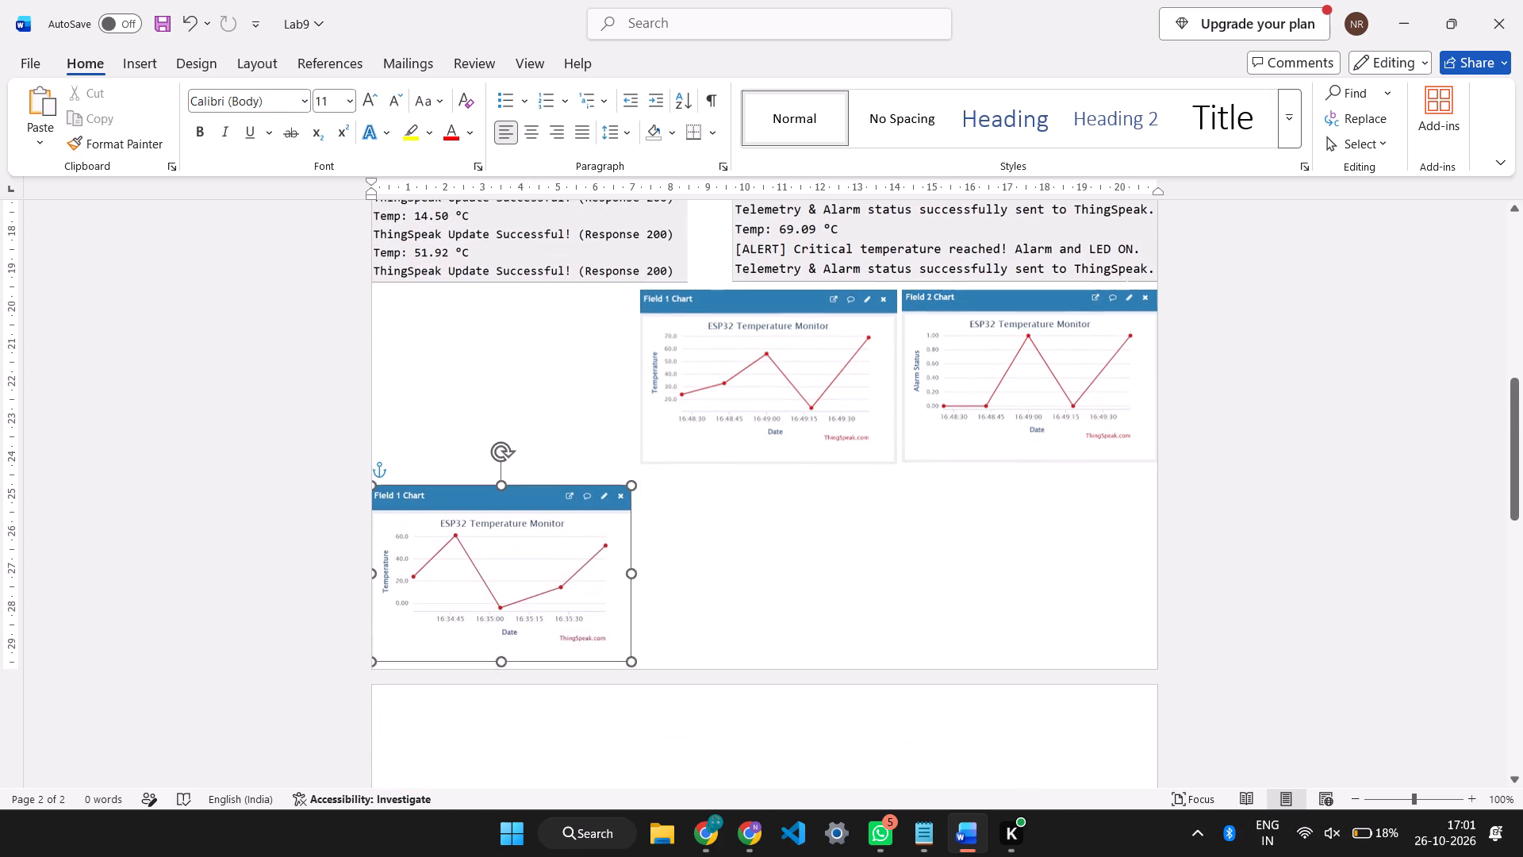
pyautogui.moveTo(482, 610); pyautogui.dragTo(478, 624)
pyautogui.moveTo(783, 377); pyautogui.dragTo(773, 625)
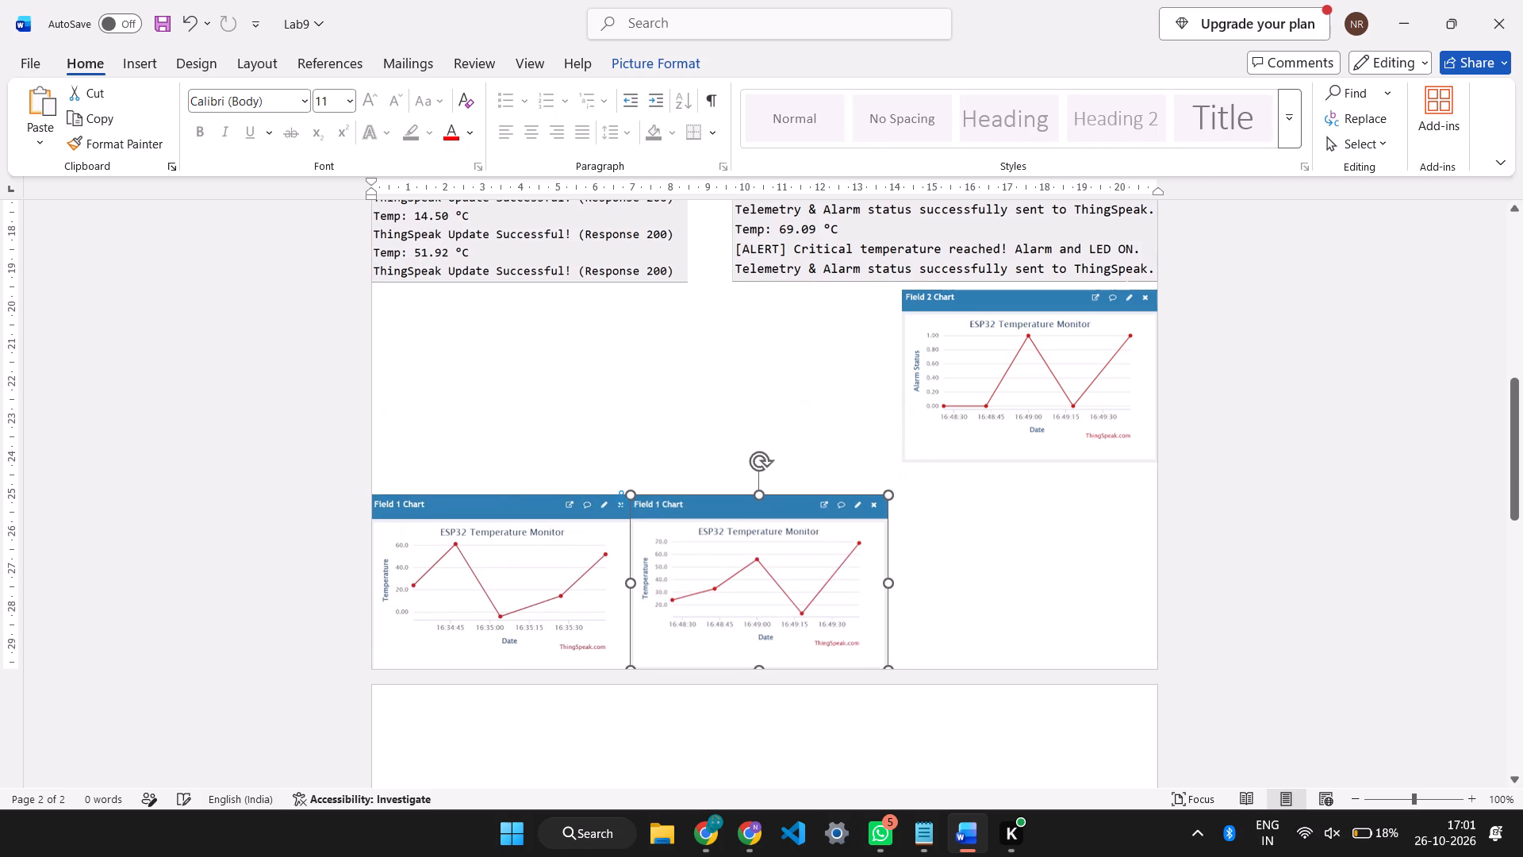
pyautogui.moveTo(773, 625); pyautogui.dragTo(791, 629)
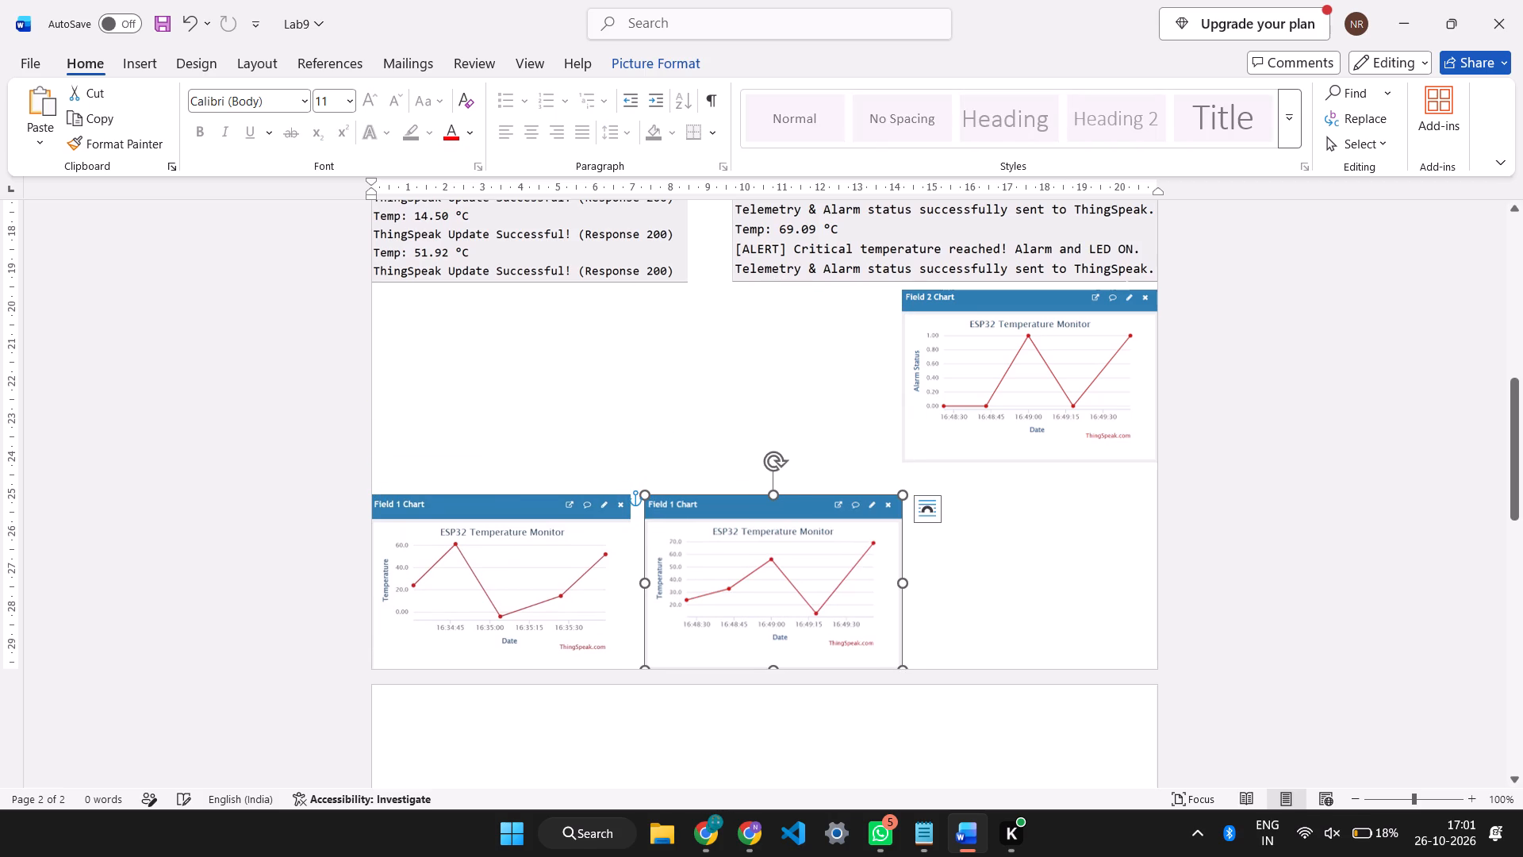
pyautogui.moveTo(969, 405); pyautogui.dragTo(988, 627)
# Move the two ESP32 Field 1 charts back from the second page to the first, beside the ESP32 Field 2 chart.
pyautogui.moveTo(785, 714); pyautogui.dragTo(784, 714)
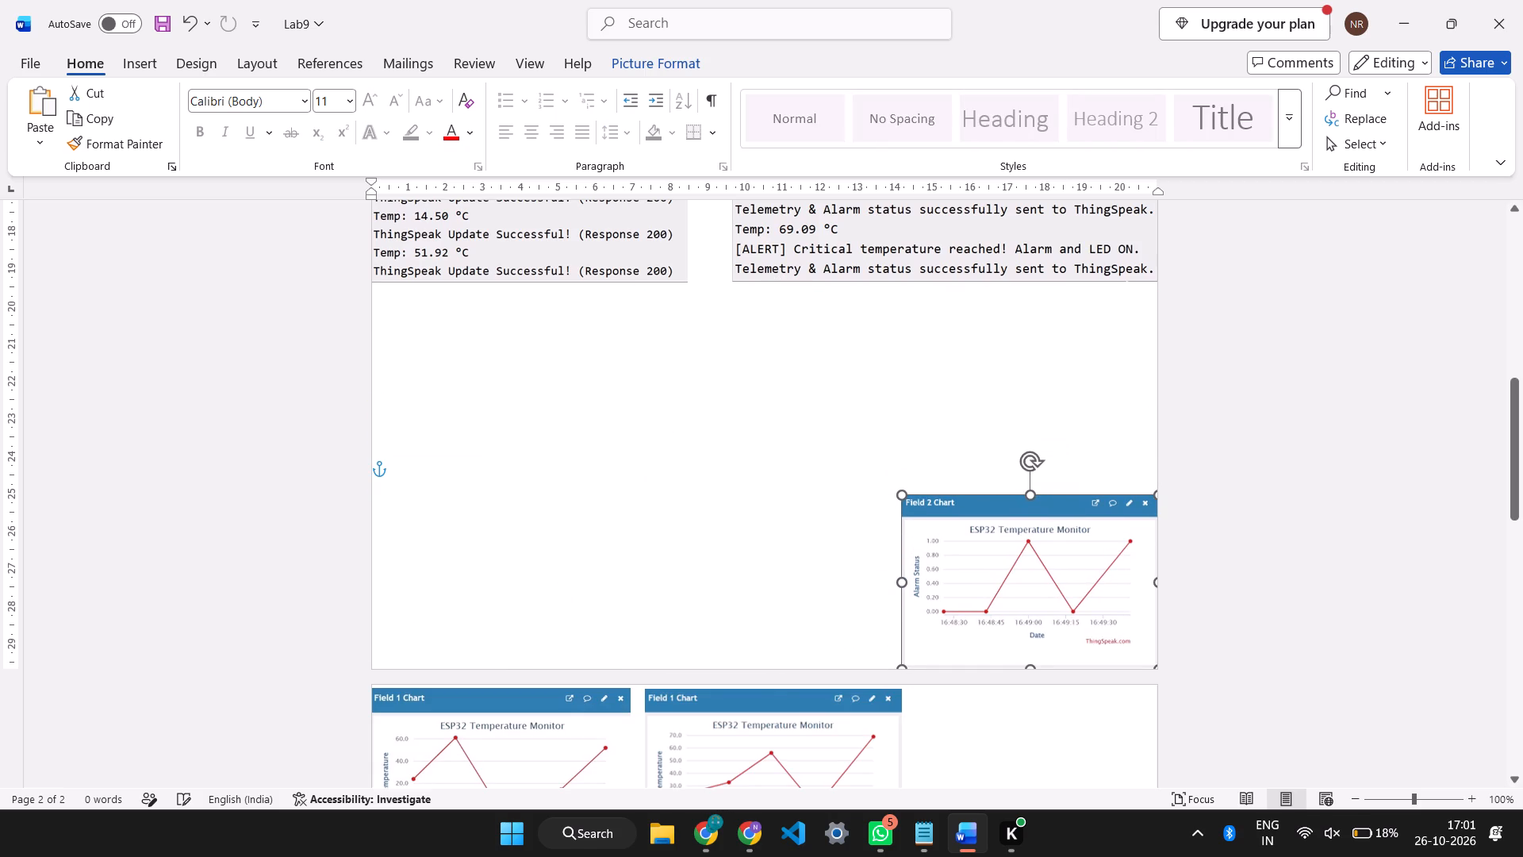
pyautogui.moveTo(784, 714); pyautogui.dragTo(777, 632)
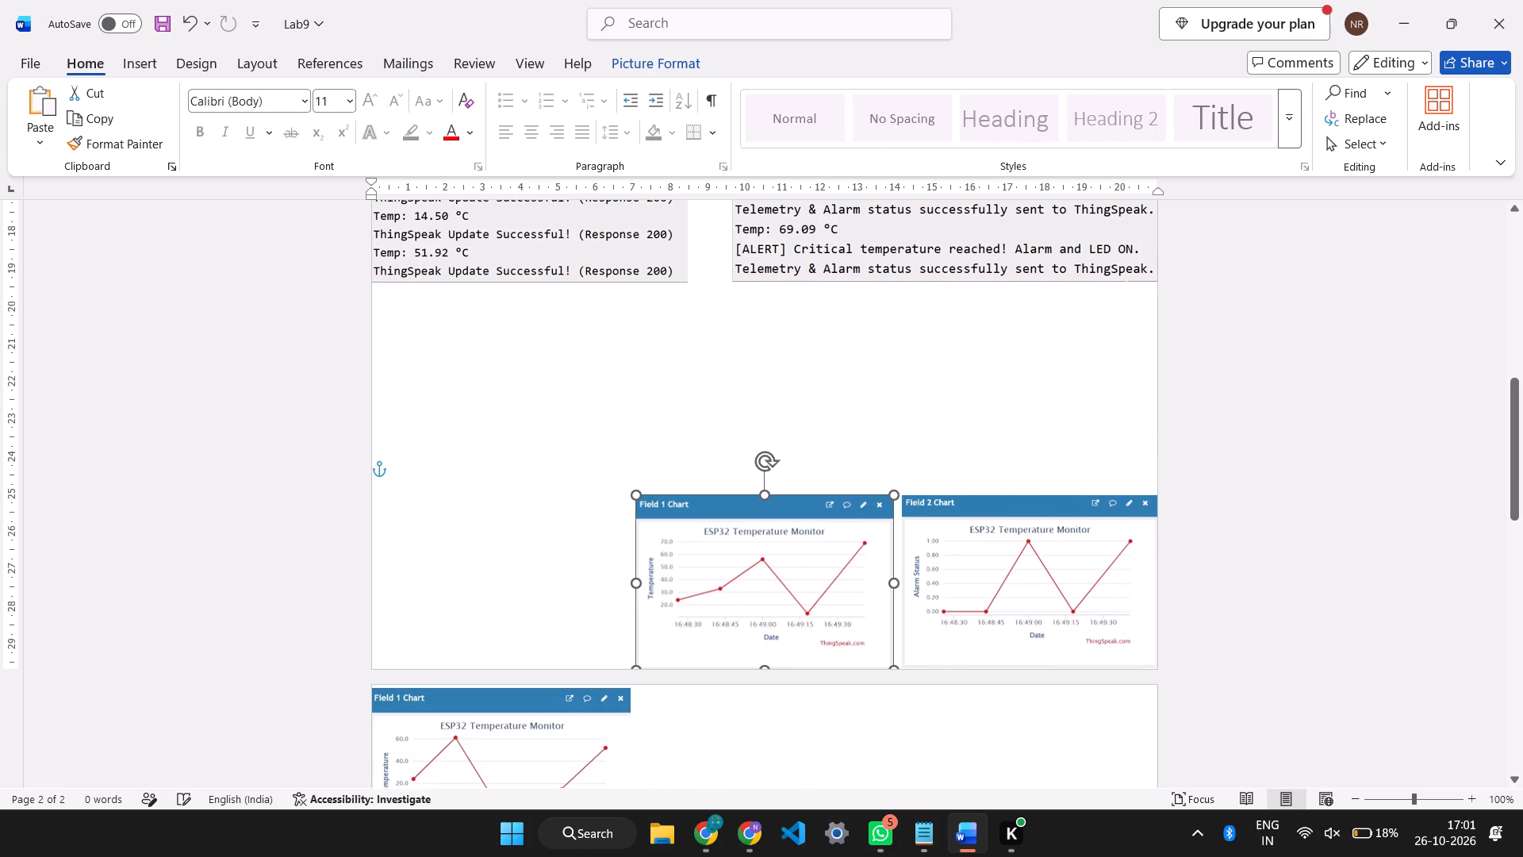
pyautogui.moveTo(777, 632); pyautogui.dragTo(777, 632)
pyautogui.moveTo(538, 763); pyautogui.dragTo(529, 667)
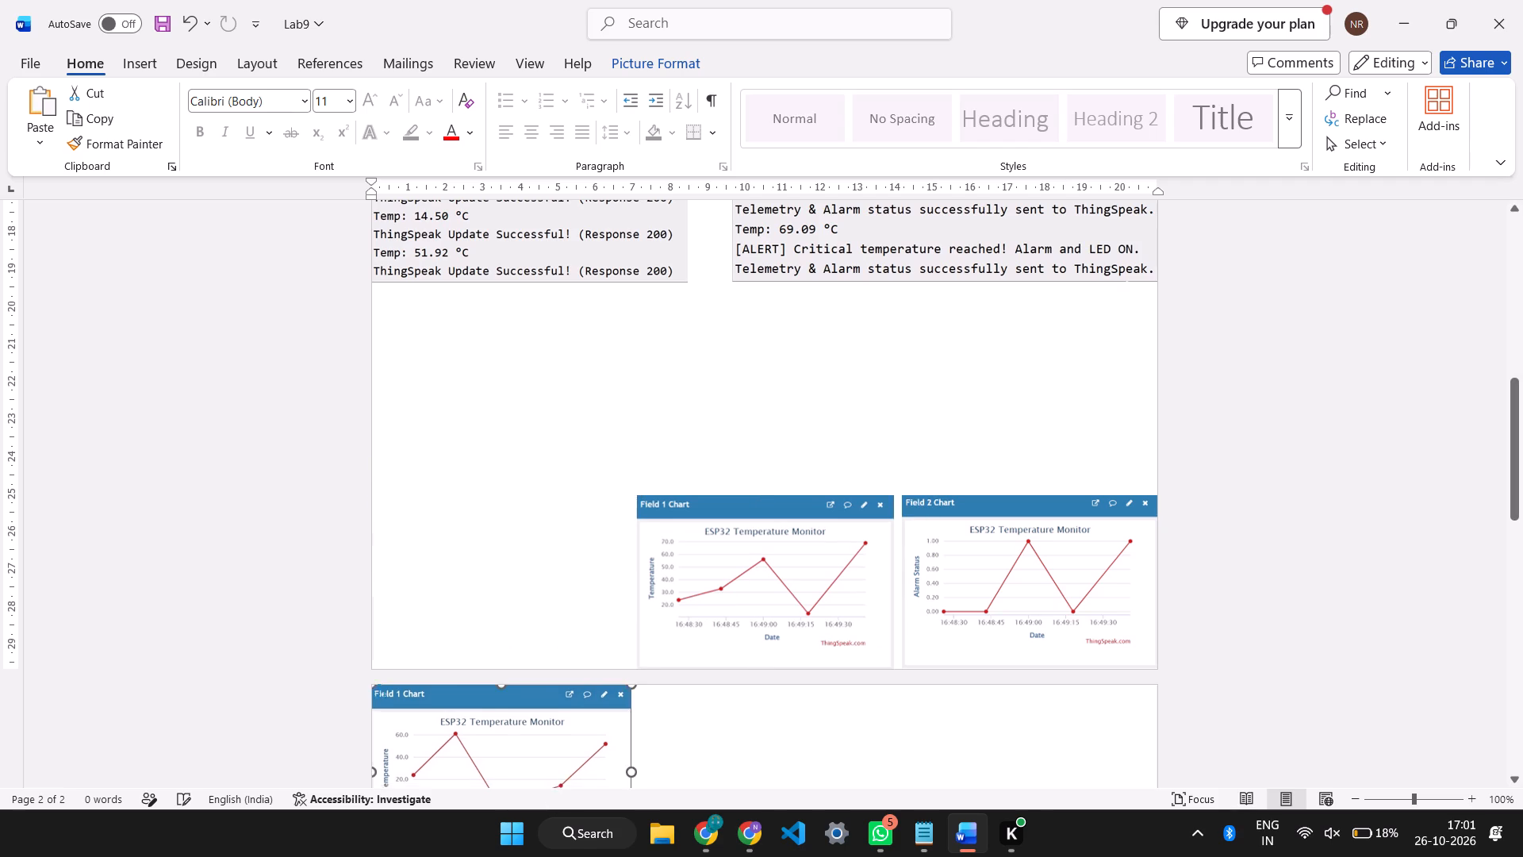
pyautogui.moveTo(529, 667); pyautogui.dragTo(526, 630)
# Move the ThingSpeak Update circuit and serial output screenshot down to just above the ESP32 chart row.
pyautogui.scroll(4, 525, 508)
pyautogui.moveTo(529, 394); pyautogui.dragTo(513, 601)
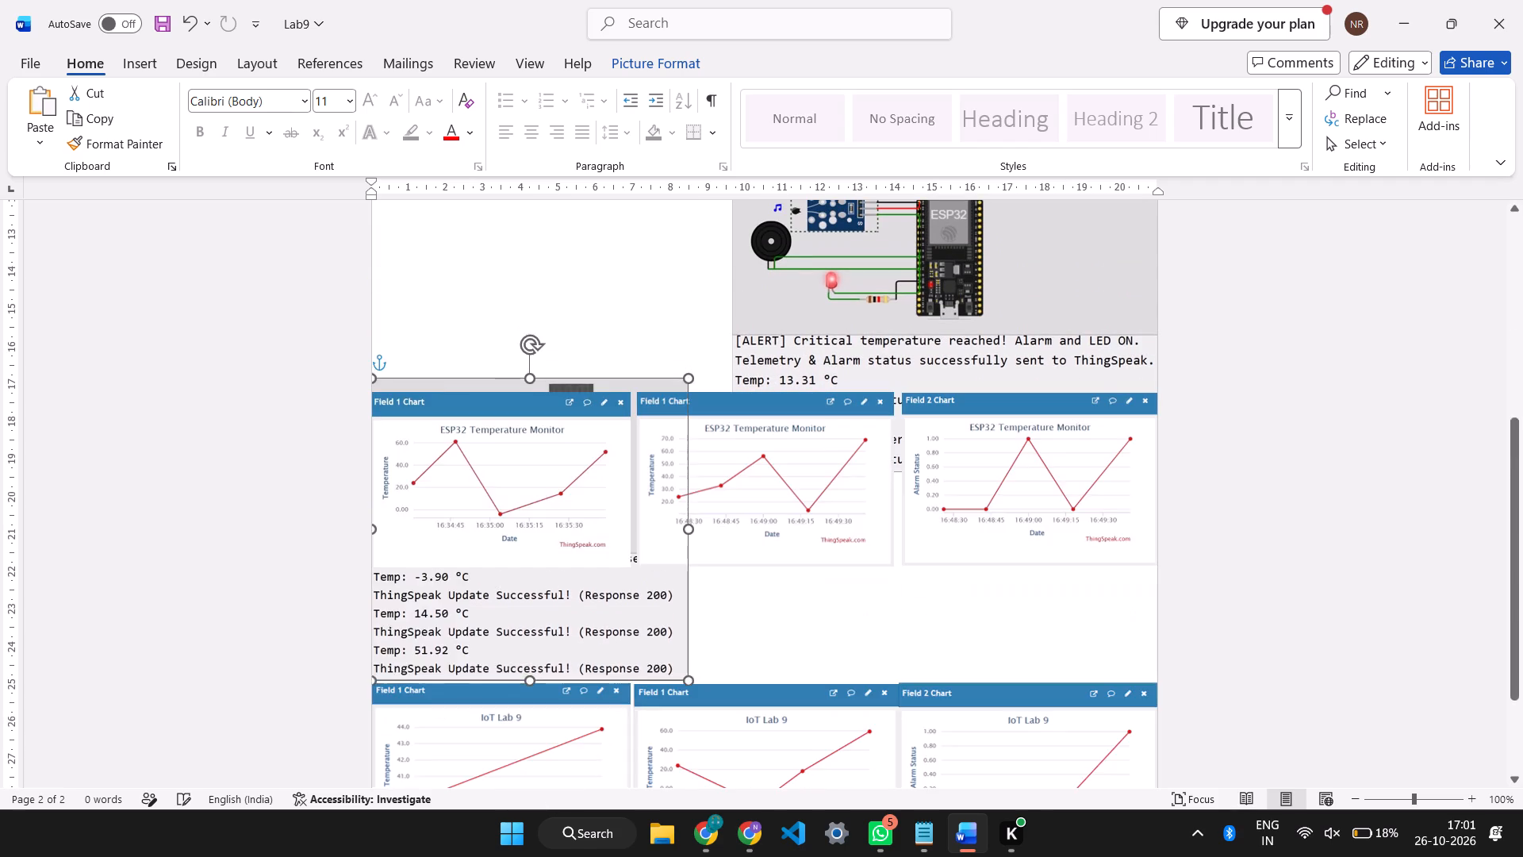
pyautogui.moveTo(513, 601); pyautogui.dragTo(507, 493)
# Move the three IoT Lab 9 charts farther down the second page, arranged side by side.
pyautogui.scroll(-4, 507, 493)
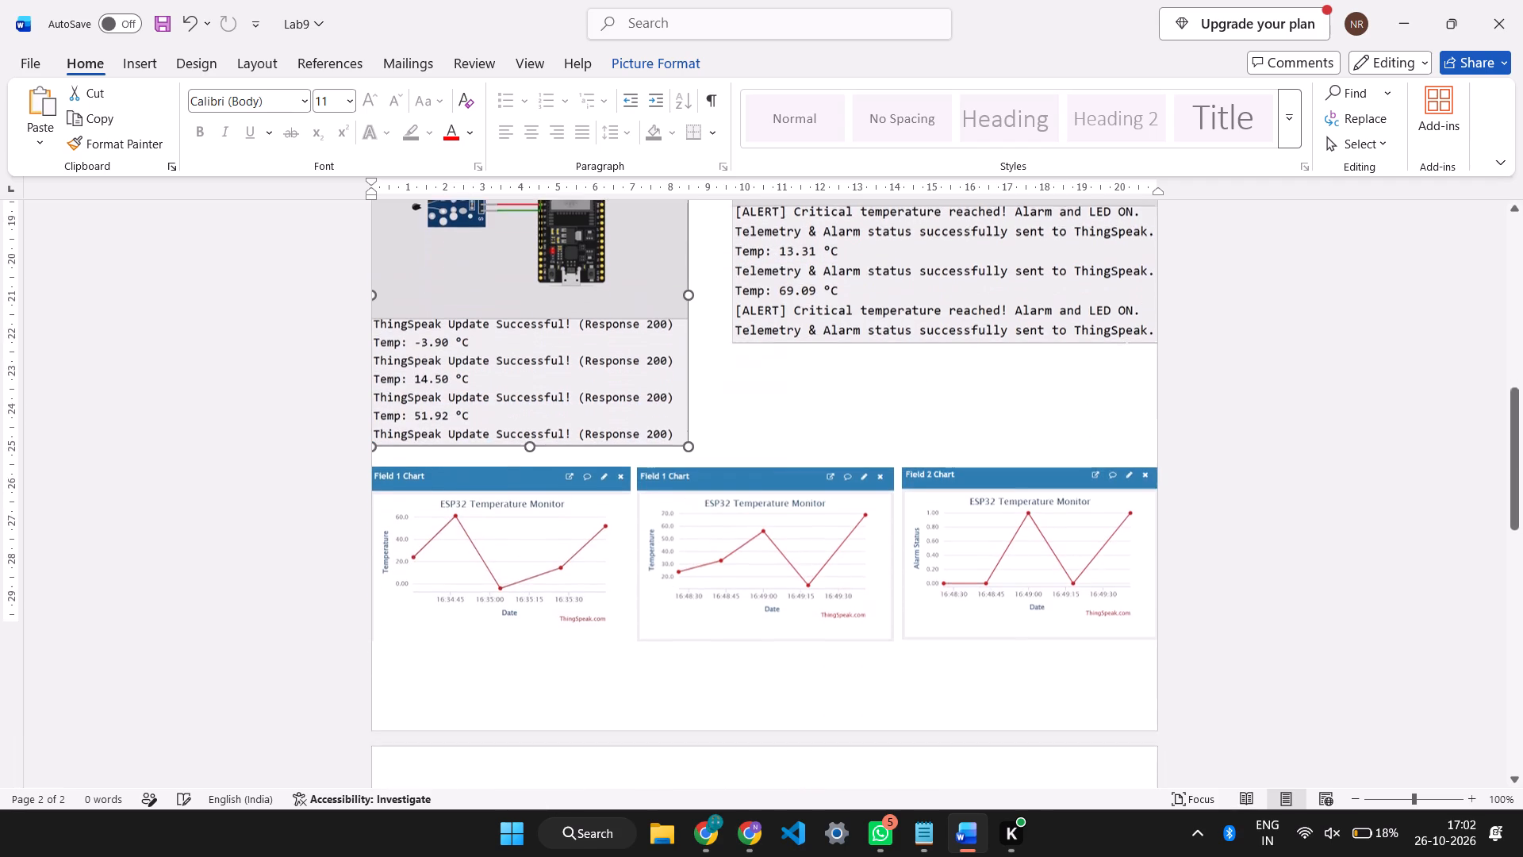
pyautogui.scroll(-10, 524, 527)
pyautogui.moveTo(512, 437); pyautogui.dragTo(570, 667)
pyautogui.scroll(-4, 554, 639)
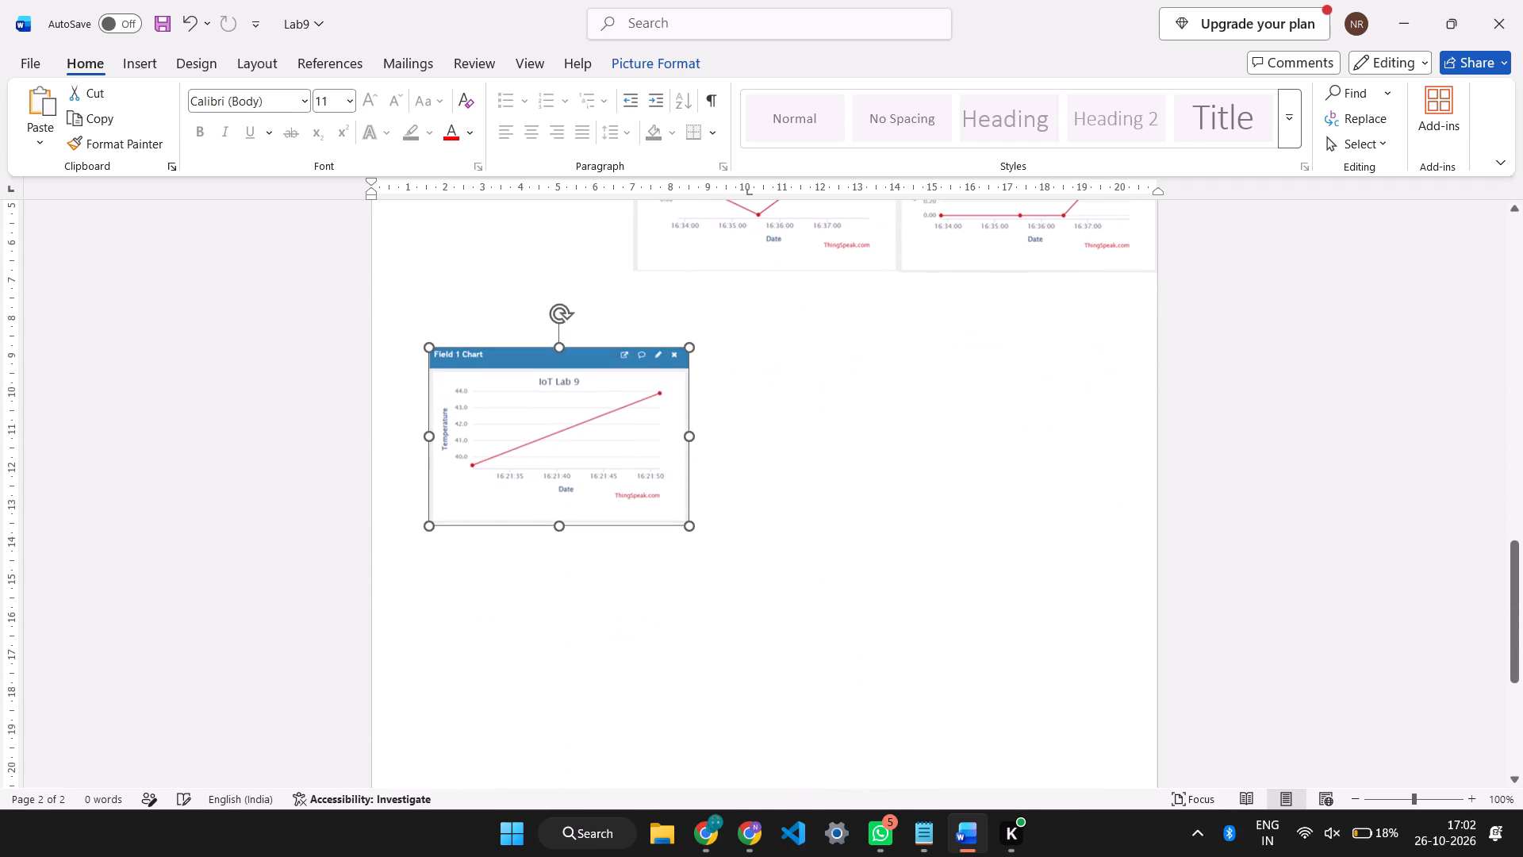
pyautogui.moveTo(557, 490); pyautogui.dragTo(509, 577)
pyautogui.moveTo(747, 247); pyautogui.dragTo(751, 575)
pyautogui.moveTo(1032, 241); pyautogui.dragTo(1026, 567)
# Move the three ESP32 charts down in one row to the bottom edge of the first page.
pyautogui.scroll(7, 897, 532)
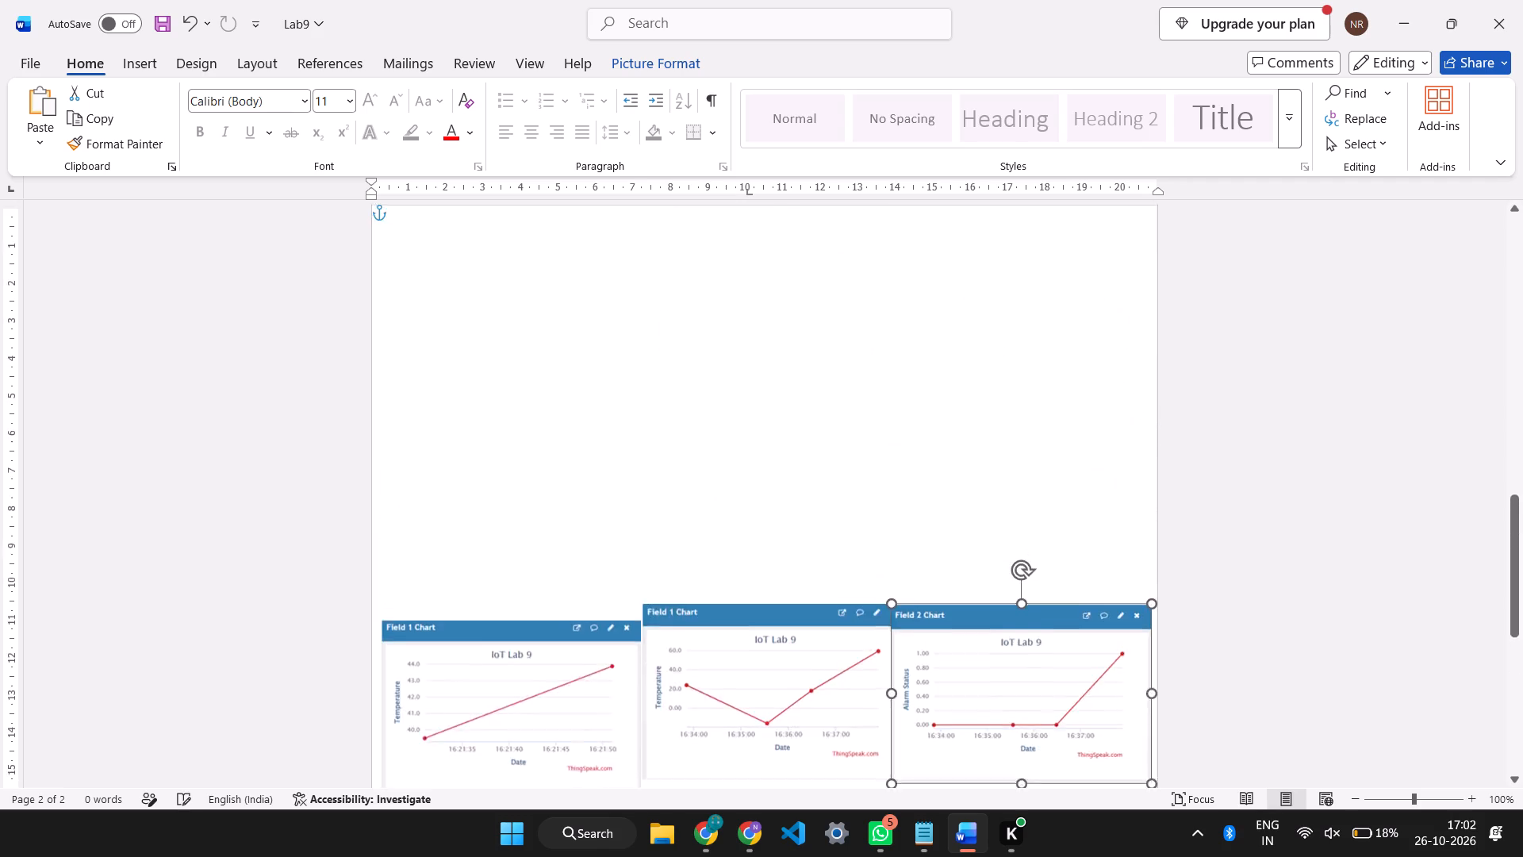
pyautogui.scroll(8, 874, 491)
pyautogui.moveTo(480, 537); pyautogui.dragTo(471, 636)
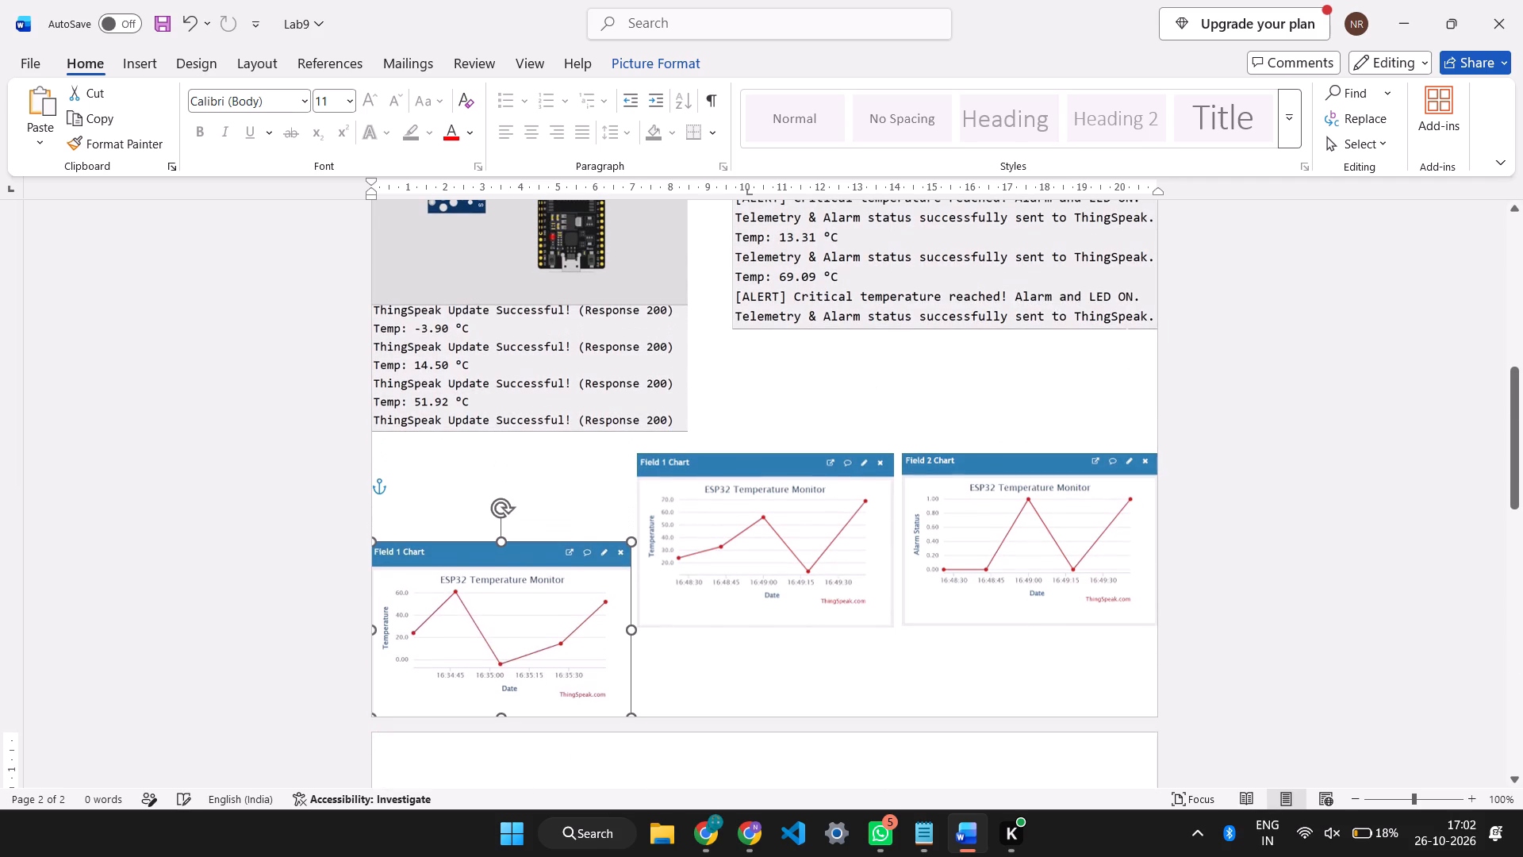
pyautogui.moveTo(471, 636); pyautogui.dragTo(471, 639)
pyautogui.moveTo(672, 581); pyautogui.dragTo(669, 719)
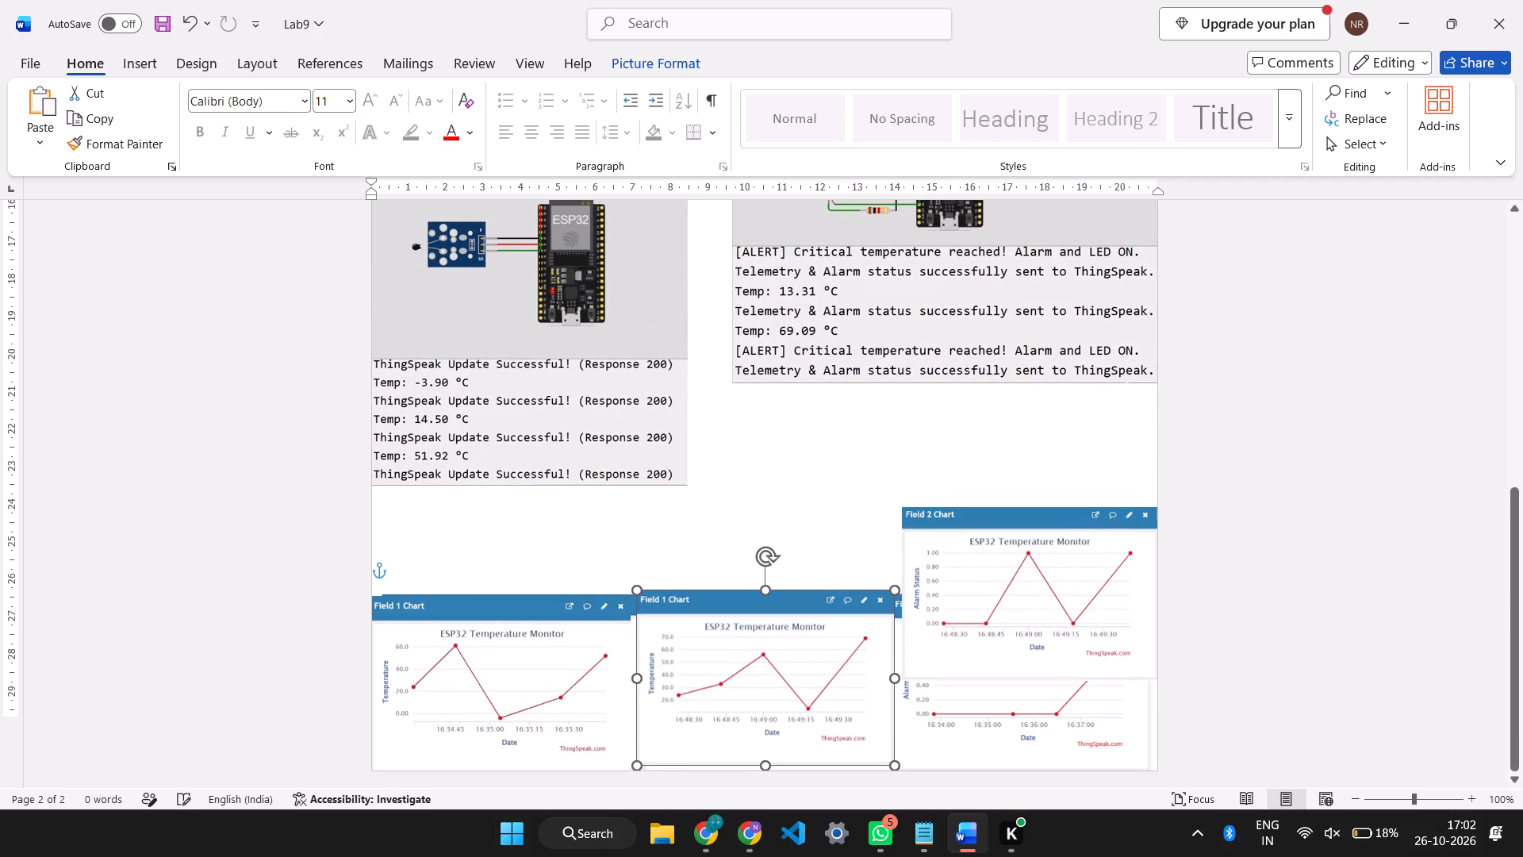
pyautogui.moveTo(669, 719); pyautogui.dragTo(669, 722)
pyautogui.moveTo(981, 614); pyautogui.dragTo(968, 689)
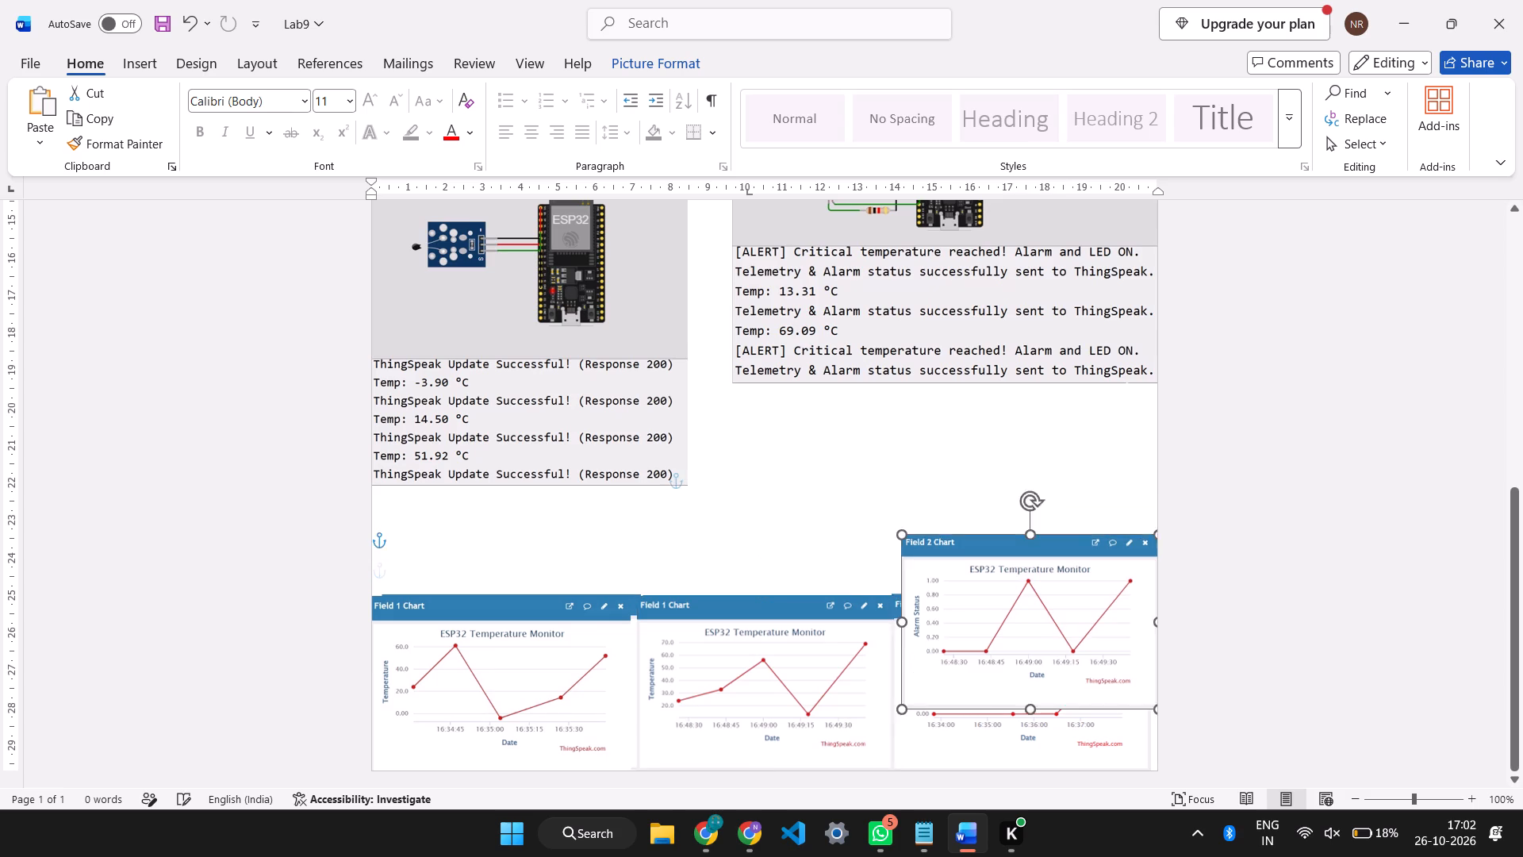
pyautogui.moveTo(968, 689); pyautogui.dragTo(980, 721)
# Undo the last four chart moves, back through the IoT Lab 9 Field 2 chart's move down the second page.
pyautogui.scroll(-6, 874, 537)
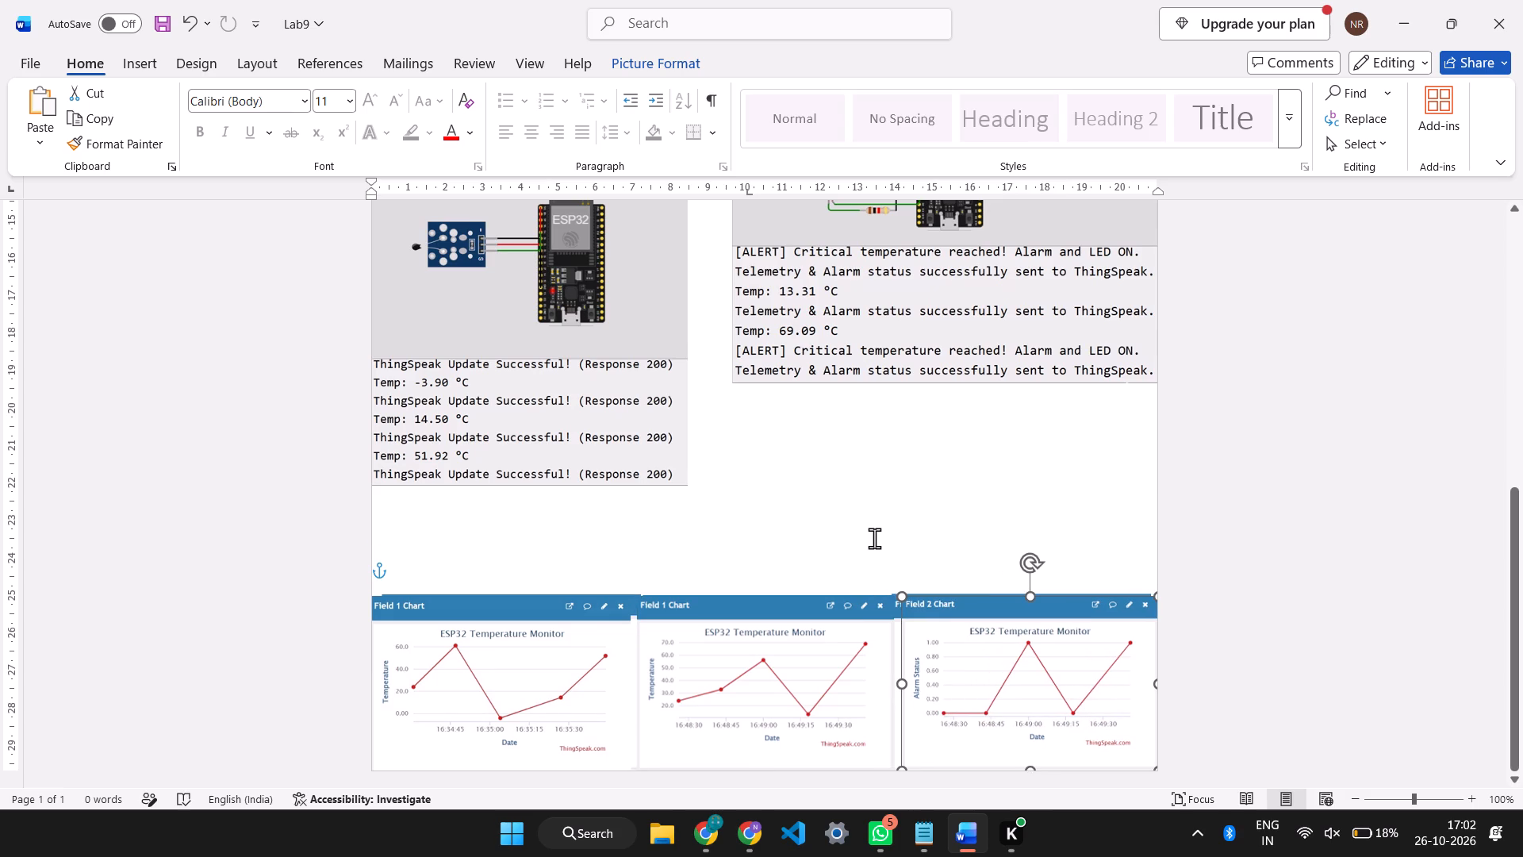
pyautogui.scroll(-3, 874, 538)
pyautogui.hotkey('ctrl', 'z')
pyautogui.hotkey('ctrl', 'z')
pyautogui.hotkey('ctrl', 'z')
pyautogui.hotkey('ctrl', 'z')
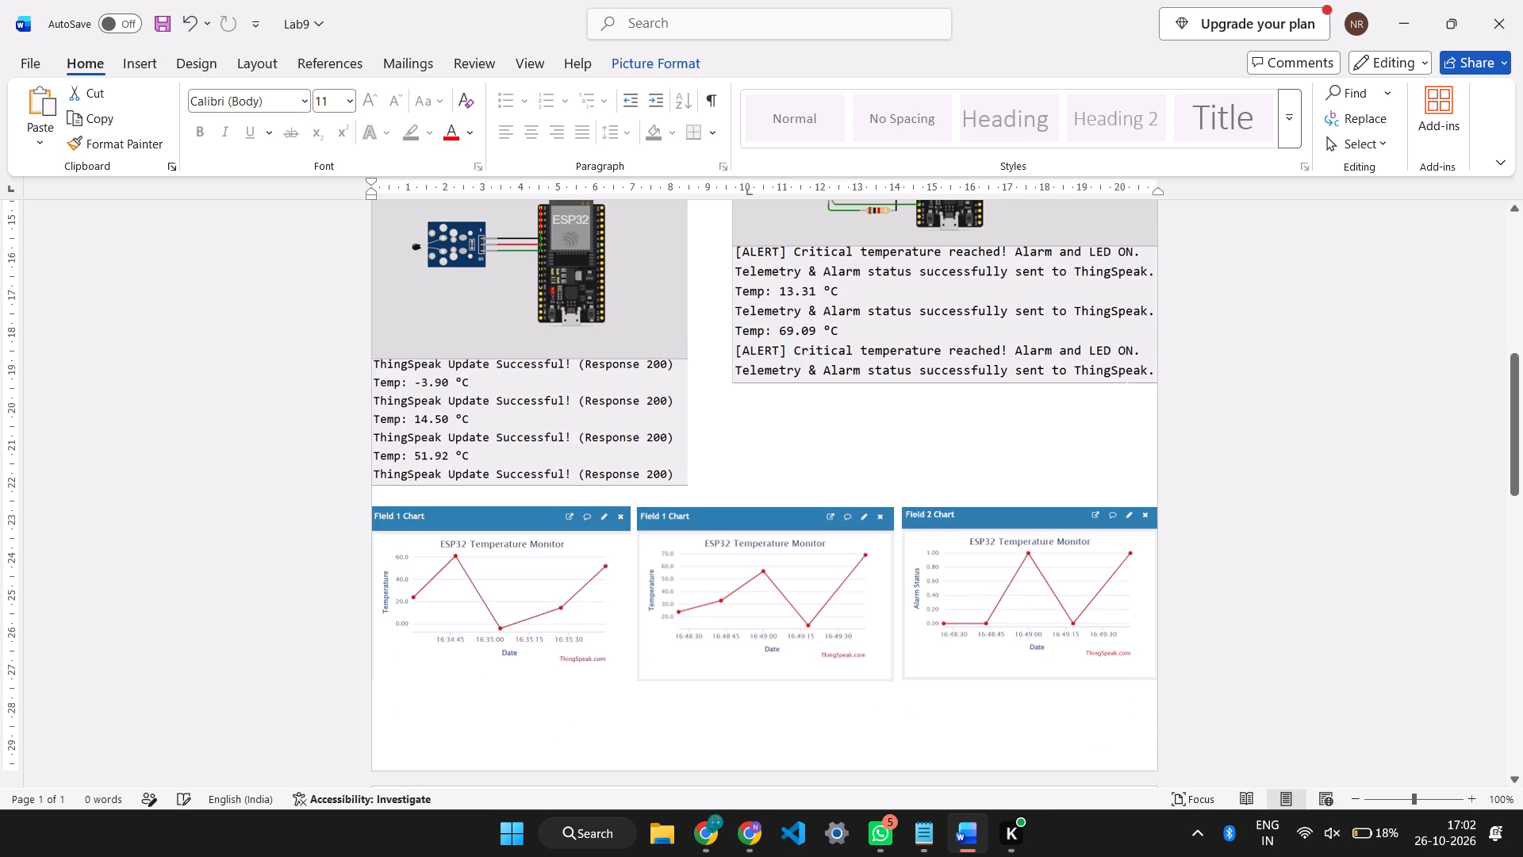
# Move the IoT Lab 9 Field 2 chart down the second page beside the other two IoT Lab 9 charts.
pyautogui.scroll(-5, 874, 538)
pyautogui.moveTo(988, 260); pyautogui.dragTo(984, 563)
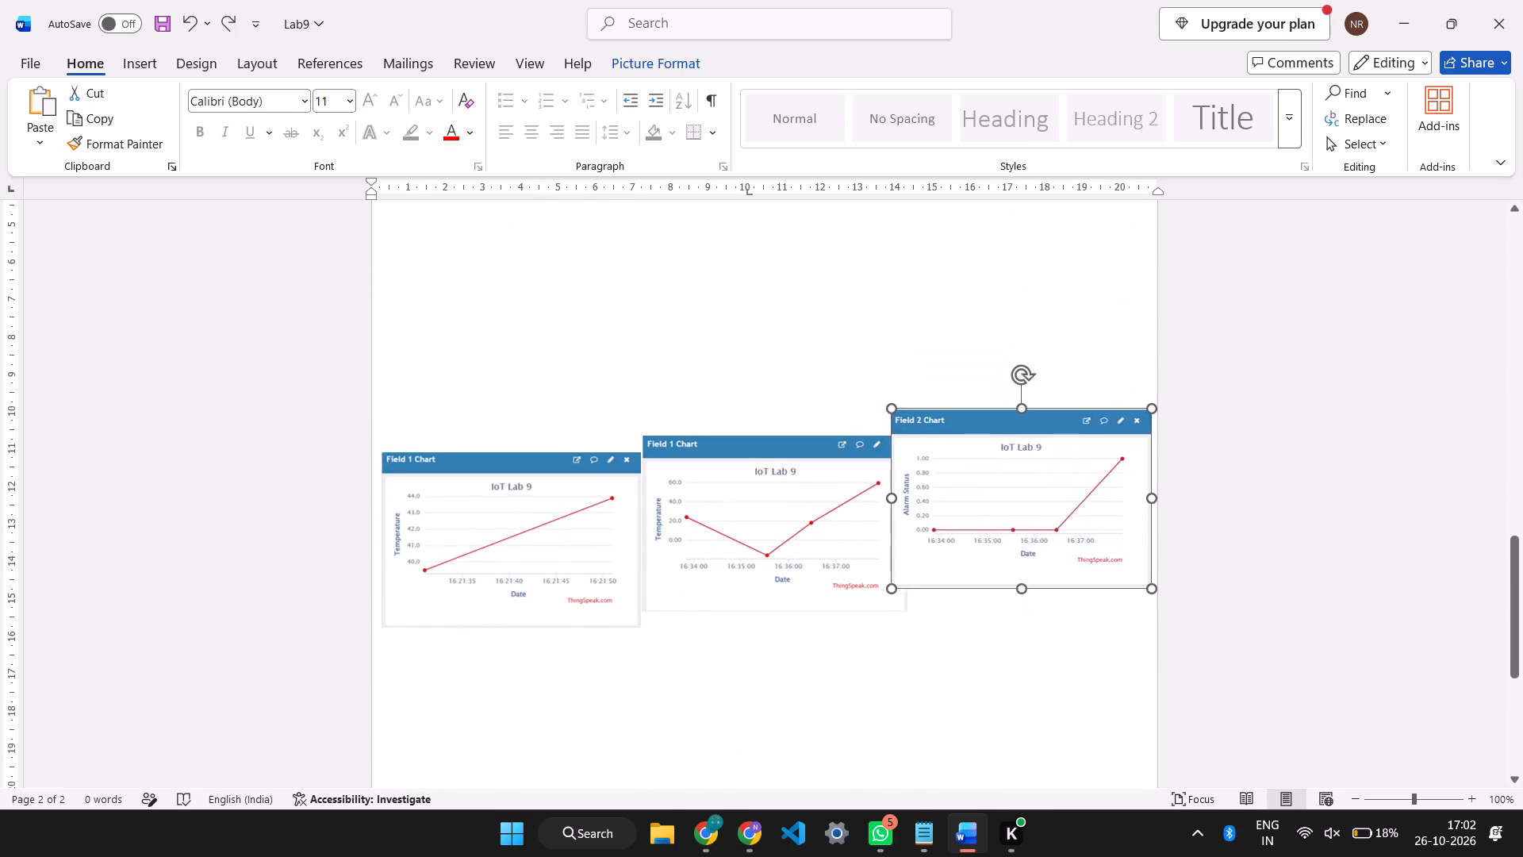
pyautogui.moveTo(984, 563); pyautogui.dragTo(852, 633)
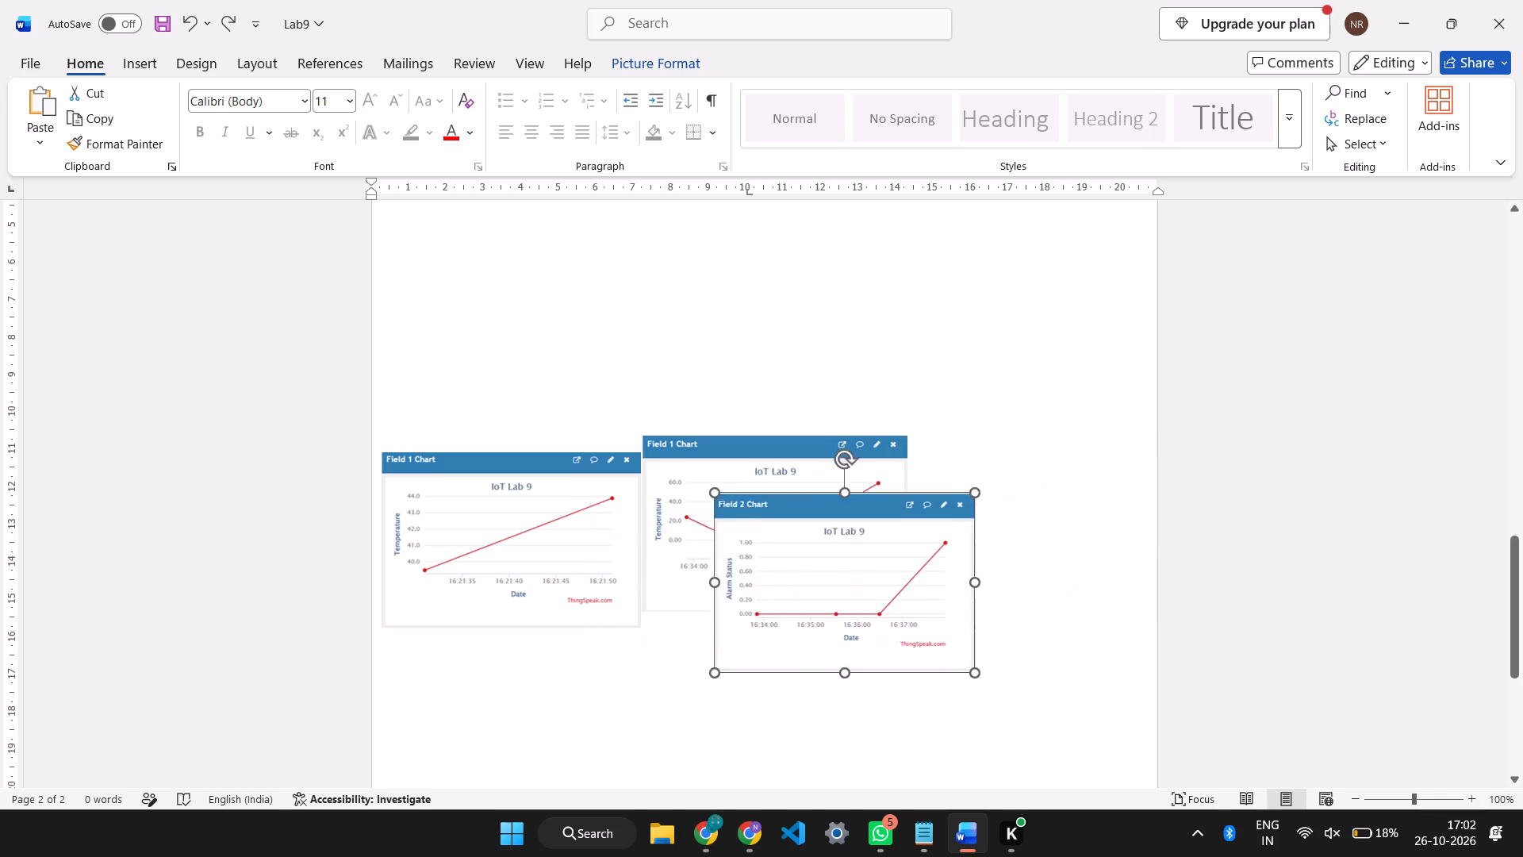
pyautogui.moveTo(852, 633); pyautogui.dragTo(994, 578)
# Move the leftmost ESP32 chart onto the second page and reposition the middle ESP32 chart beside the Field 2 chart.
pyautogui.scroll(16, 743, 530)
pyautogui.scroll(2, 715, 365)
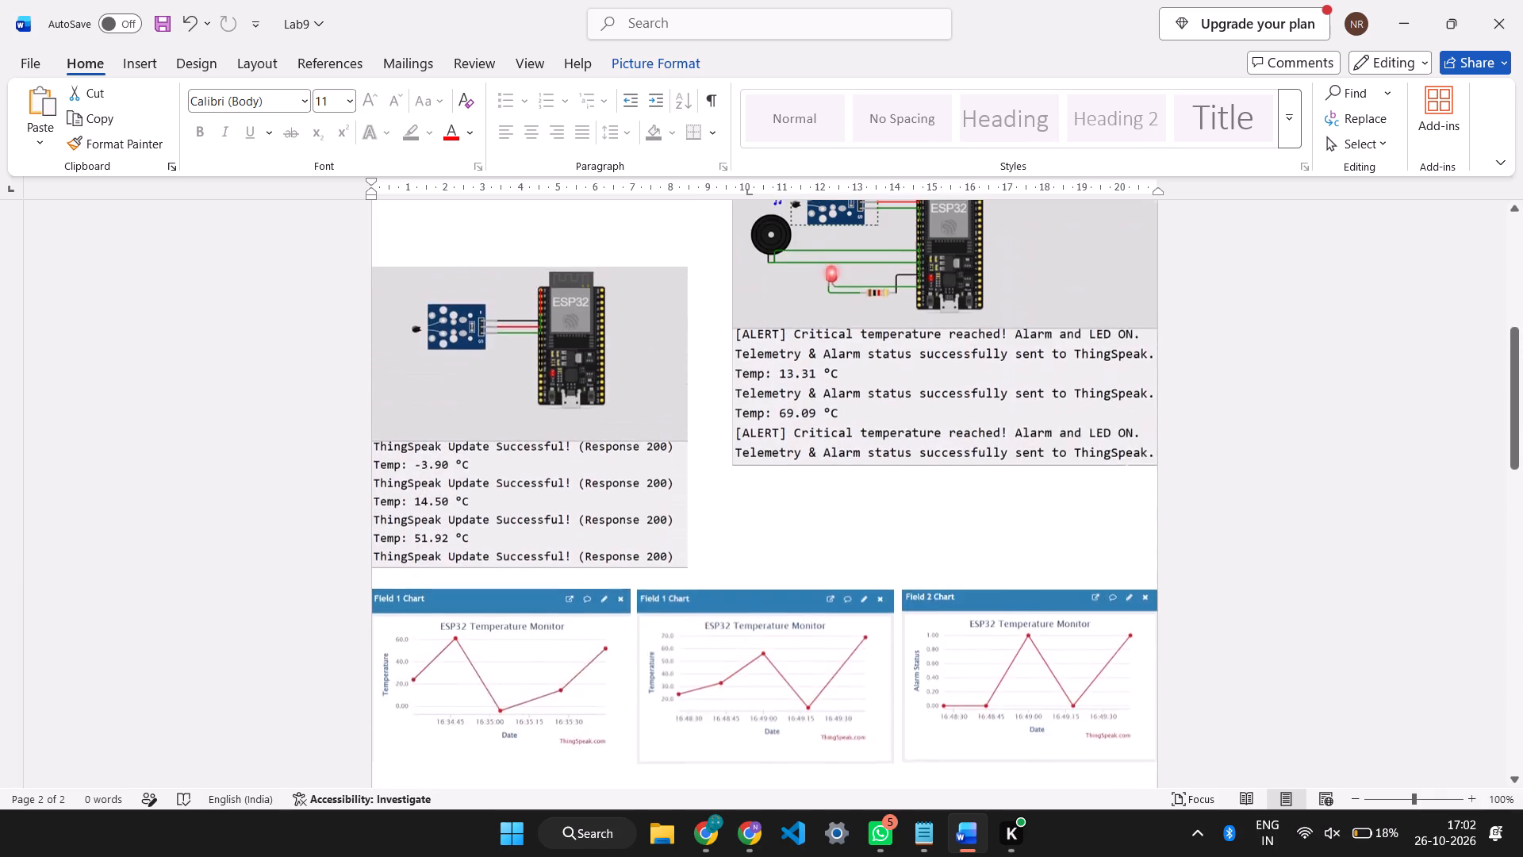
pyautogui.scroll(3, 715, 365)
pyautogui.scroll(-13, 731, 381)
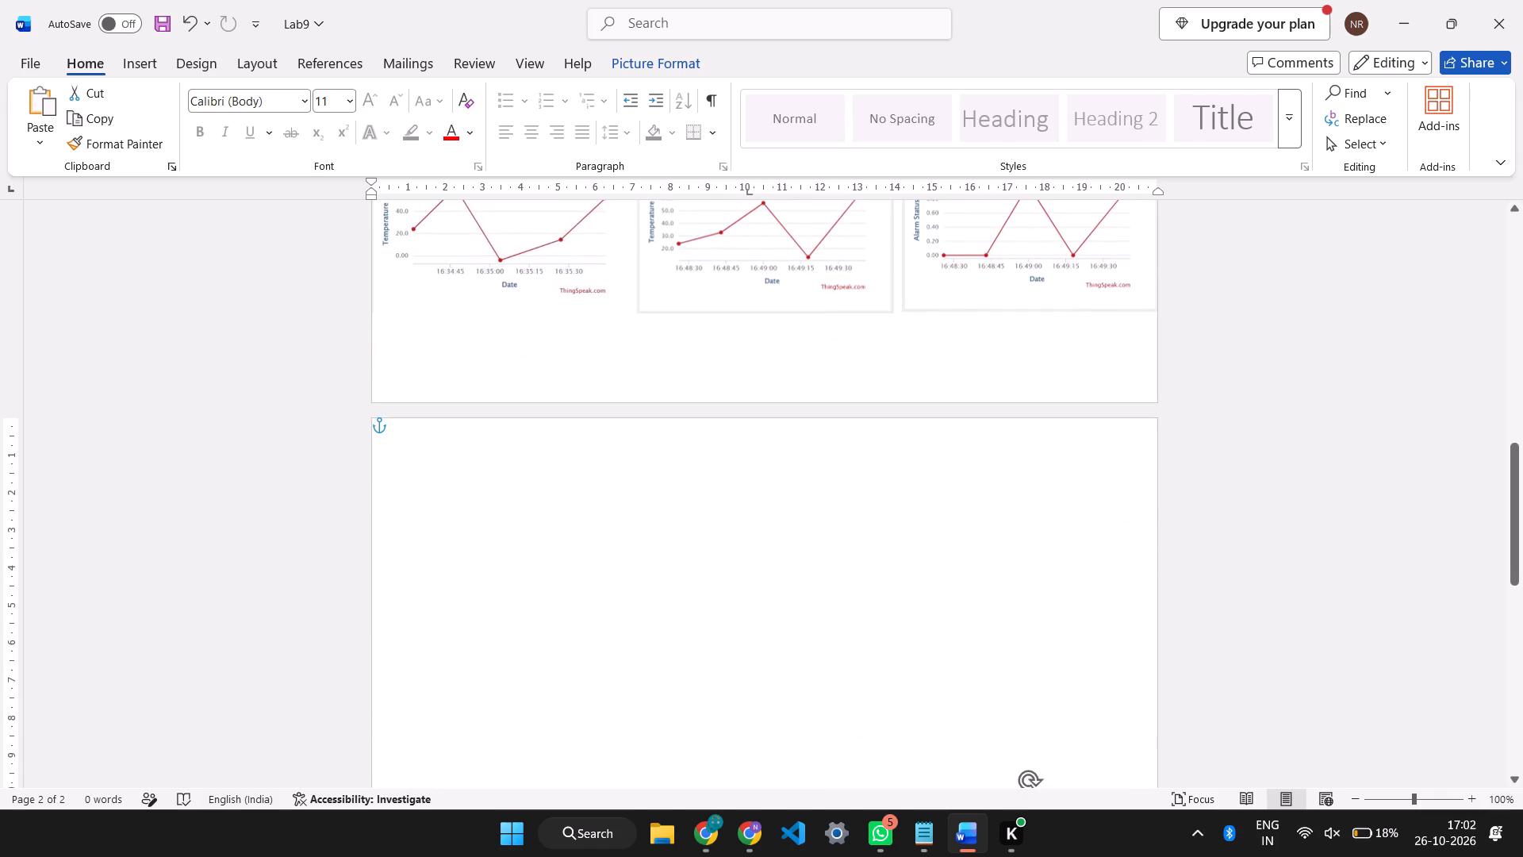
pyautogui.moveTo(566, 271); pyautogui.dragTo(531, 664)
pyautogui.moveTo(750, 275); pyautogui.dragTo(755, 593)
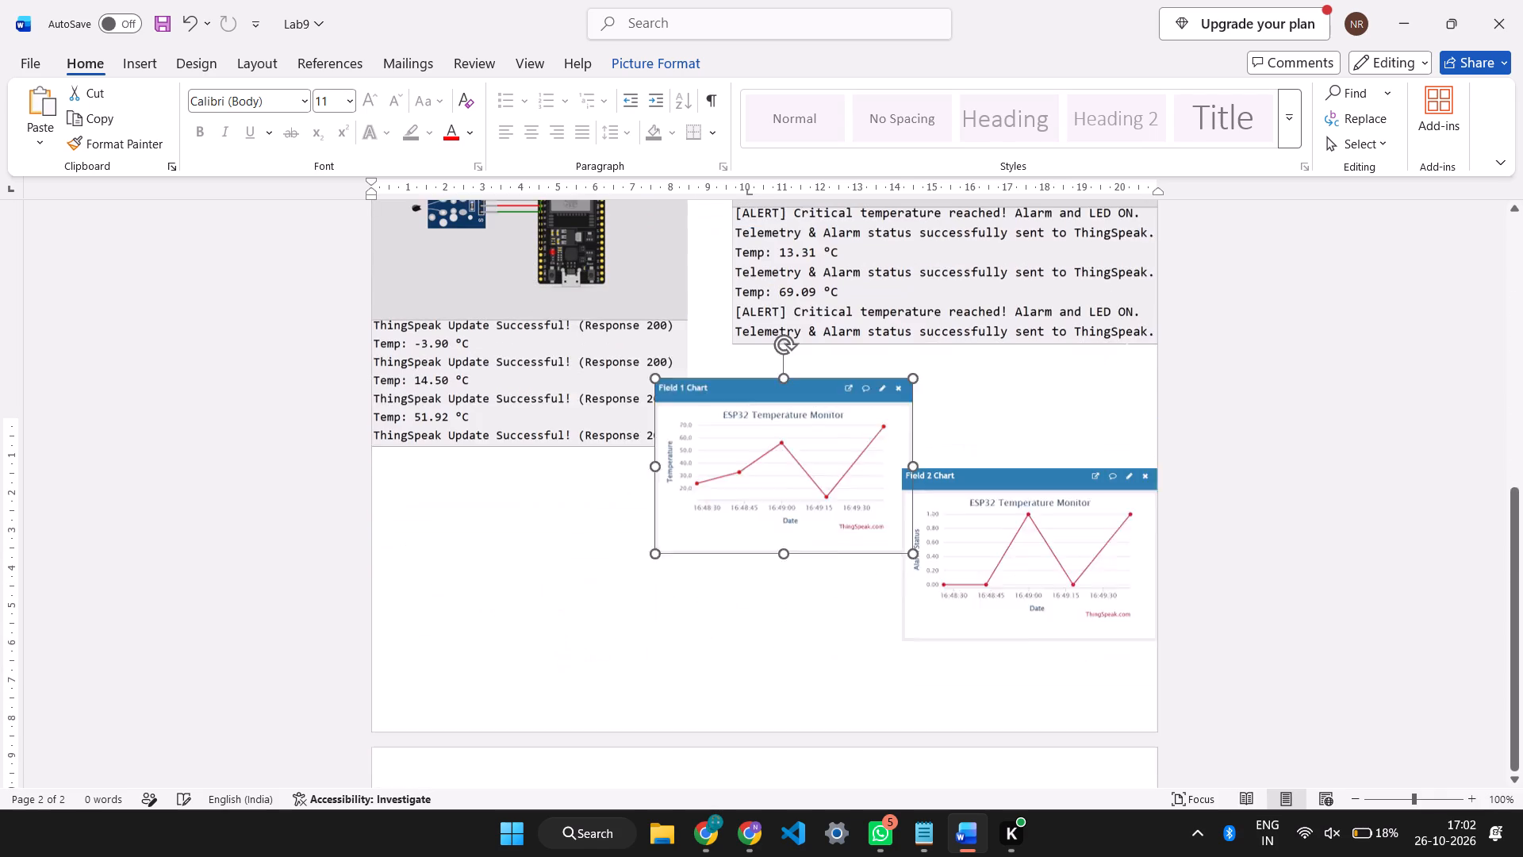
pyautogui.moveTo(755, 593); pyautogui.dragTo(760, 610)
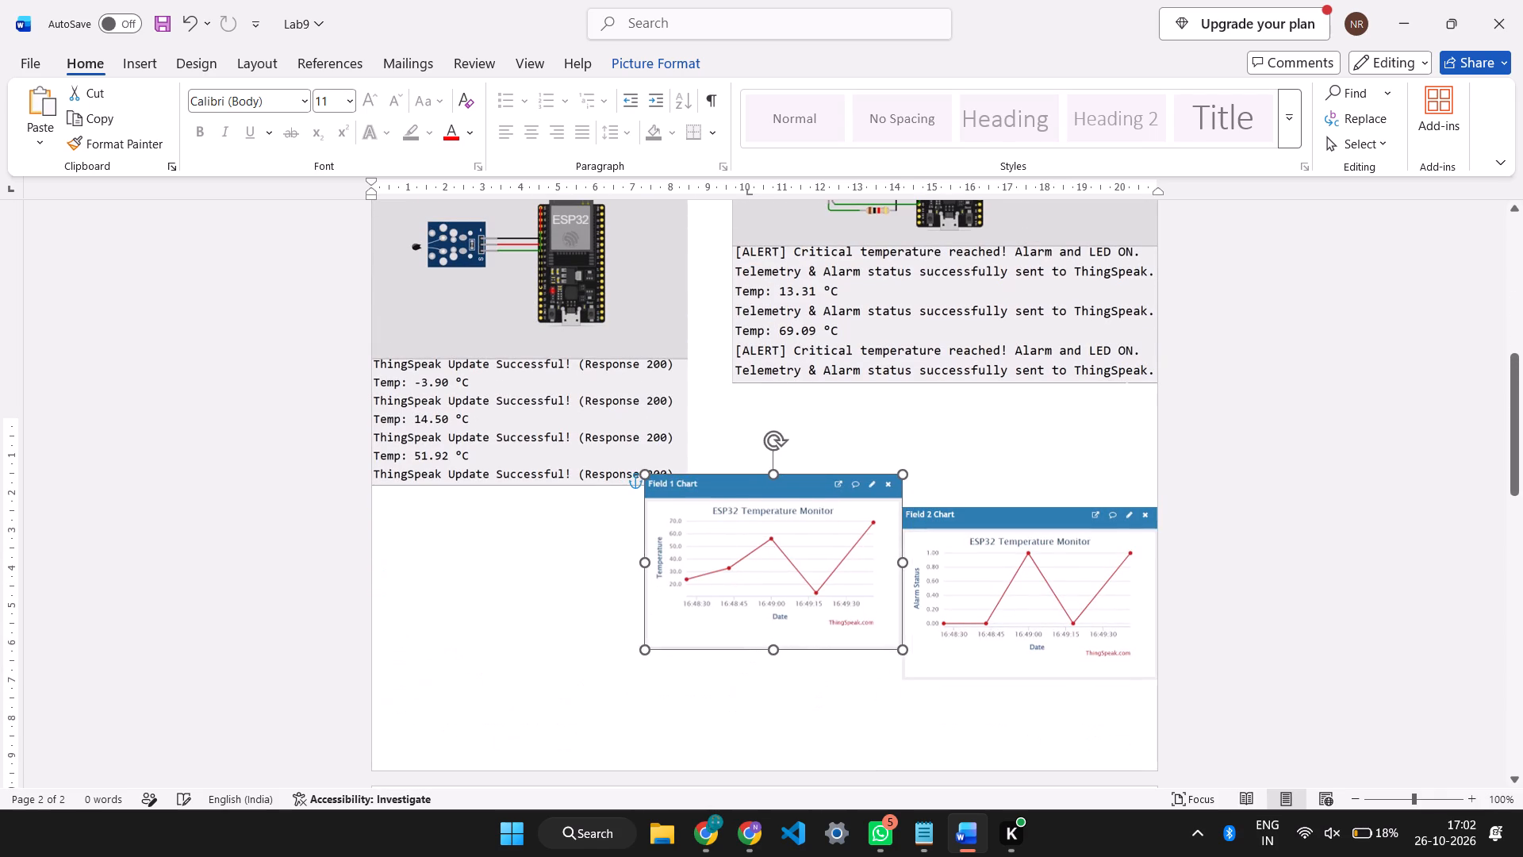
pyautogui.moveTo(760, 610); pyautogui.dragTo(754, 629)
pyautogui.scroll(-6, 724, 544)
# Undo the recent chart moves until the ESP32 row sits directly below the circuit screenshots and the IoT Lab 9 row near the second page's top.
pyautogui.hotkey('ctrl', 'z')
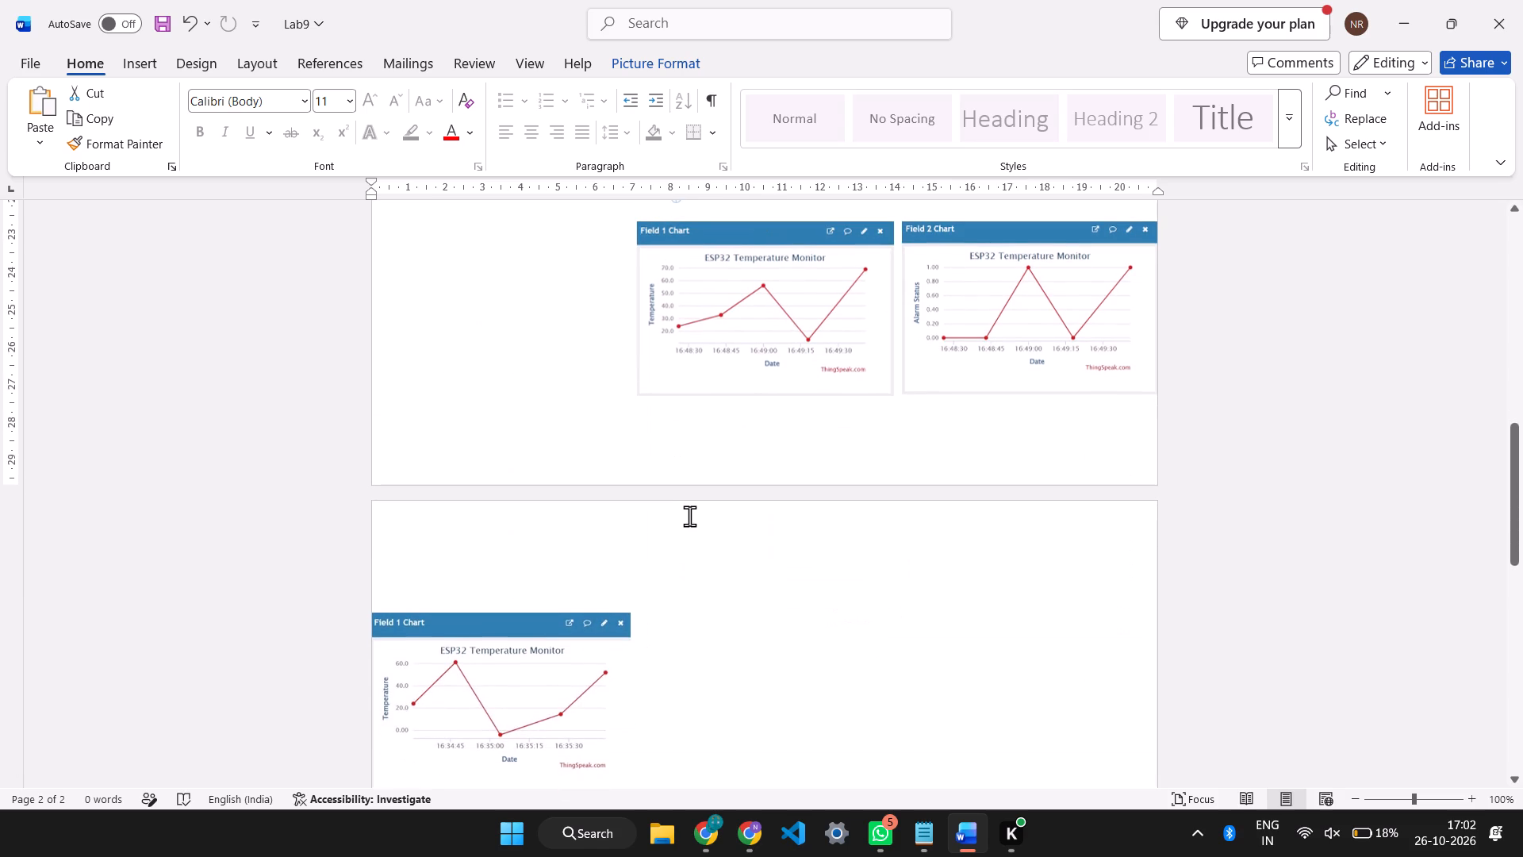
pyautogui.hotkey('ctrl', 'z')
pyautogui.scroll(10, 670, 506)
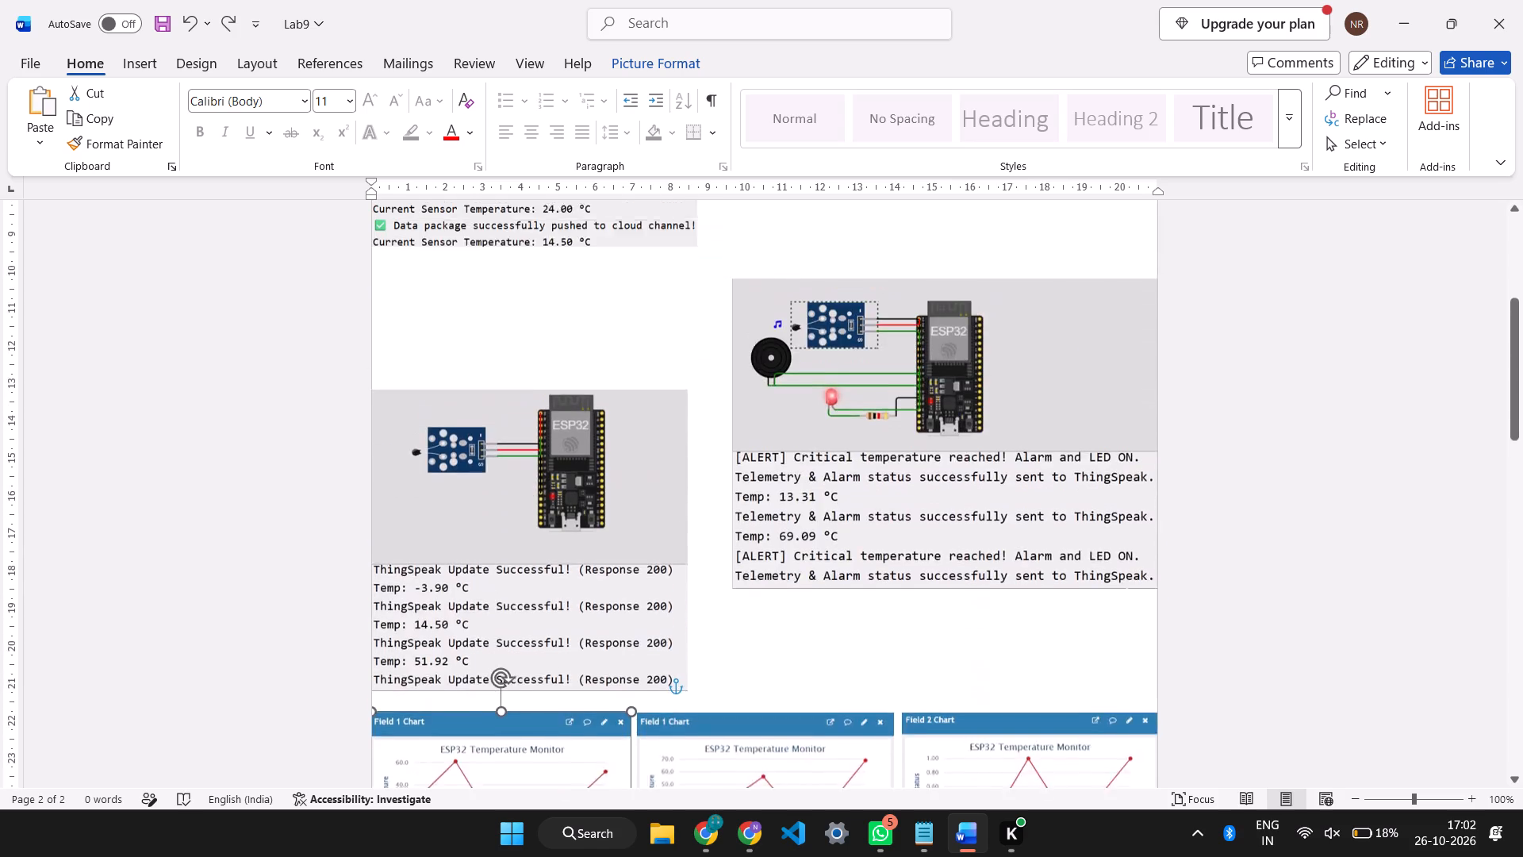
pyautogui.scroll(4, 670, 506)
pyautogui.hotkey('ctrl', 'z')
pyautogui.hotkey('ctrl', 'z')
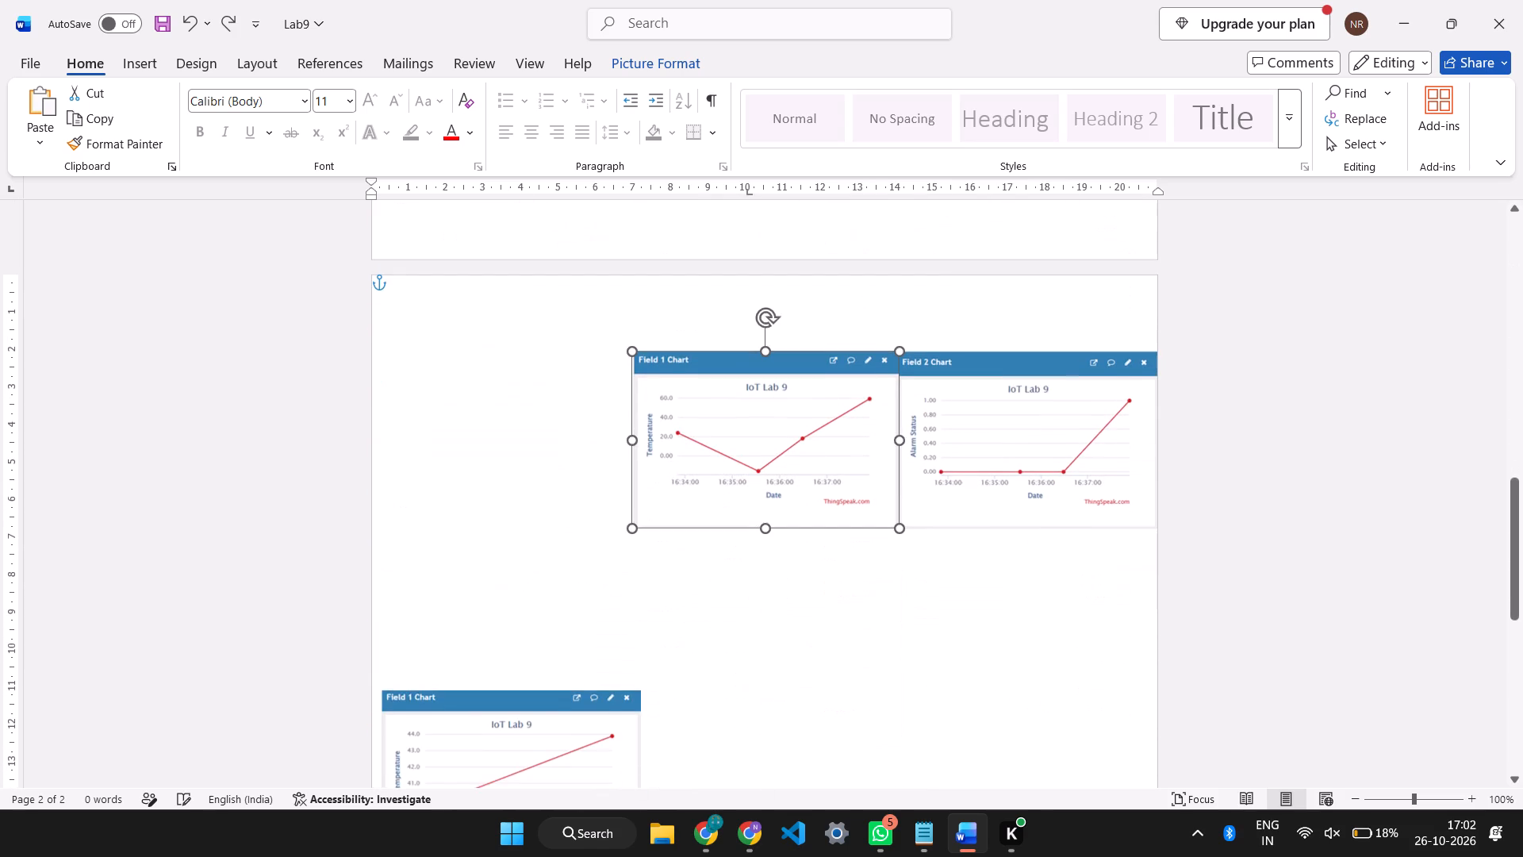
pyautogui.hotkey('ctrl', 'z')
pyautogui.hotkey('ctrl', 'z')
pyautogui.hotkey('ctrl', 'z')
pyautogui.hotkey('ctrl', 'z')
pyautogui.scroll(-6, 674, 518)
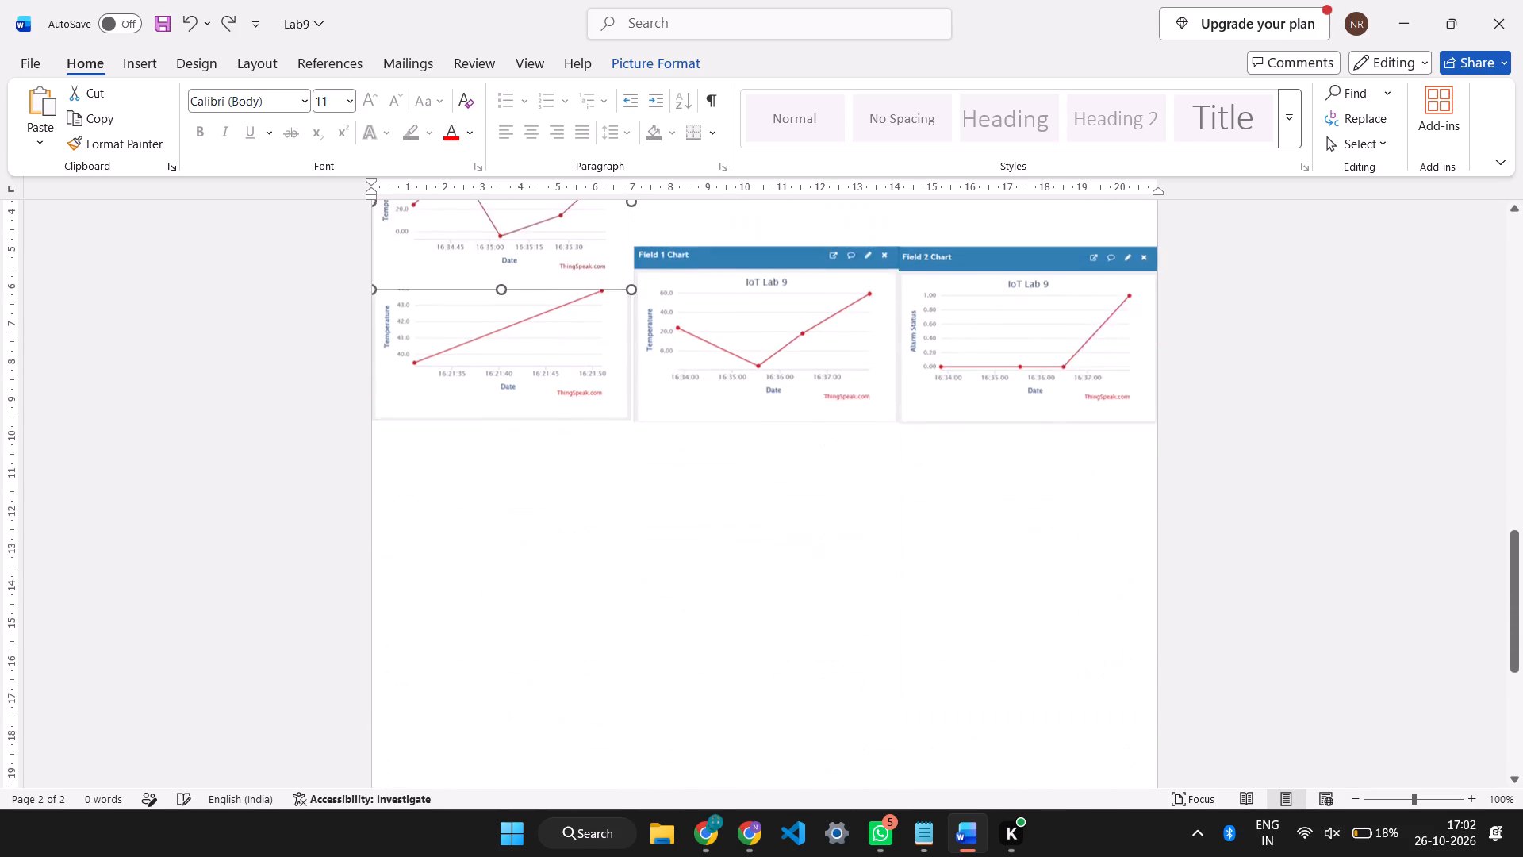
pyautogui.hotkey('ctrl', 'z')
pyautogui.scroll(5, 674, 525)
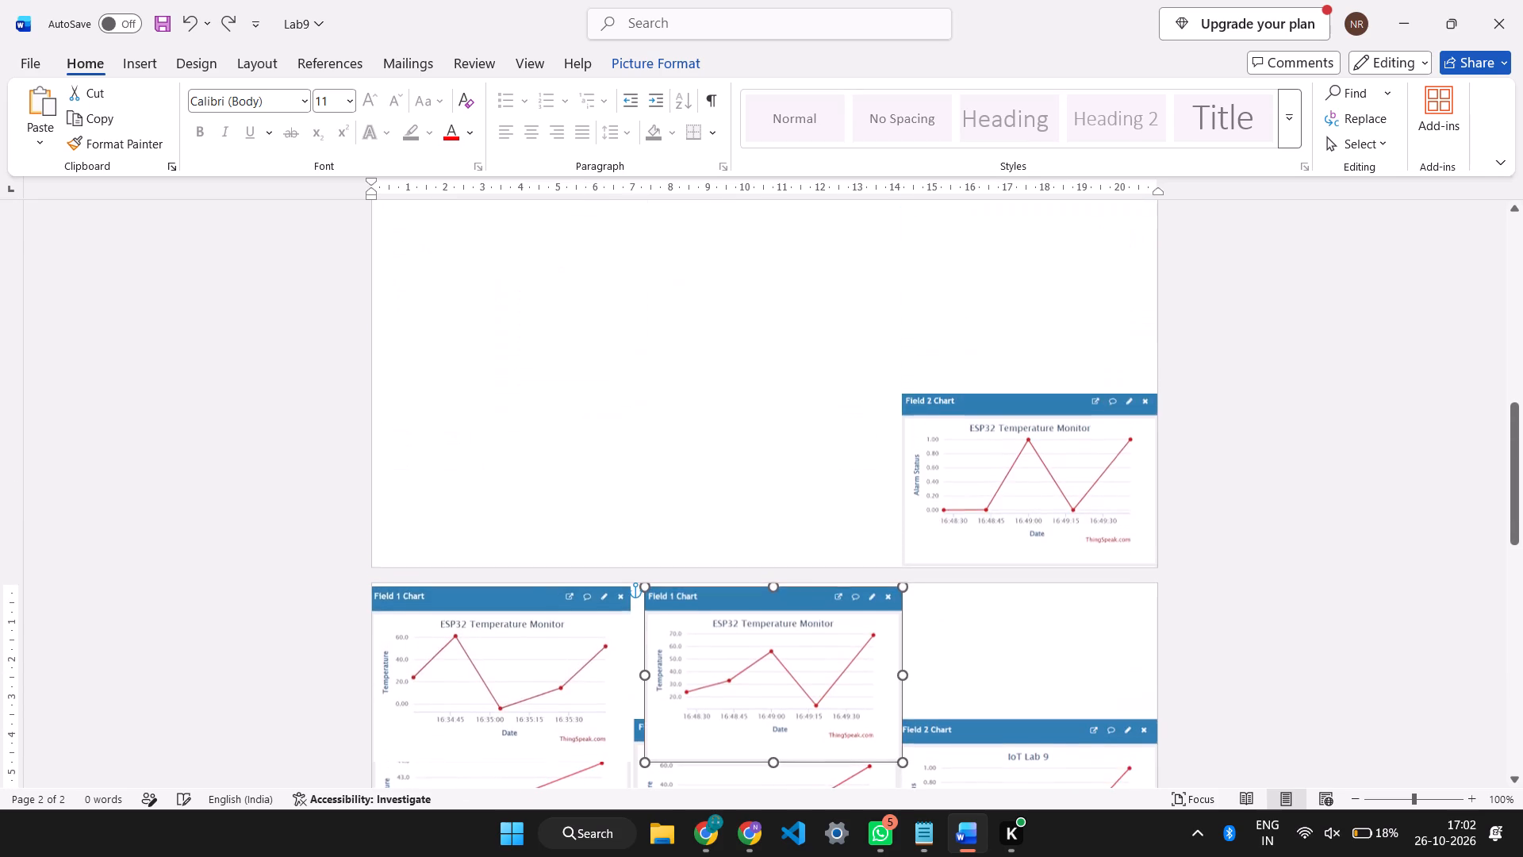
pyautogui.hotkey('ctrl', 'z')
pyautogui.hotkey('ctrl', 'z')
pyautogui.hotkey('ctrl', 'z')
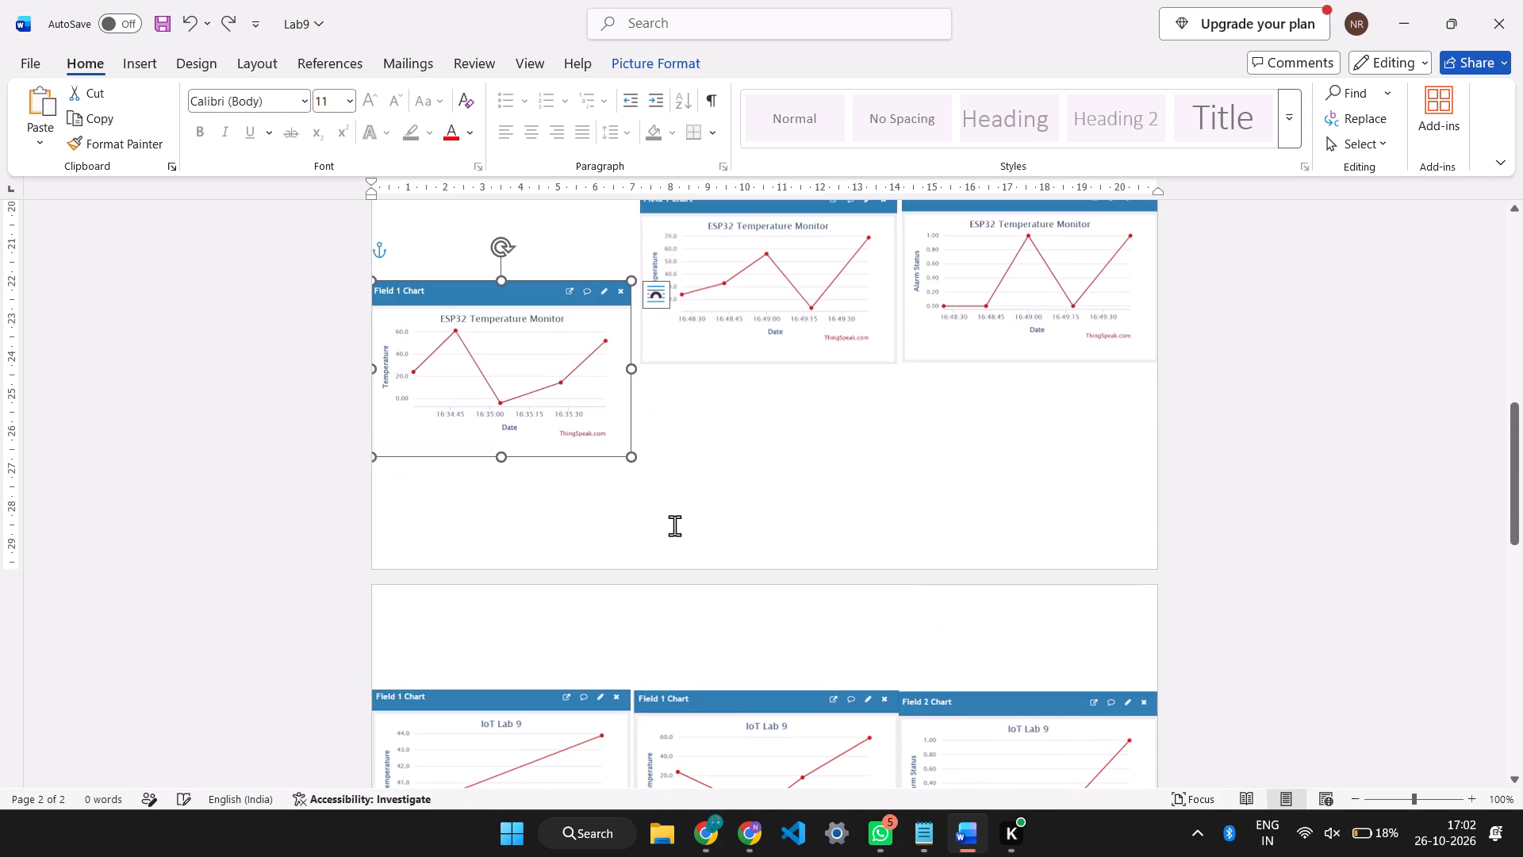
pyautogui.hotkey('ctrl', 'z')
pyautogui.hotkey('ctrl', 'z')
pyautogui.hotkey('ctrl', 'z')
pyautogui.hotkey('ctrl', 'z')
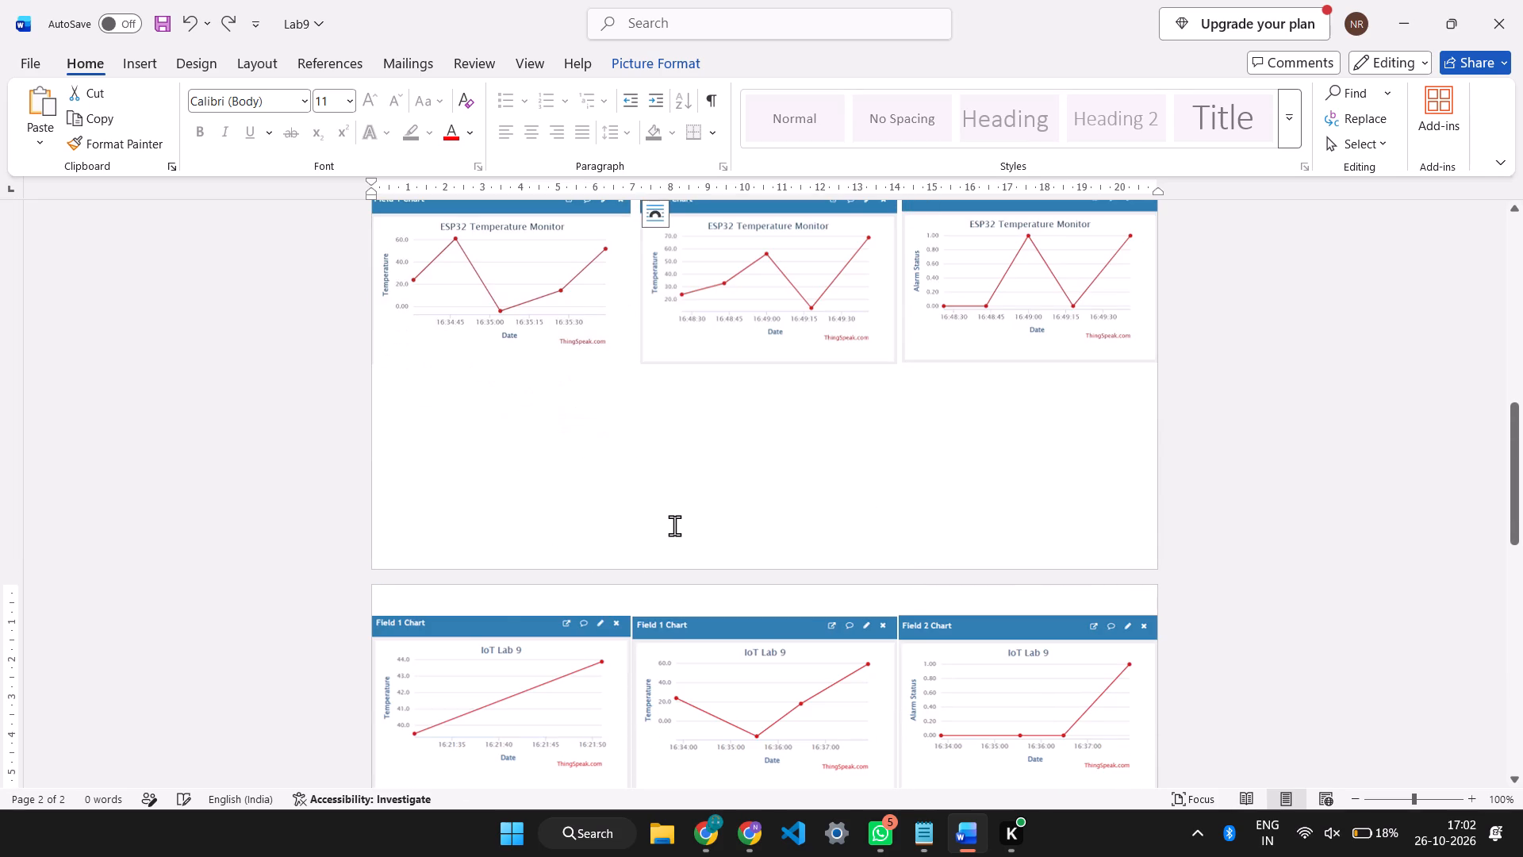
pyautogui.hotkey('ctrl', 'z')
# Move the two lower circuit screenshots up, closer beneath the upper pair of screenshots on the first page.
pyautogui.scroll(6, 674, 525)
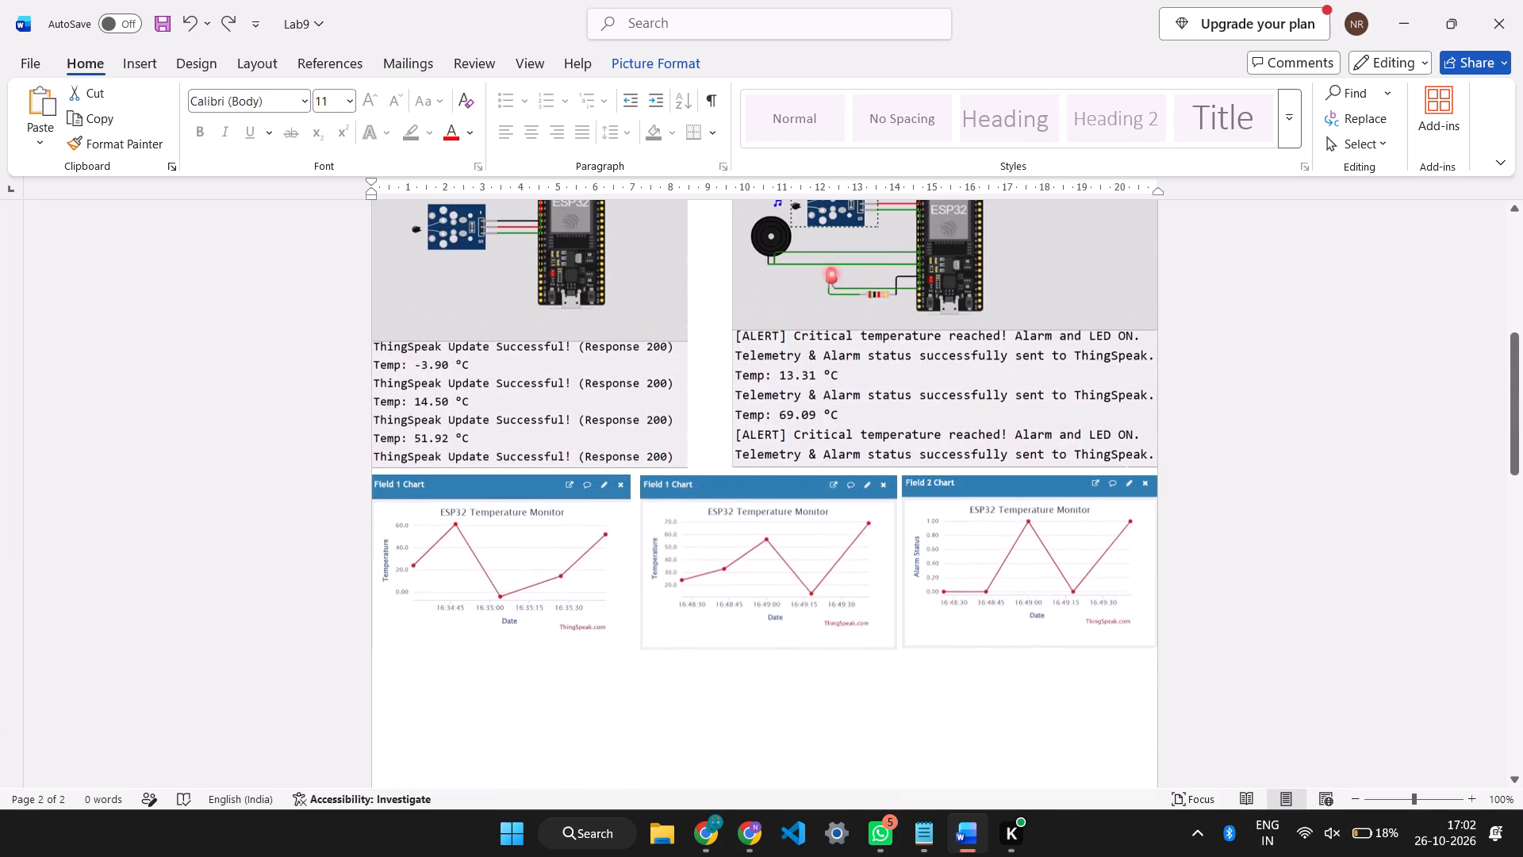
pyautogui.scroll(4, 662, 526)
pyautogui.moveTo(605, 530); pyautogui.dragTo(587, 504)
pyautogui.moveTo(939, 564); pyautogui.dragTo(926, 554)
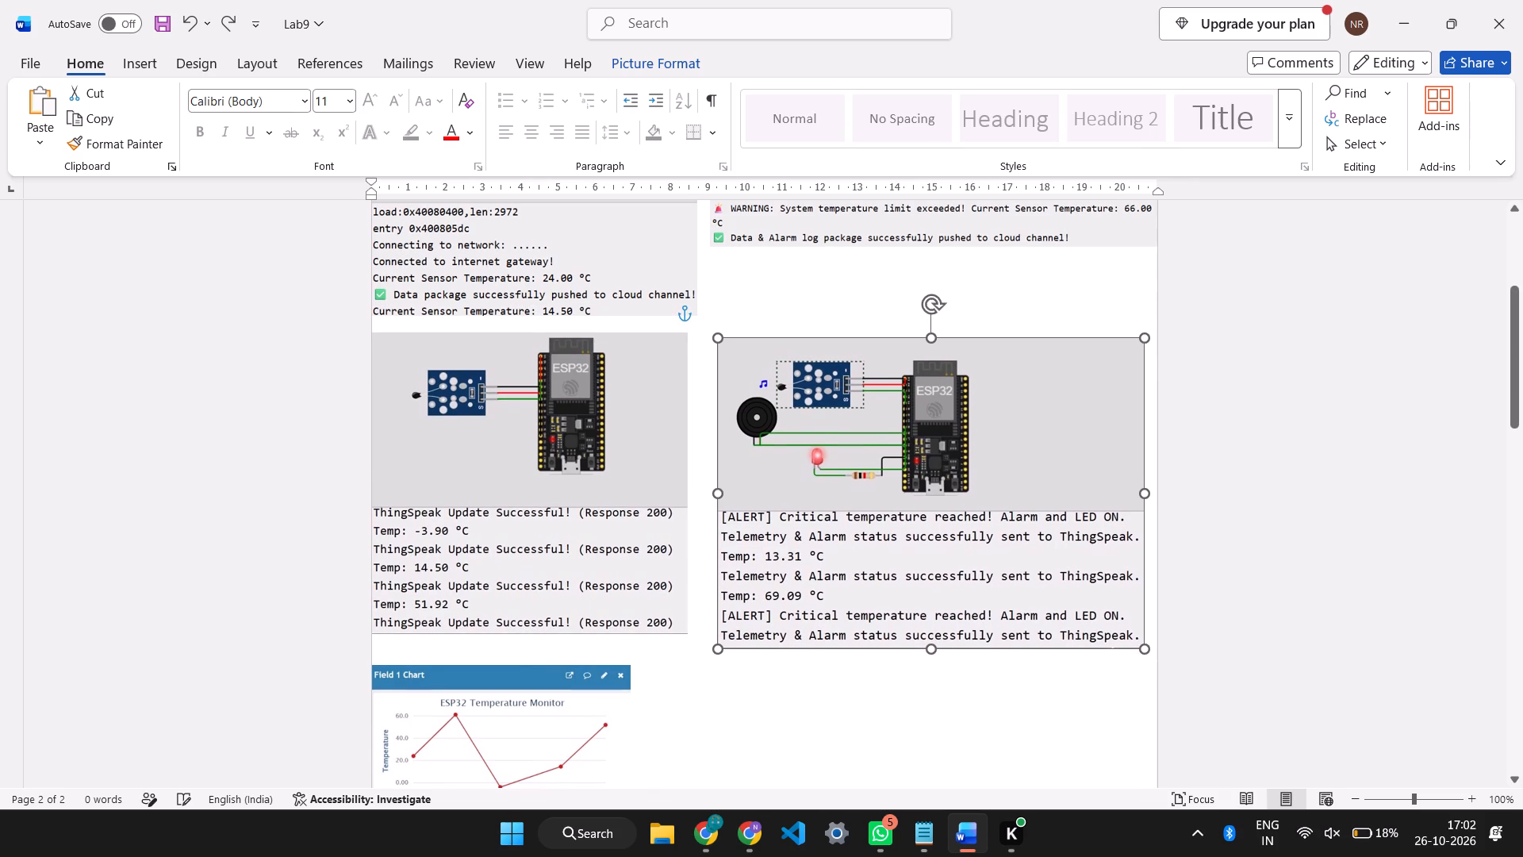
pyautogui.moveTo(926, 554); pyautogui.dragTo(926, 552)
# Move the middle ESP32 chart and the ESP32 Field 2 chart up into one row beside the leftmost ESP32 chart.
pyautogui.scroll(-9, 923, 551)
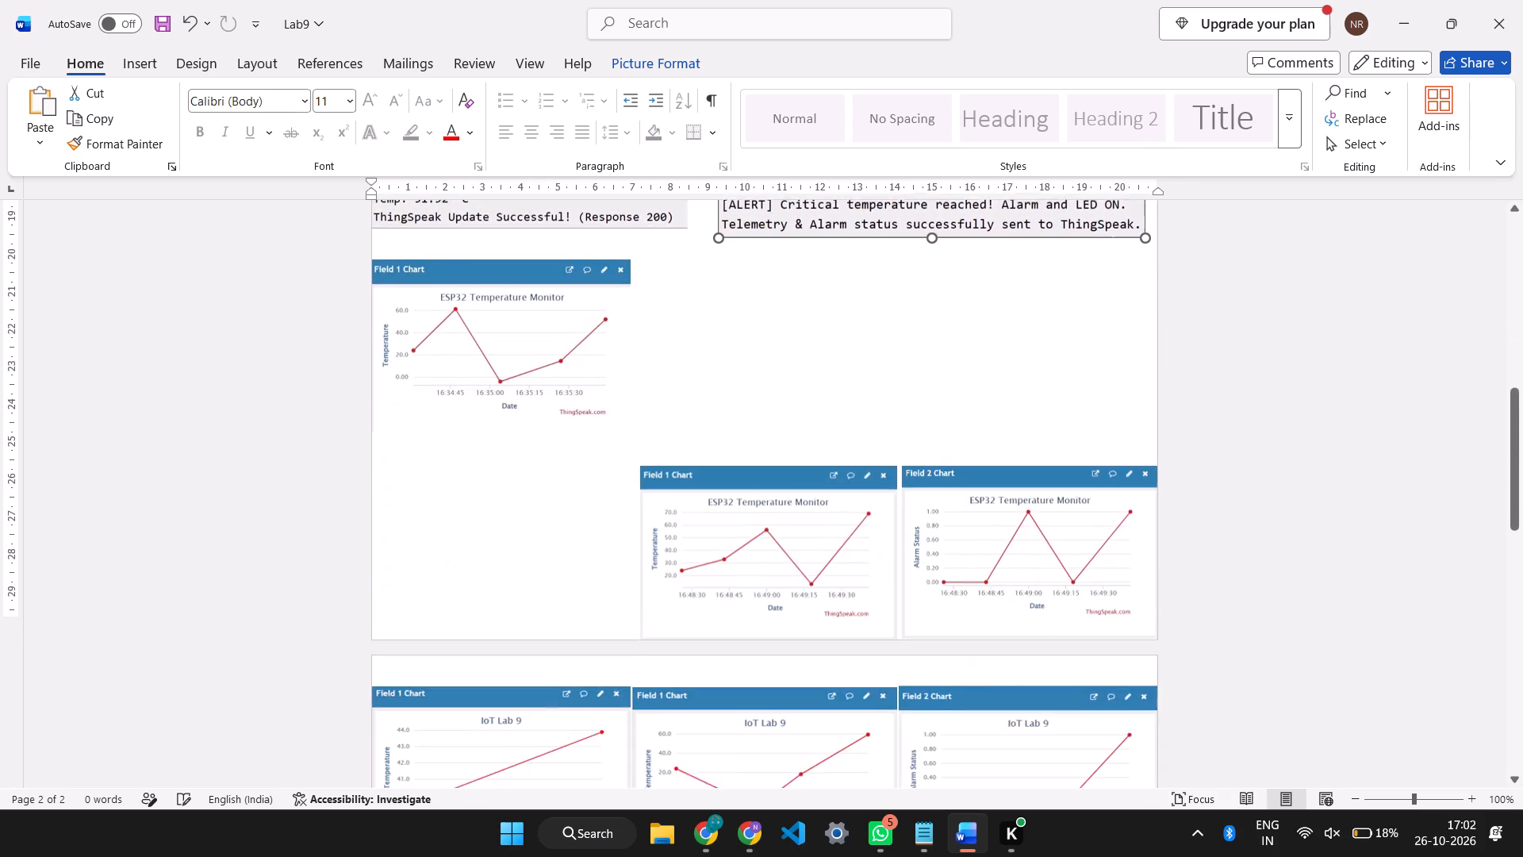
pyautogui.moveTo(765, 528); pyautogui.dragTo(793, 340)
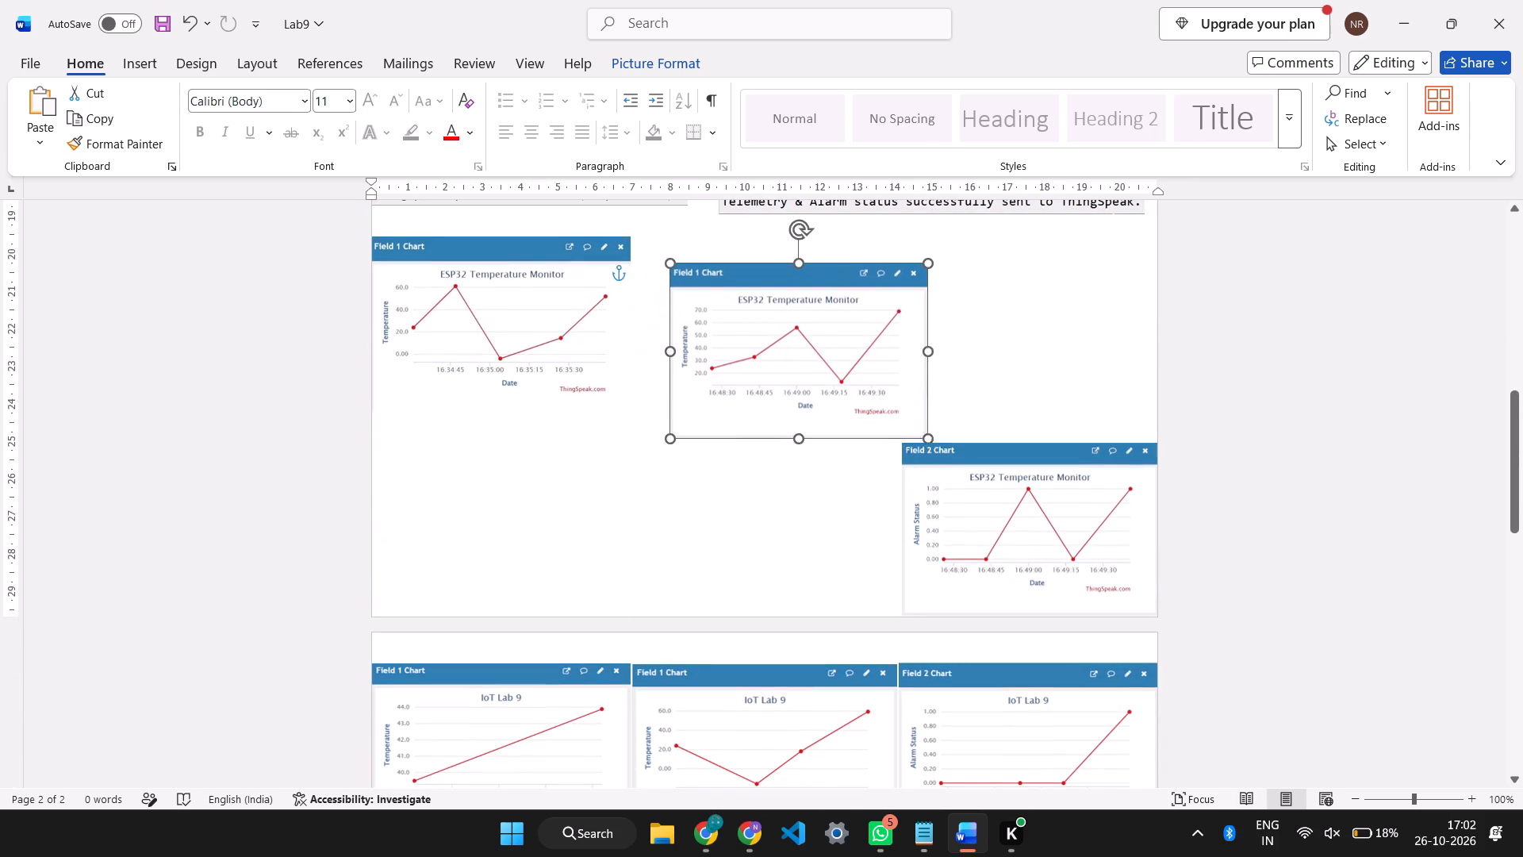
pyautogui.moveTo(793, 340); pyautogui.dragTo(772, 319)
pyautogui.moveTo(986, 479); pyautogui.dragTo(1018, 317)
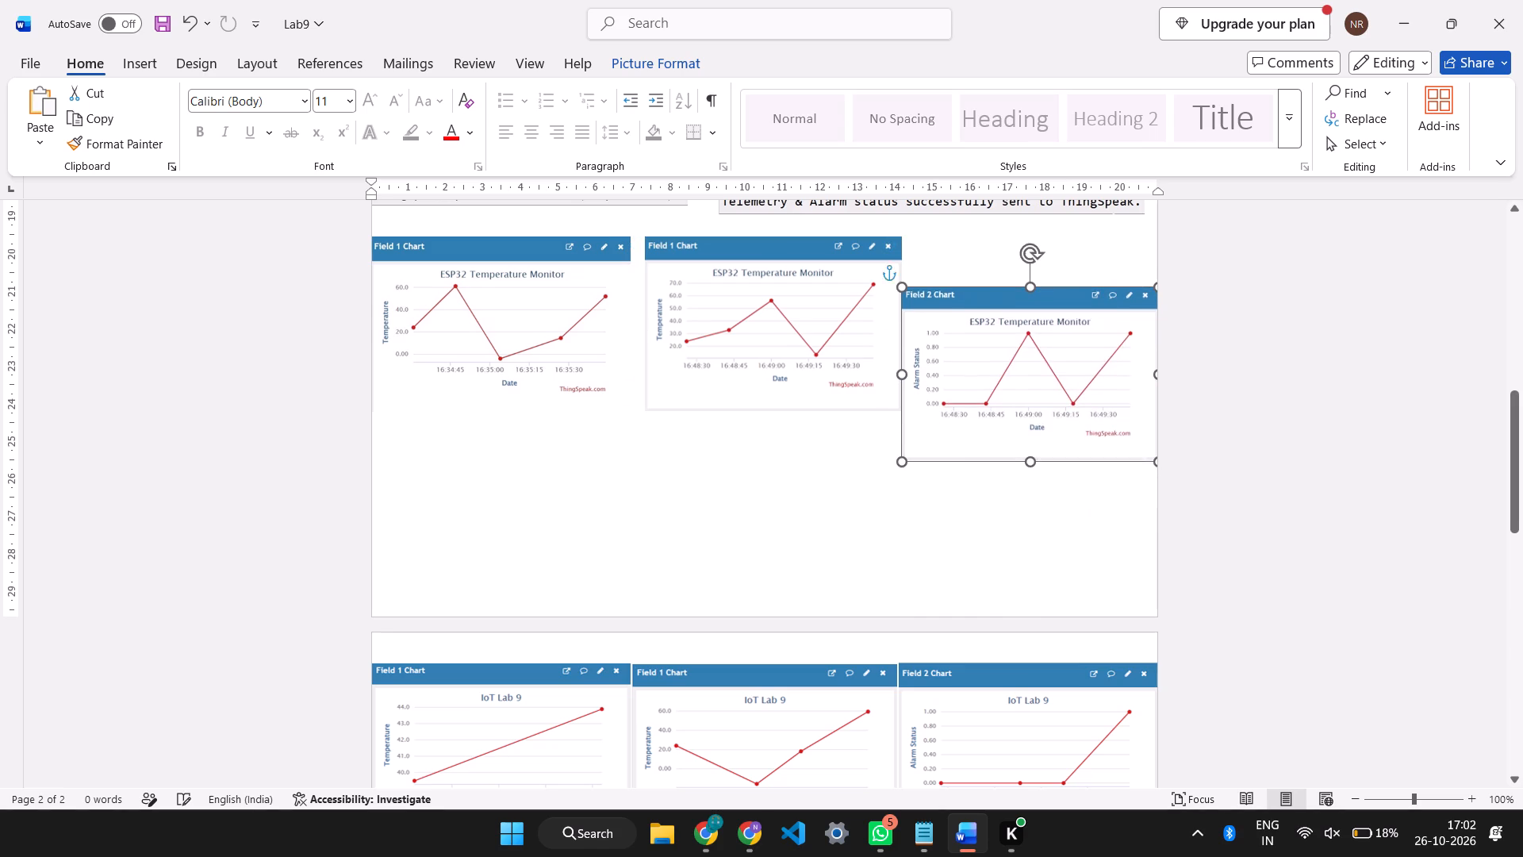
pyautogui.moveTo(1018, 317); pyautogui.dragTo(1063, 275)
pyautogui.moveTo(845, 322); pyautogui.dragTo(833, 323)
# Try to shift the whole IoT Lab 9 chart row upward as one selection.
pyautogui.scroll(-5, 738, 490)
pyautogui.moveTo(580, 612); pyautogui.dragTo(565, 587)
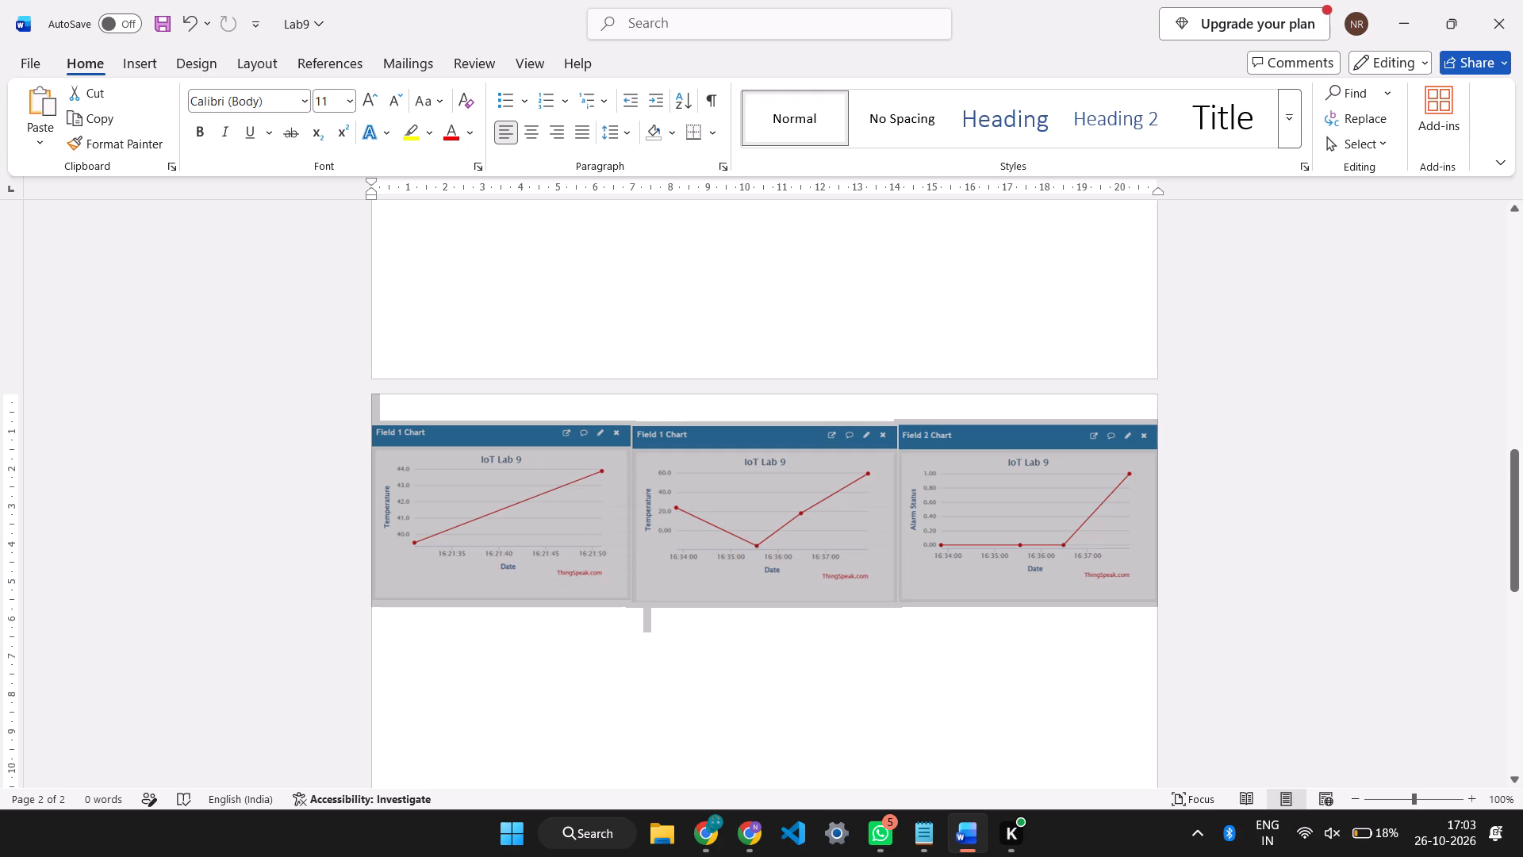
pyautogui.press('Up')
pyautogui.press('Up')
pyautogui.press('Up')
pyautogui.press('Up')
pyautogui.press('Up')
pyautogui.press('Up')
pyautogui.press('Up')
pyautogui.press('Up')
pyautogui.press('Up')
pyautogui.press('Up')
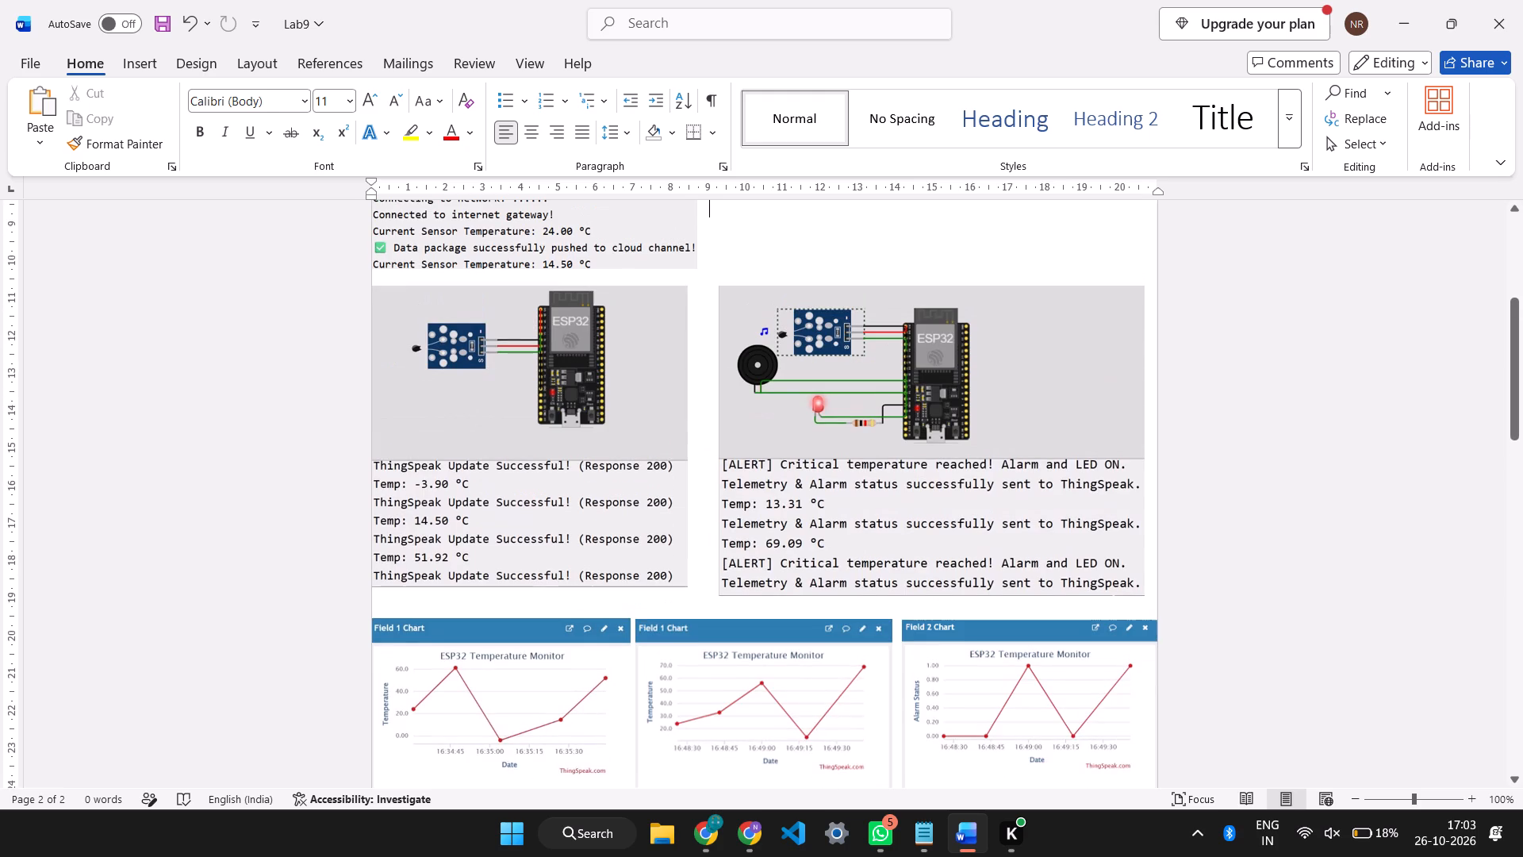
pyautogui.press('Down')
# Move the three IoT Lab 9 charts one by one up to the bottom of the first page, below the ESP32 row.
pyautogui.scroll(-11, 708, 492)
pyautogui.moveTo(593, 613); pyautogui.dragTo(602, 429)
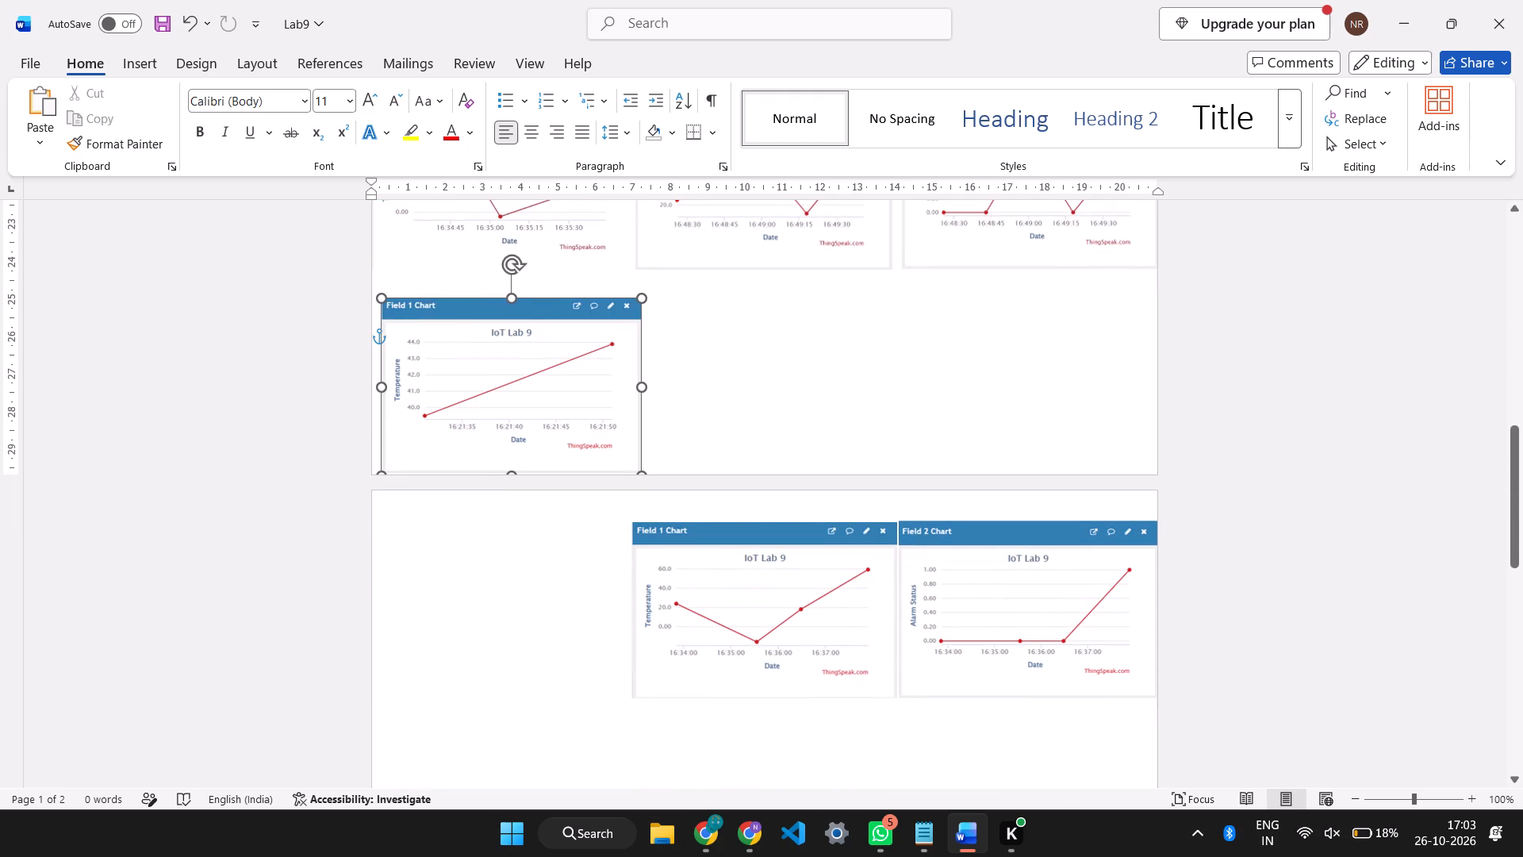
pyautogui.moveTo(602, 429); pyautogui.dragTo(578, 430)
pyautogui.moveTo(727, 582); pyautogui.dragTo(739, 410)
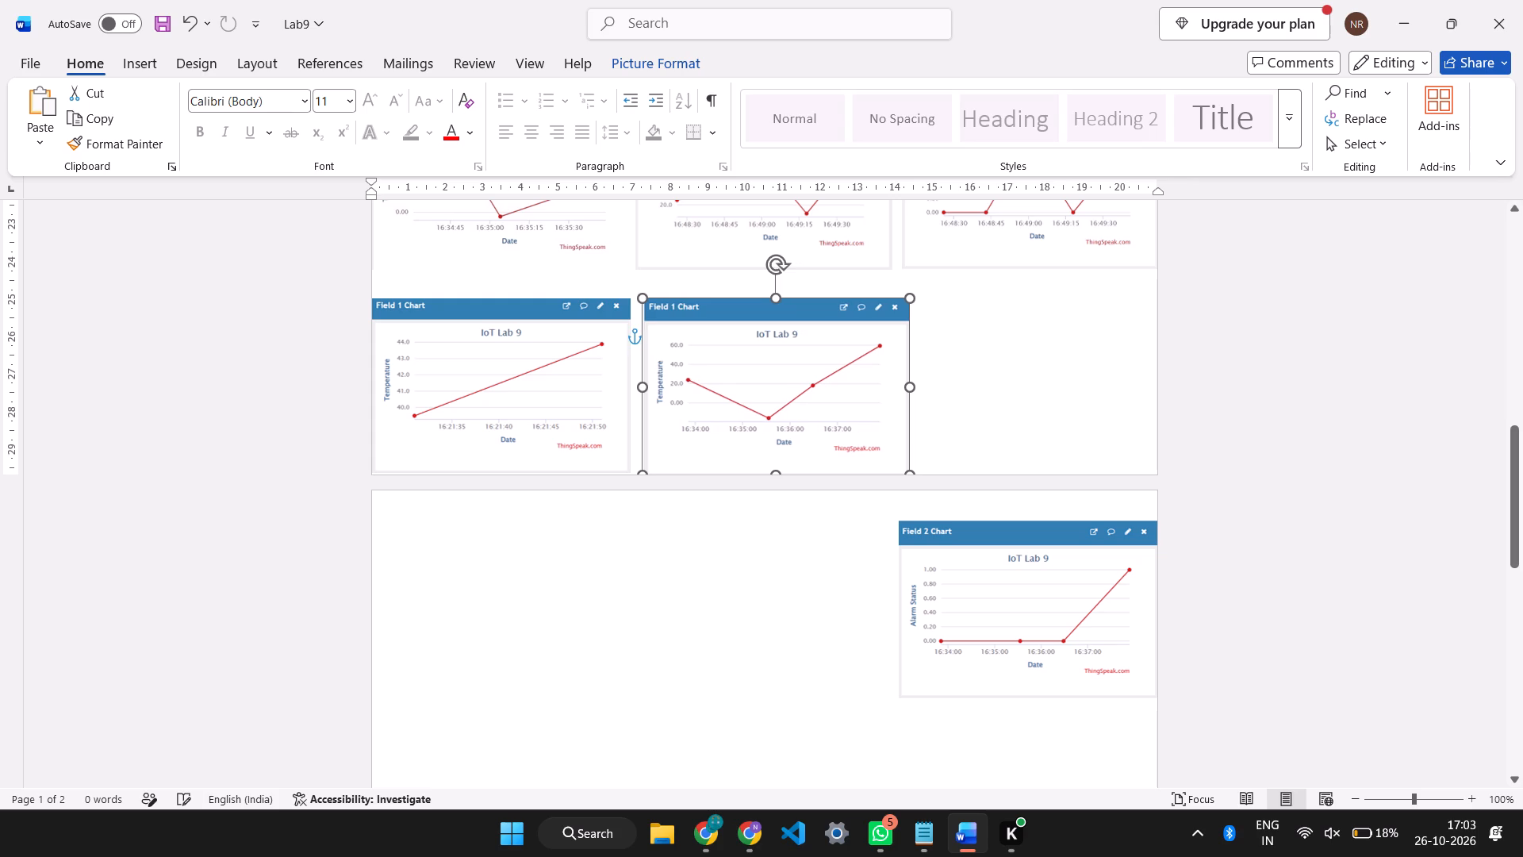
pyautogui.moveTo(739, 410); pyautogui.dragTo(735, 408)
pyautogui.moveTo(988, 586); pyautogui.dragTo(997, 421)
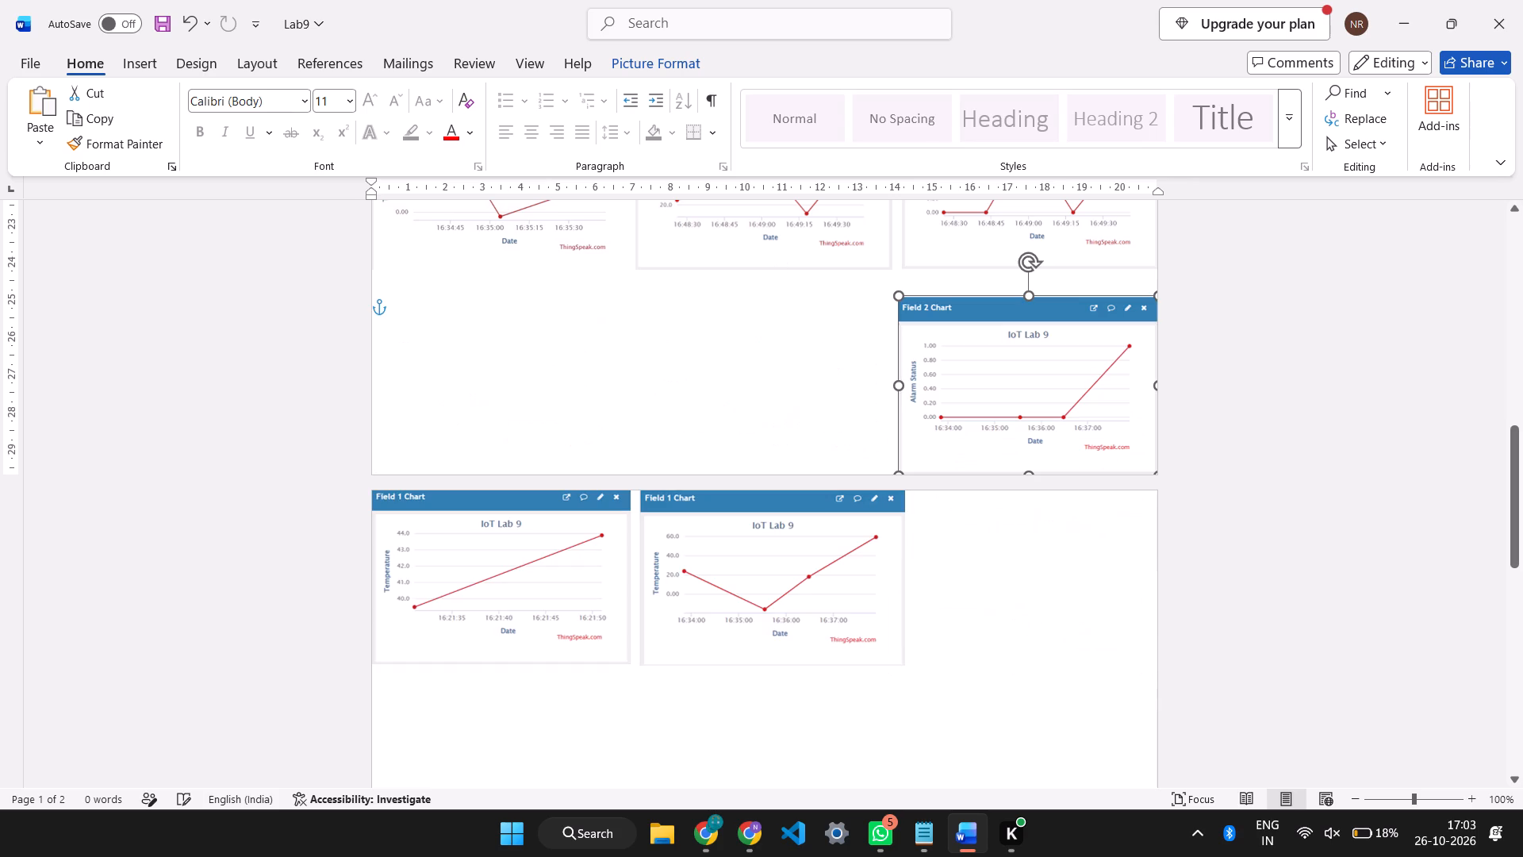
pyautogui.moveTo(997, 421); pyautogui.dragTo(996, 421)
# Shrink the three IoT Lab 9 charts one increment each and place them in one row at the bottom of the first page.
pyautogui.hotkey('shift', 'Down')
pyautogui.moveTo(844, 561); pyautogui.dragTo(875, 448)
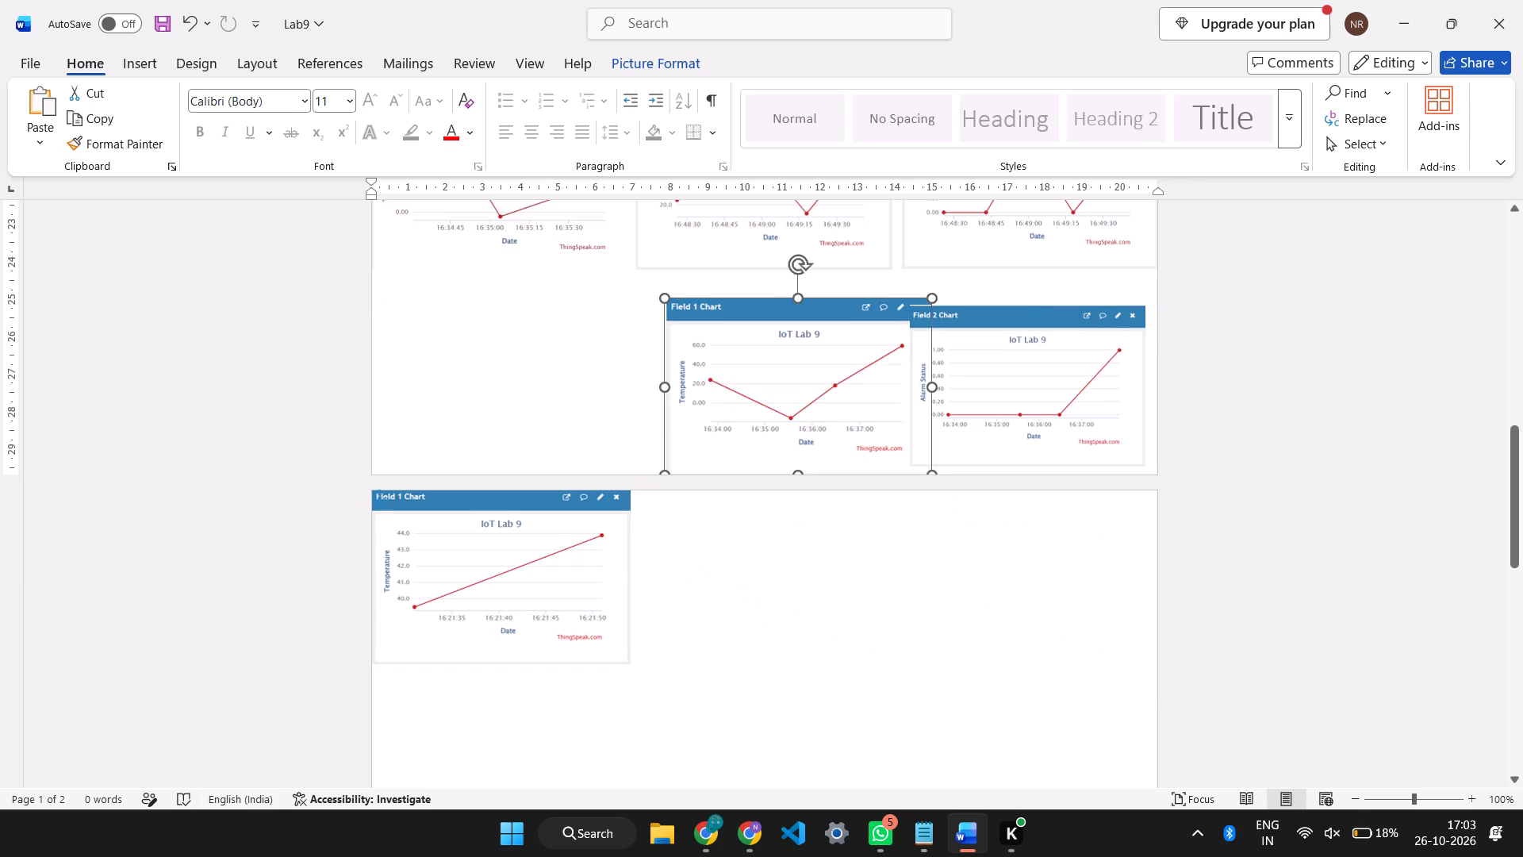
pyautogui.moveTo(875, 448); pyautogui.dragTo(845, 440)
pyautogui.moveTo(515, 610); pyautogui.dragTo(483, 464)
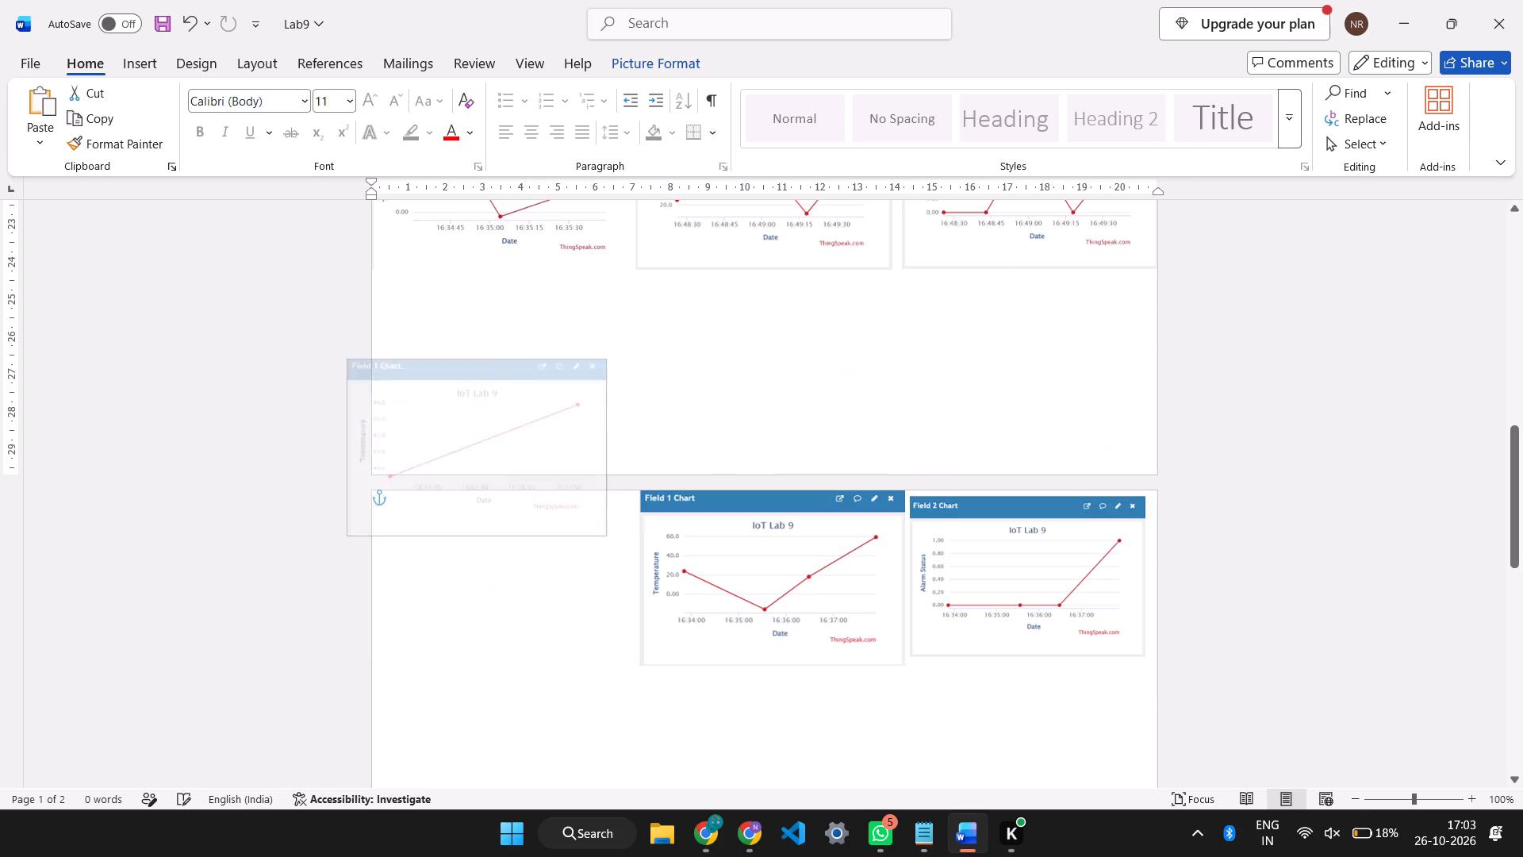
pyautogui.moveTo(483, 464); pyautogui.dragTo(447, 446)
pyautogui.hotkey('shift', 'Down')
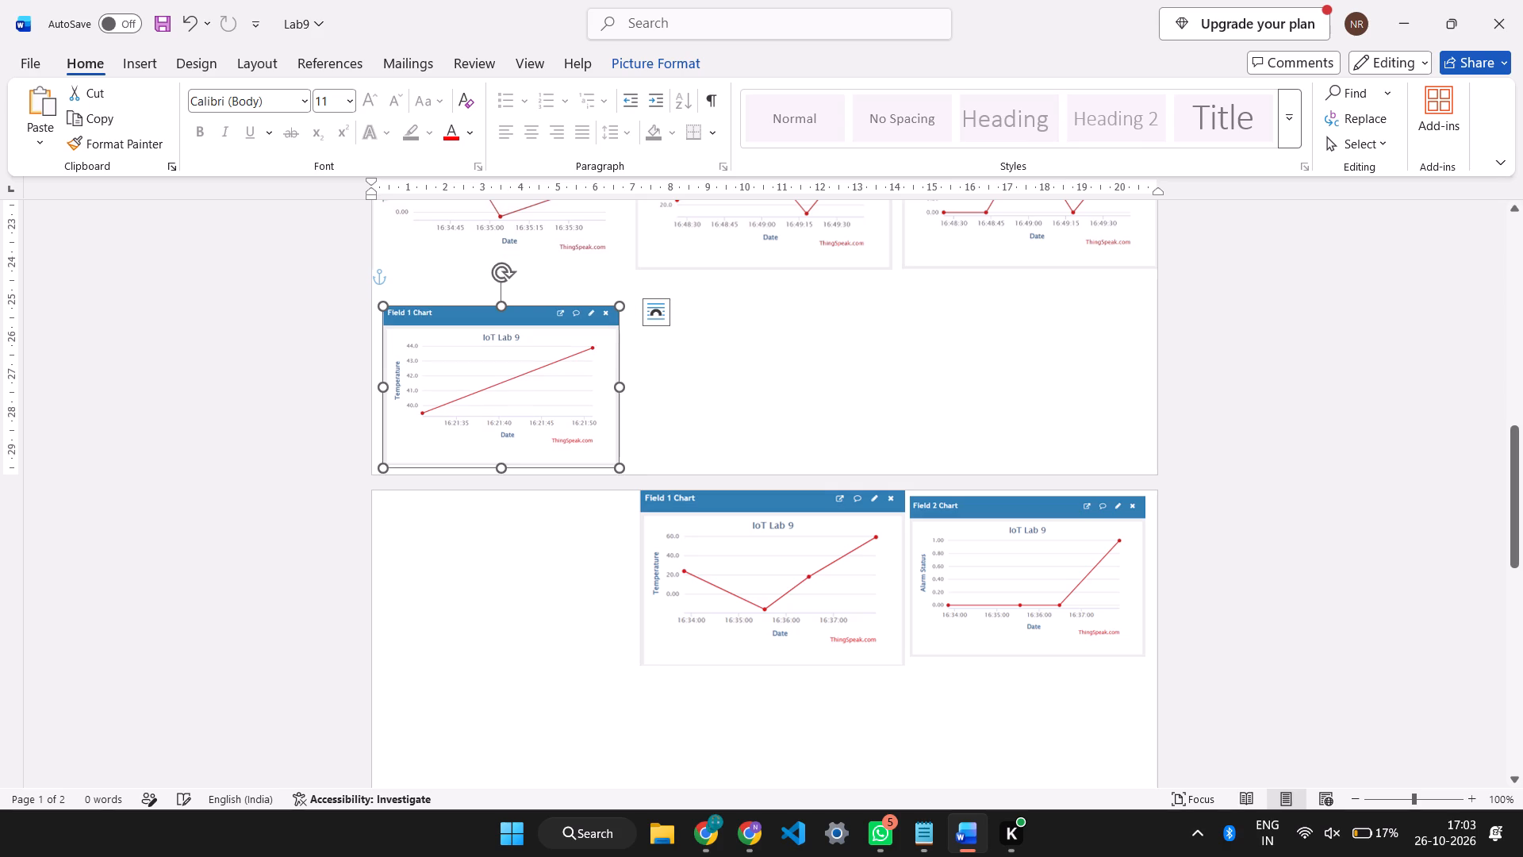
pyautogui.moveTo(428, 447); pyautogui.dragTo(381, 455)
pyautogui.moveTo(723, 573); pyautogui.dragTo(698, 498)
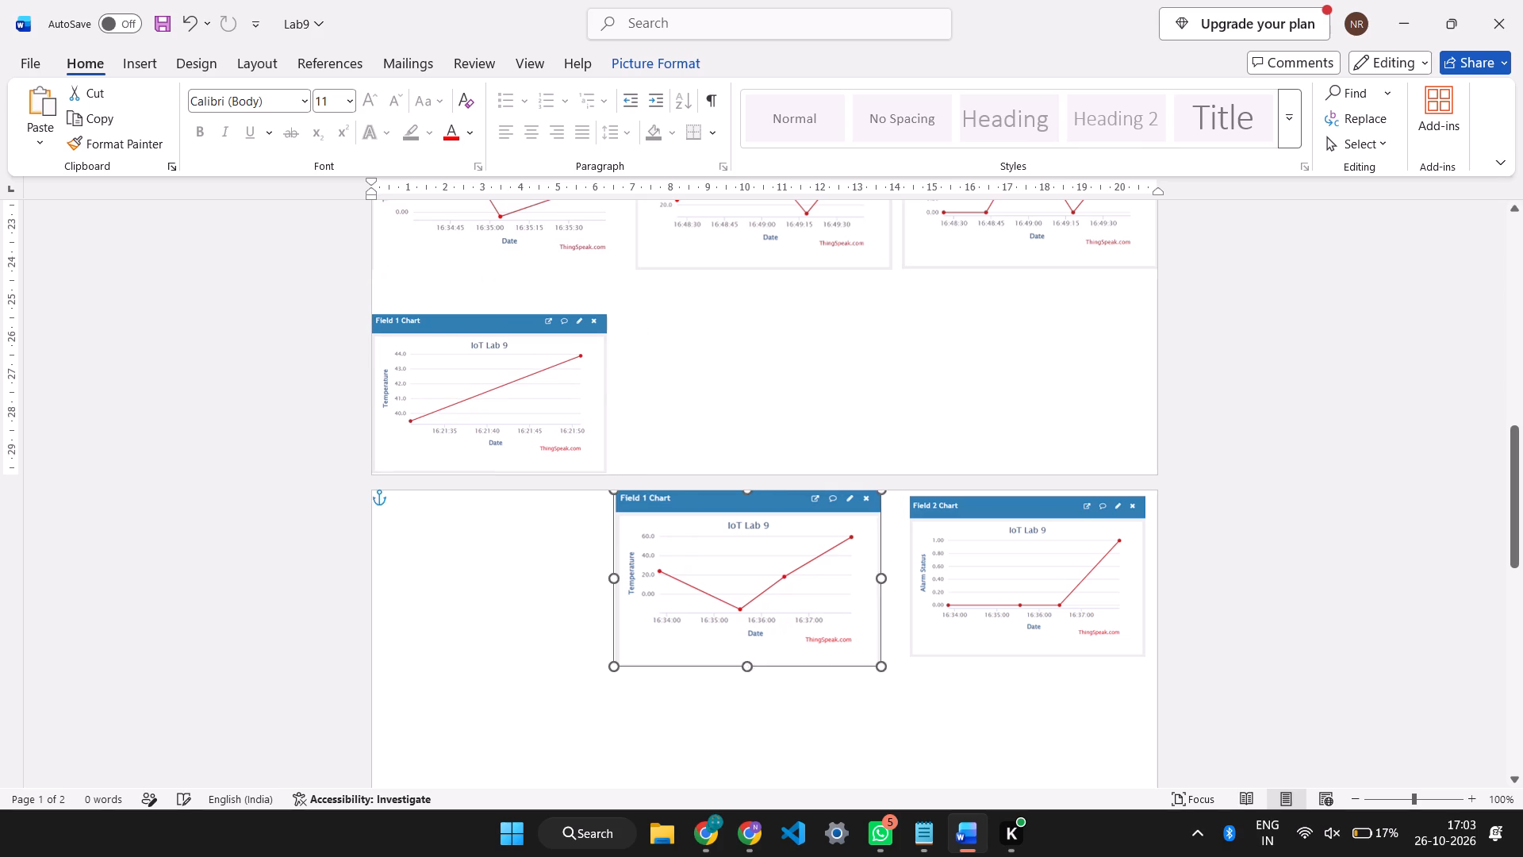
pyautogui.moveTo(698, 498); pyautogui.dragTo(710, 455)
pyautogui.hotkey('shift', 'Down')
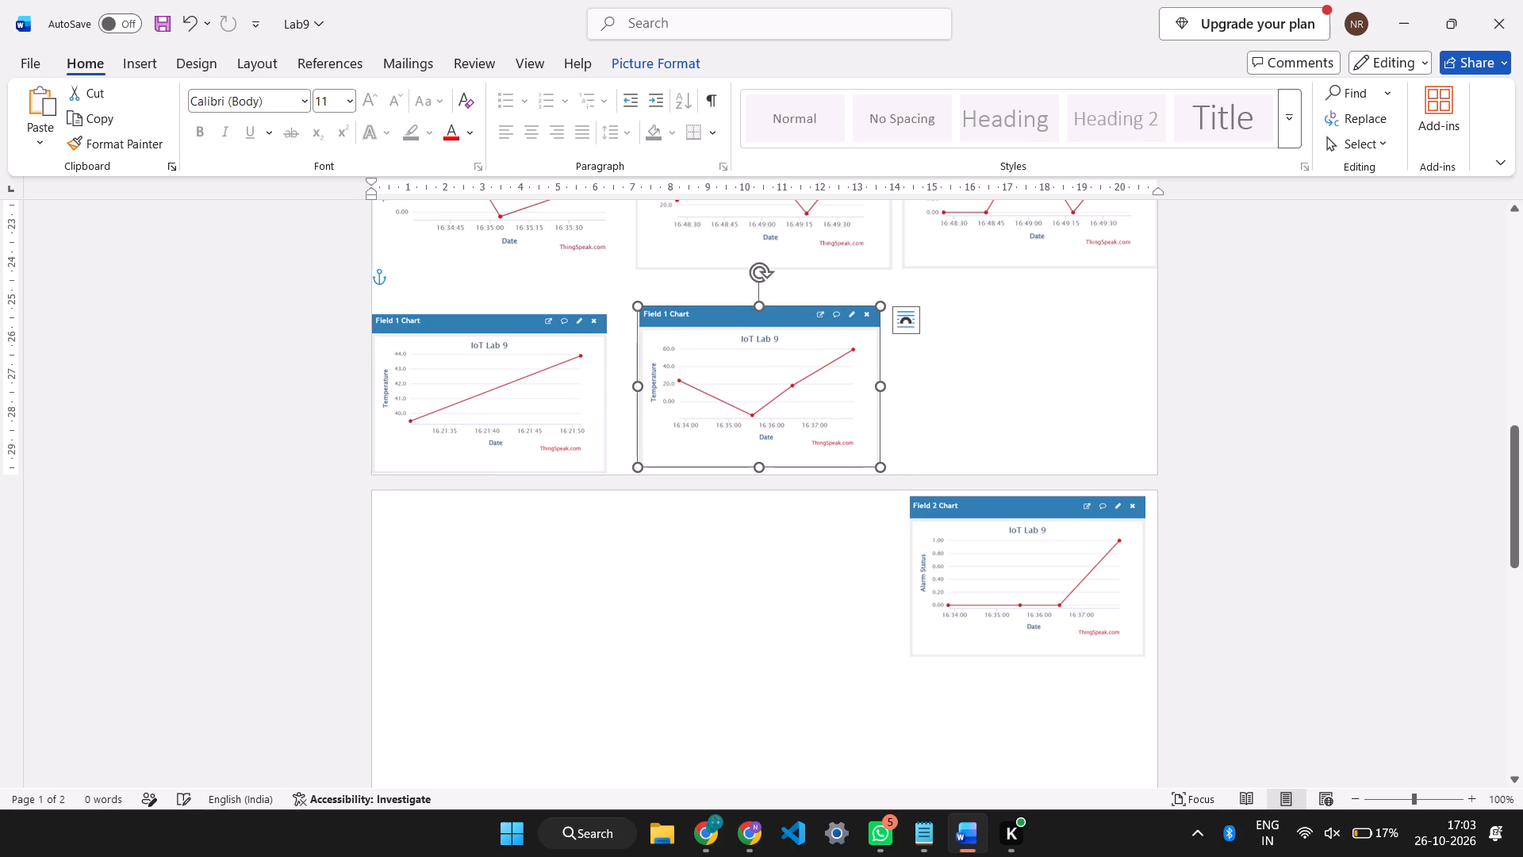
pyautogui.moveTo(709, 438); pyautogui.dragTo(709, 455)
pyautogui.moveTo(954, 581); pyautogui.dragTo(942, 441)
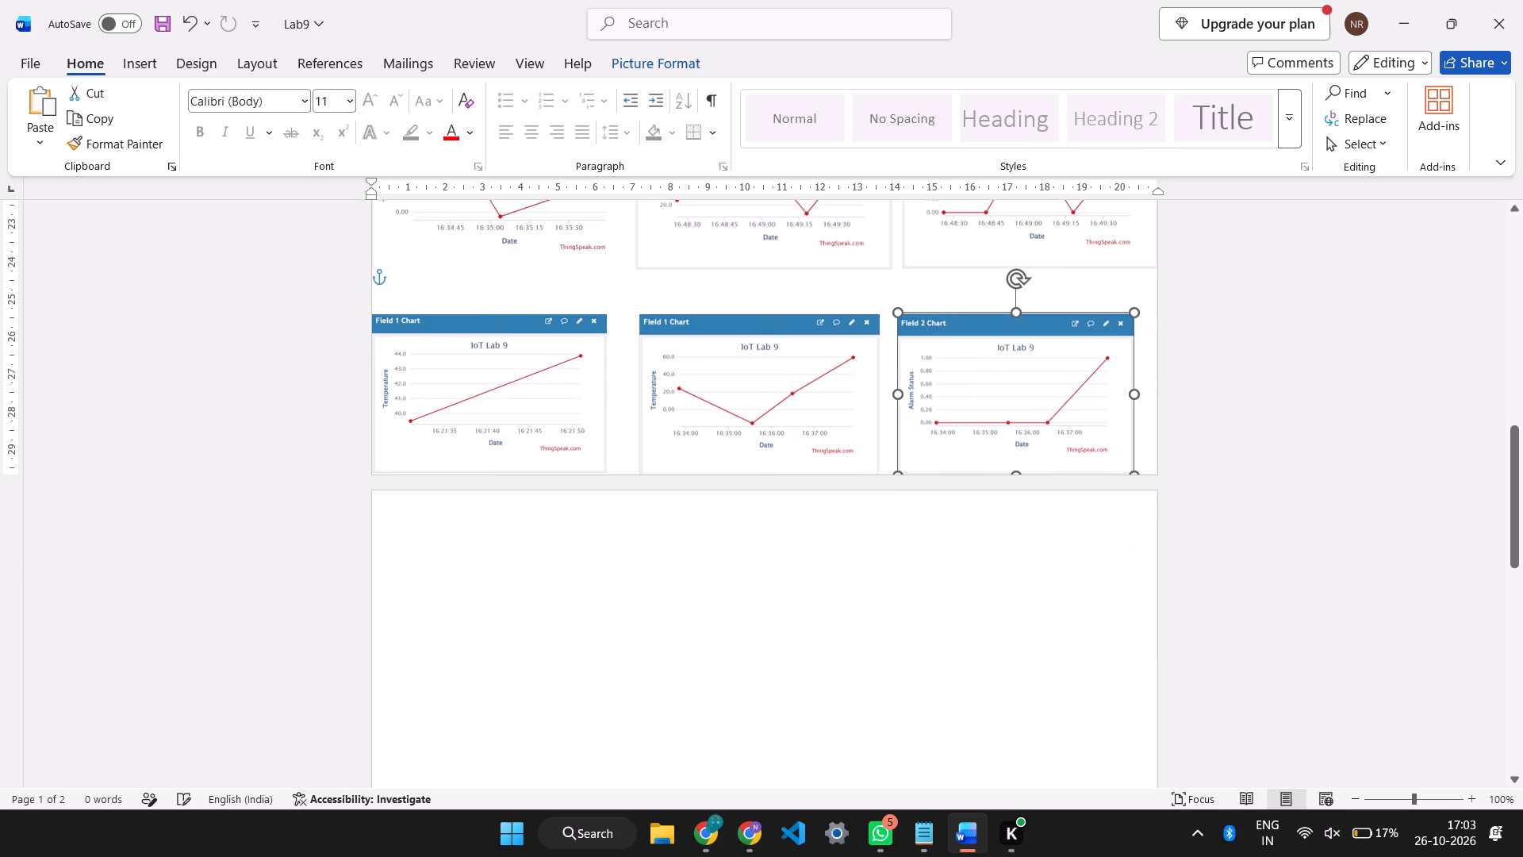
pyautogui.moveTo(942, 441); pyautogui.dragTo(979, 461)
# Enlarge the three IoT Lab 9 charts one increment each, keeping them side by side across the bottom of the first page.
pyautogui.hotkey('shift', 'Up')
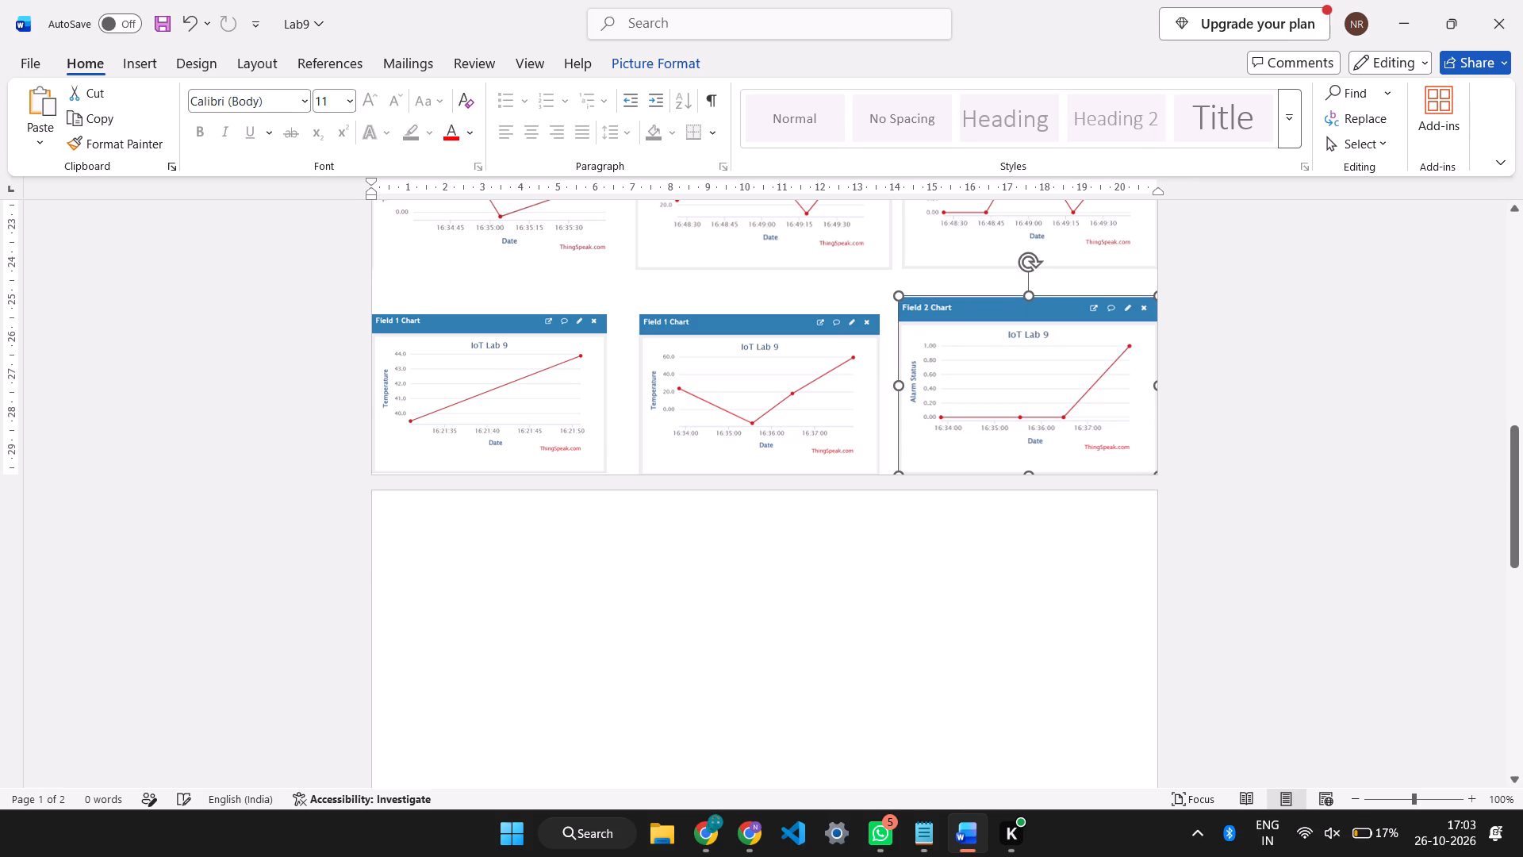
pyautogui.click(706, 386)
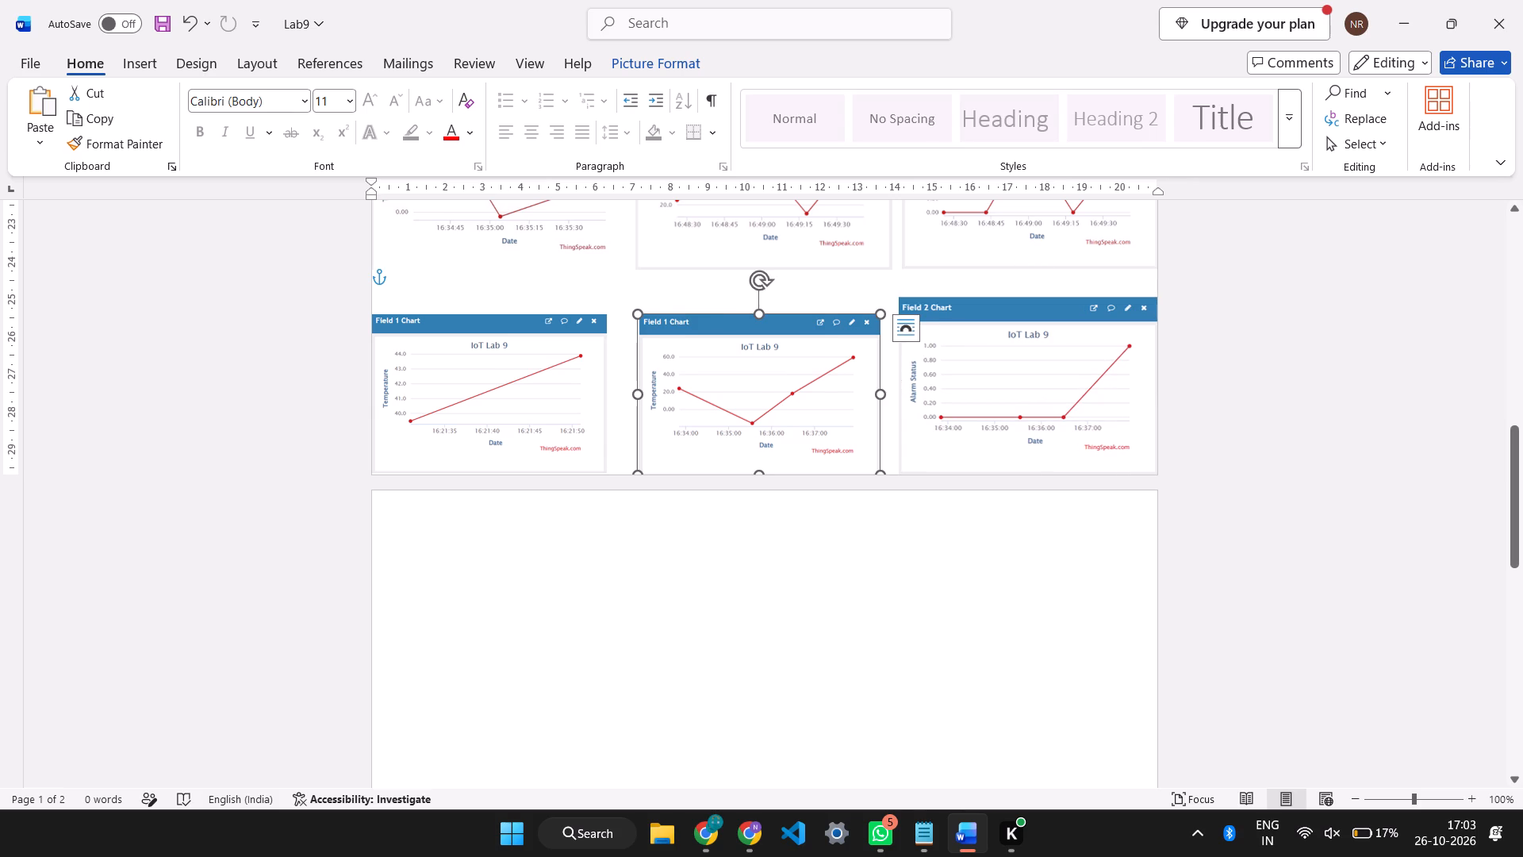
pyautogui.hotkey('shift', 'Up')
pyautogui.moveTo(658, 393); pyautogui.dragTo(669, 393)
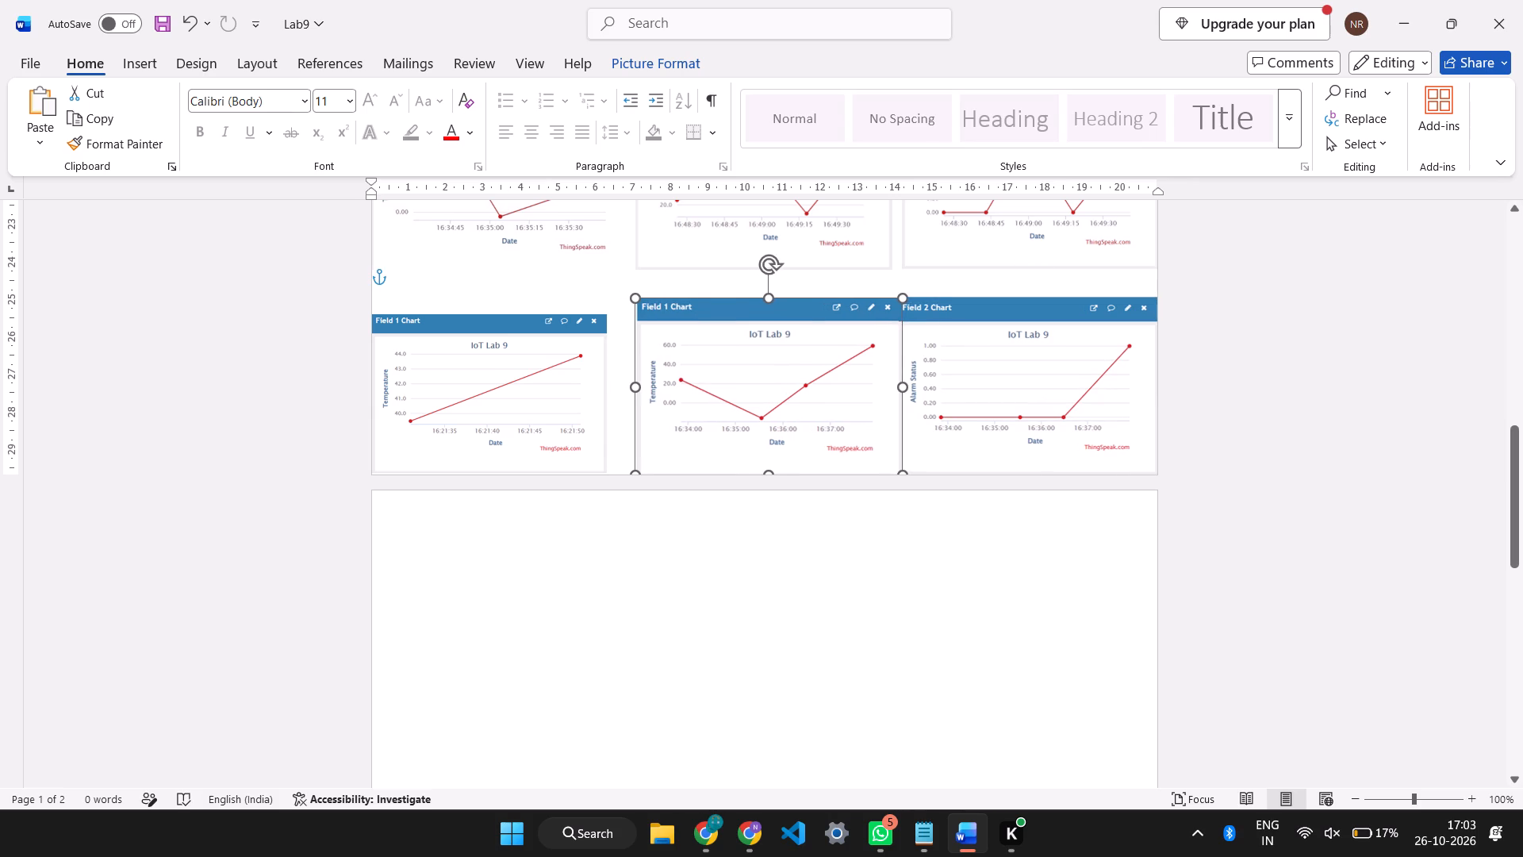
pyautogui.moveTo(669, 393); pyautogui.dragTo(666, 406)
pyautogui.moveTo(666, 406); pyautogui.dragTo(666, 406)
pyautogui.click(551, 405)
pyautogui.hotkey('shift', 'Up')
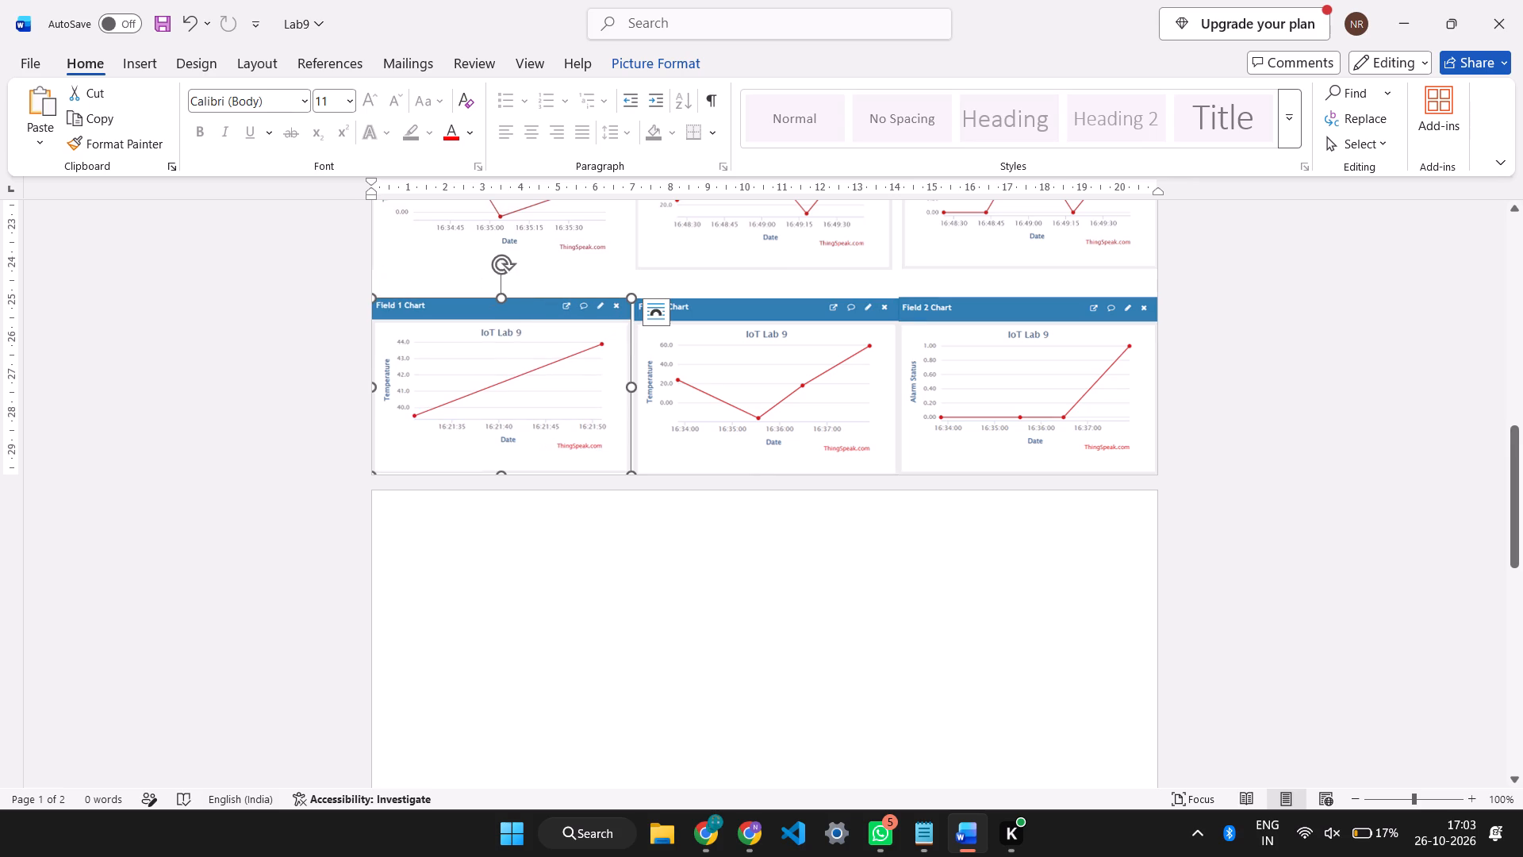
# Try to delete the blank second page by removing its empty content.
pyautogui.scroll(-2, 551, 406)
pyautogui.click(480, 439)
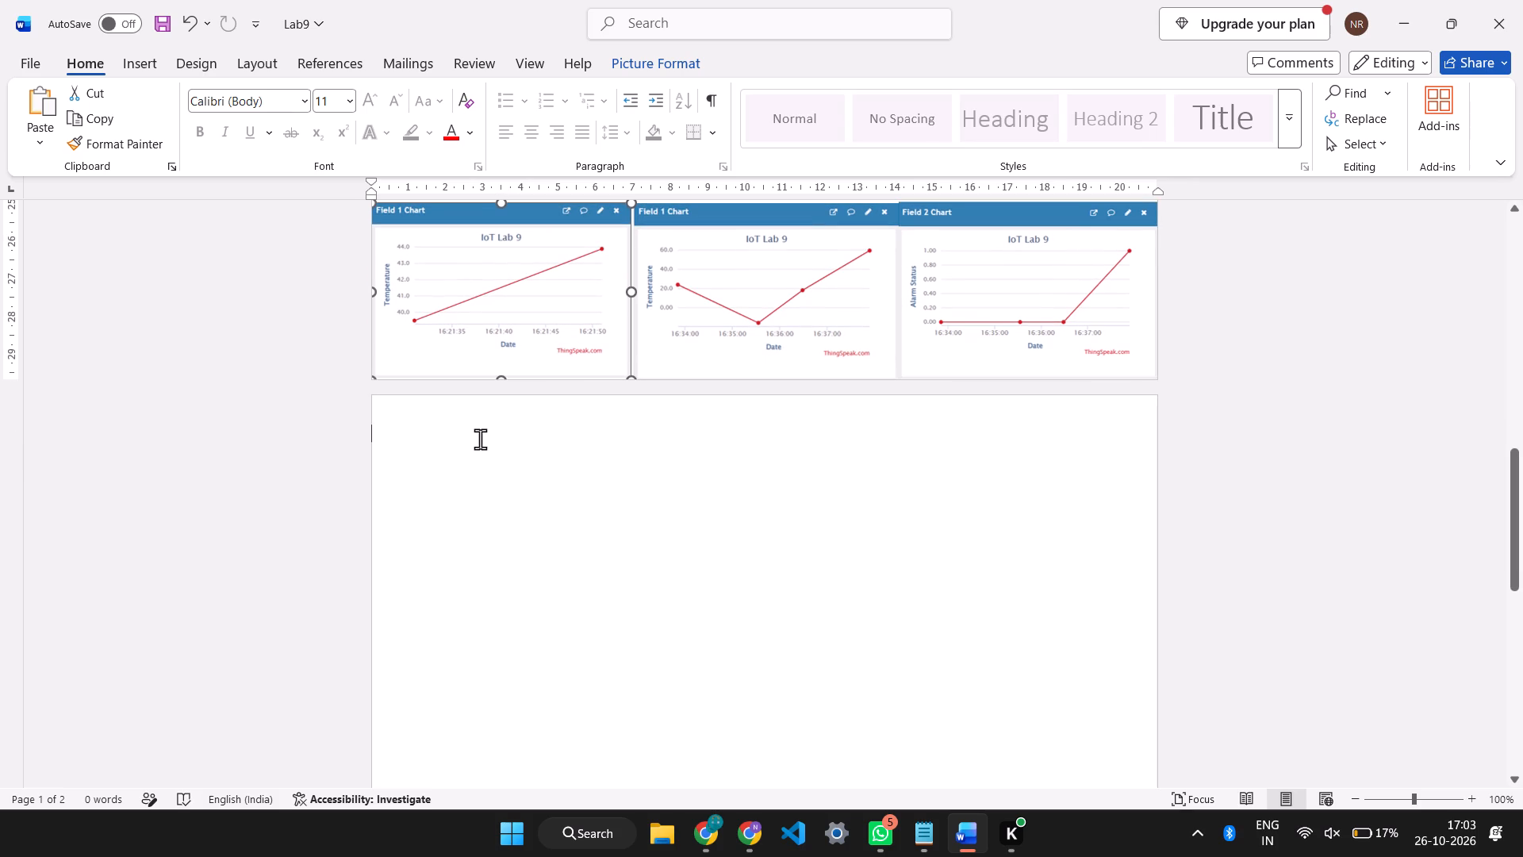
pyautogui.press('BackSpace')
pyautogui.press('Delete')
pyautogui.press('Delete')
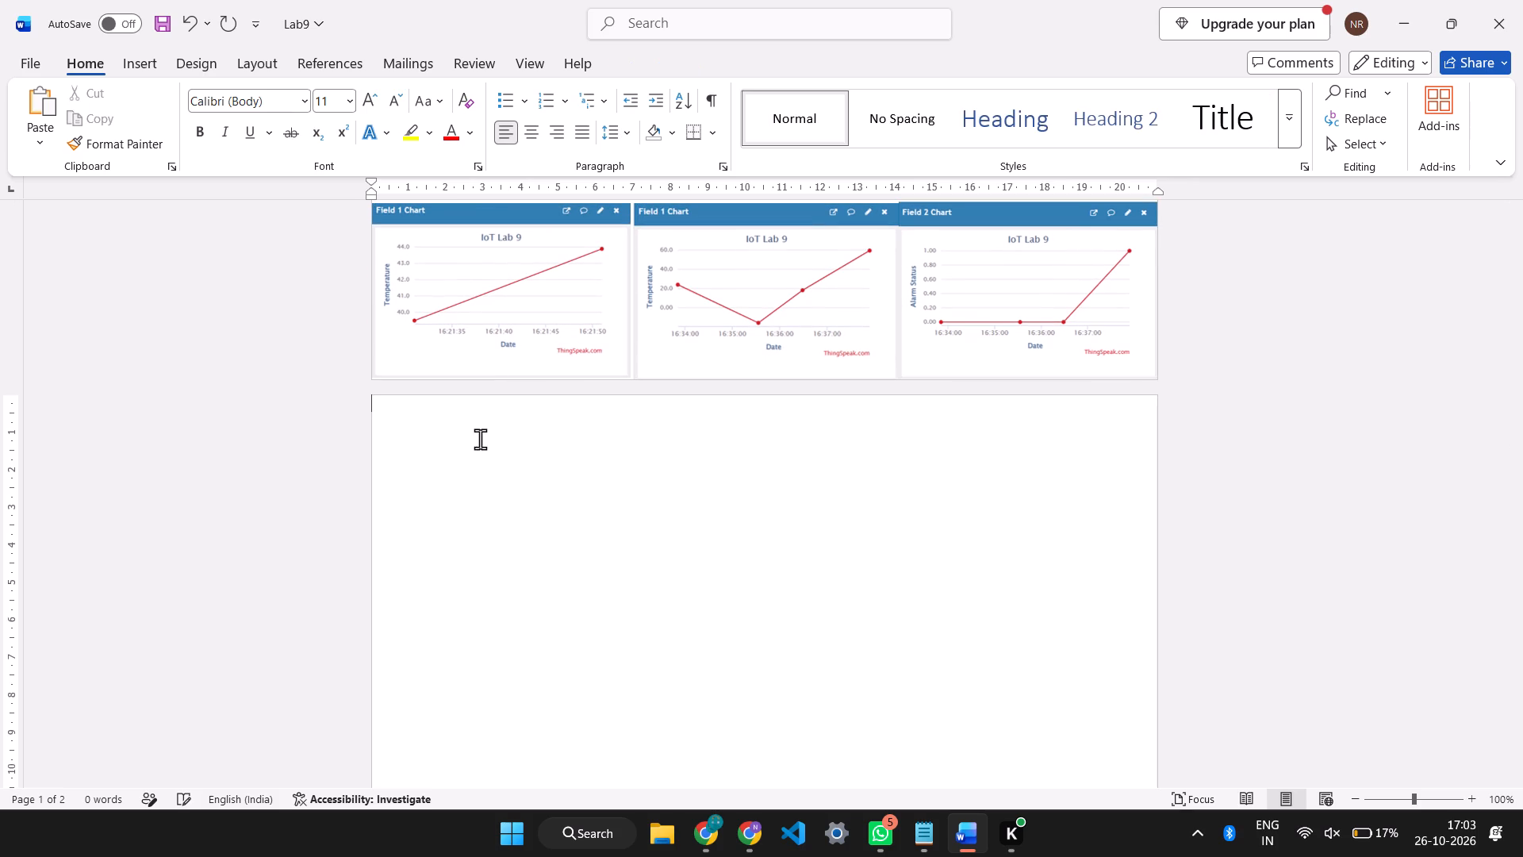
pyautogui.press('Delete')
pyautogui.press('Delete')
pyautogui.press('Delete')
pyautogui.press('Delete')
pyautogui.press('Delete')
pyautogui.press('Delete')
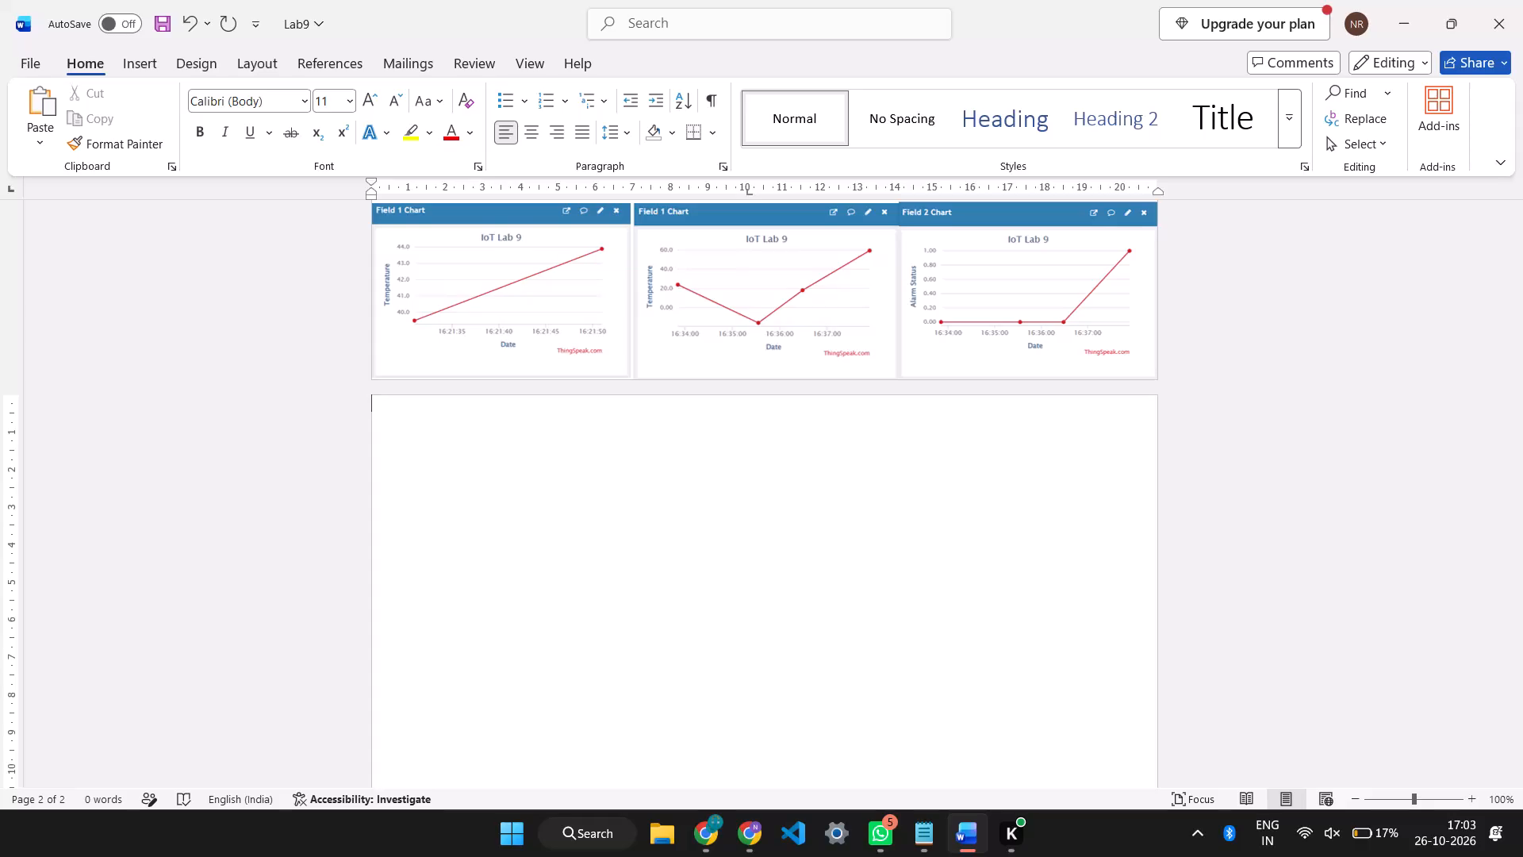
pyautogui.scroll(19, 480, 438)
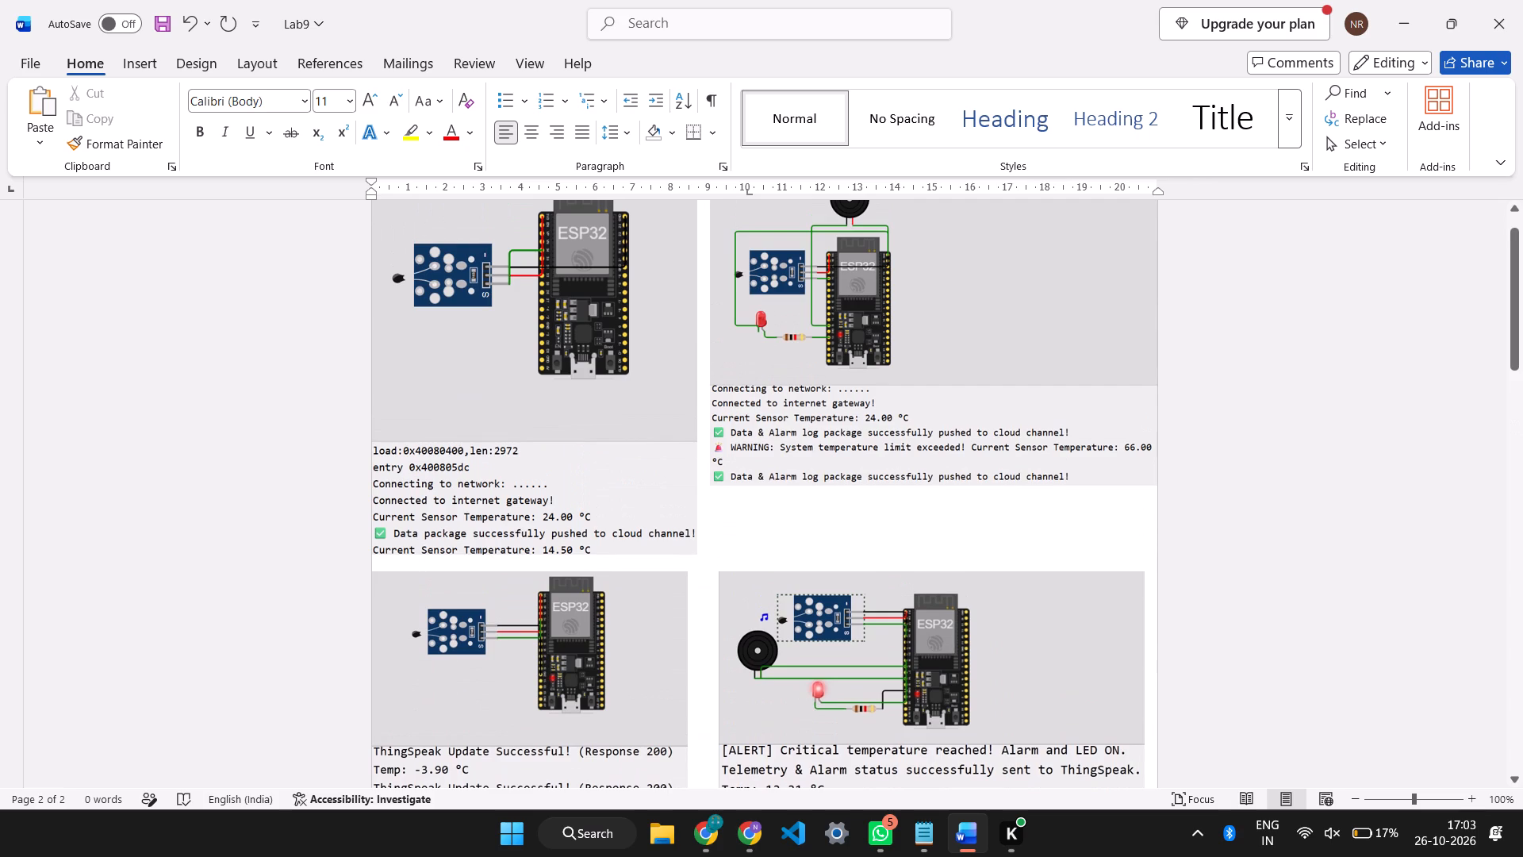
# Nudge the temperature-sensor-only circuit screenshot of the second ESP32 row slightly upward and save the document.
pyautogui.moveTo(562, 698); pyautogui.dragTo(562, 689)
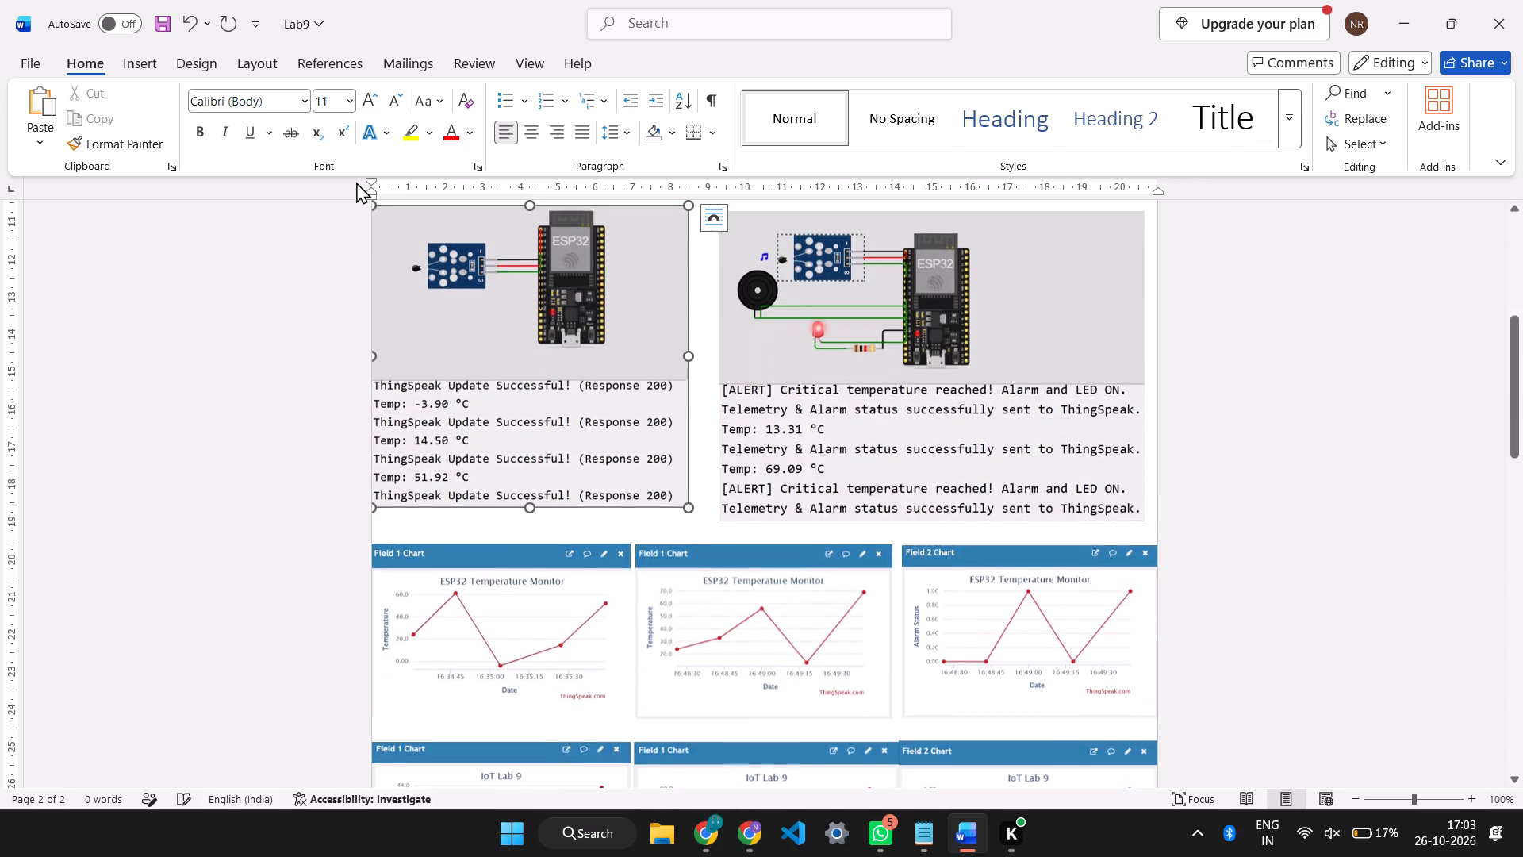
pyautogui.scroll(-7, 578, 444)
pyautogui.hotkey('ctrl', 's')
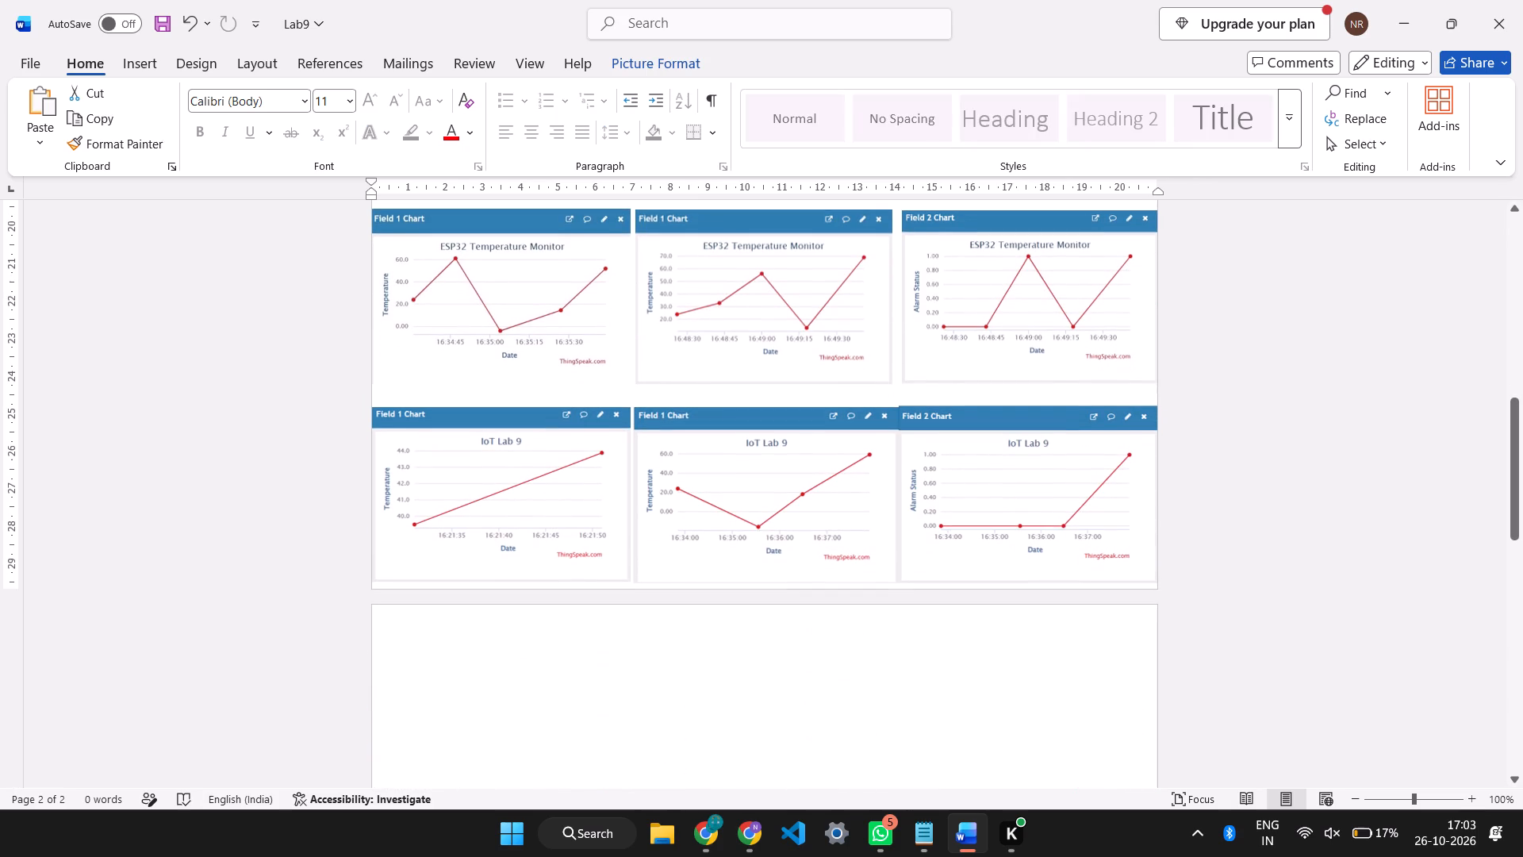
# Delete the empty content on the blank second page to remove that page, and save the document.
pyautogui.scroll(-14, 574, 440)
pyautogui.scroll(11, 557, 442)
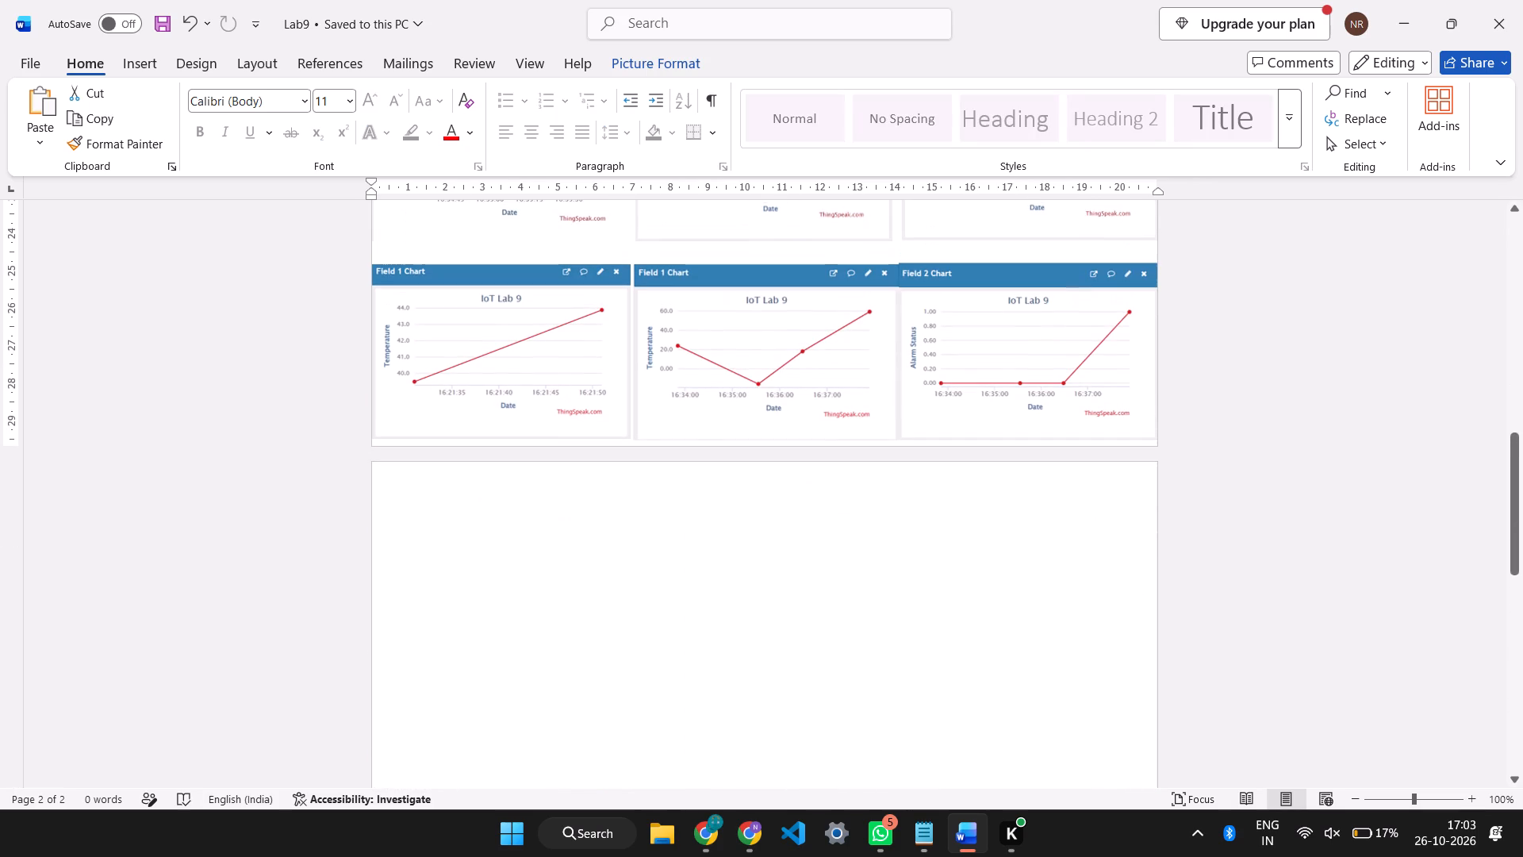
pyautogui.doubleClick(458, 517)
pyautogui.click(458, 517)
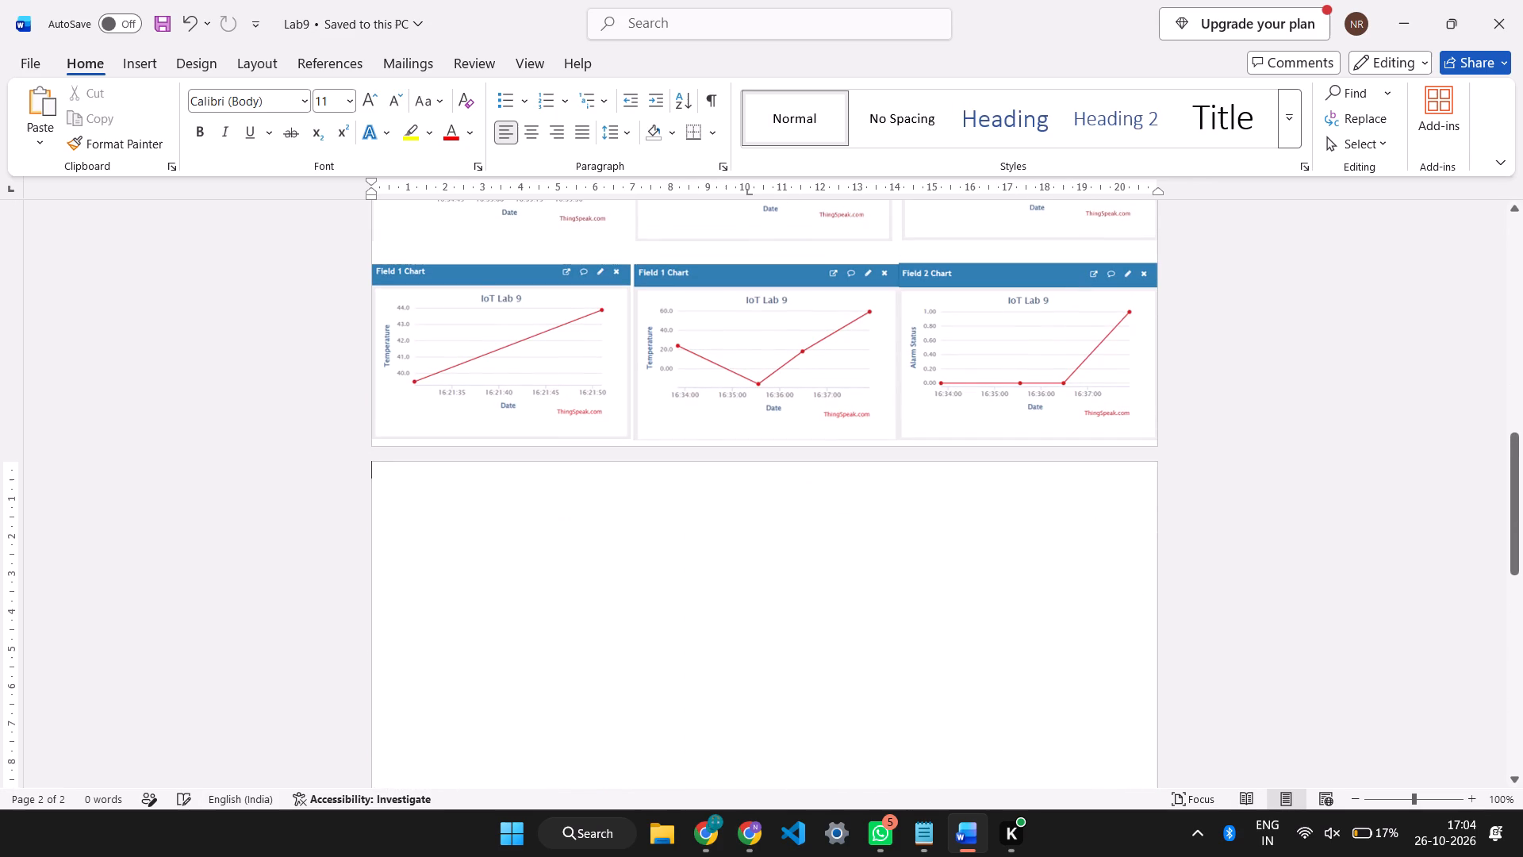
pyautogui.press('Delete')
pyautogui.press('Delete')
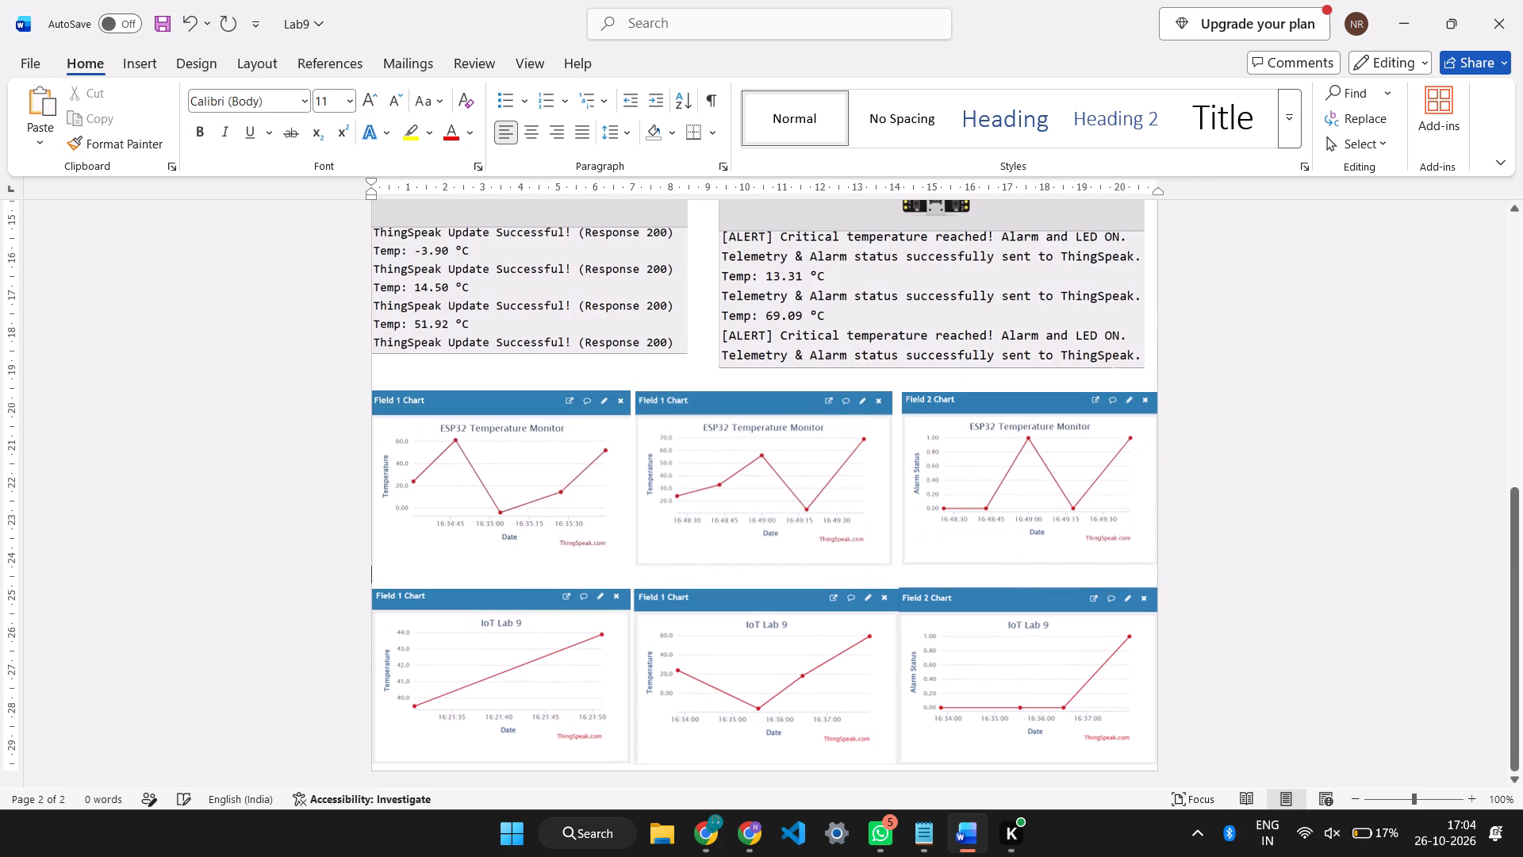
pyautogui.scroll(17, 458, 517)
pyautogui.hotkey('ctrl', 's')
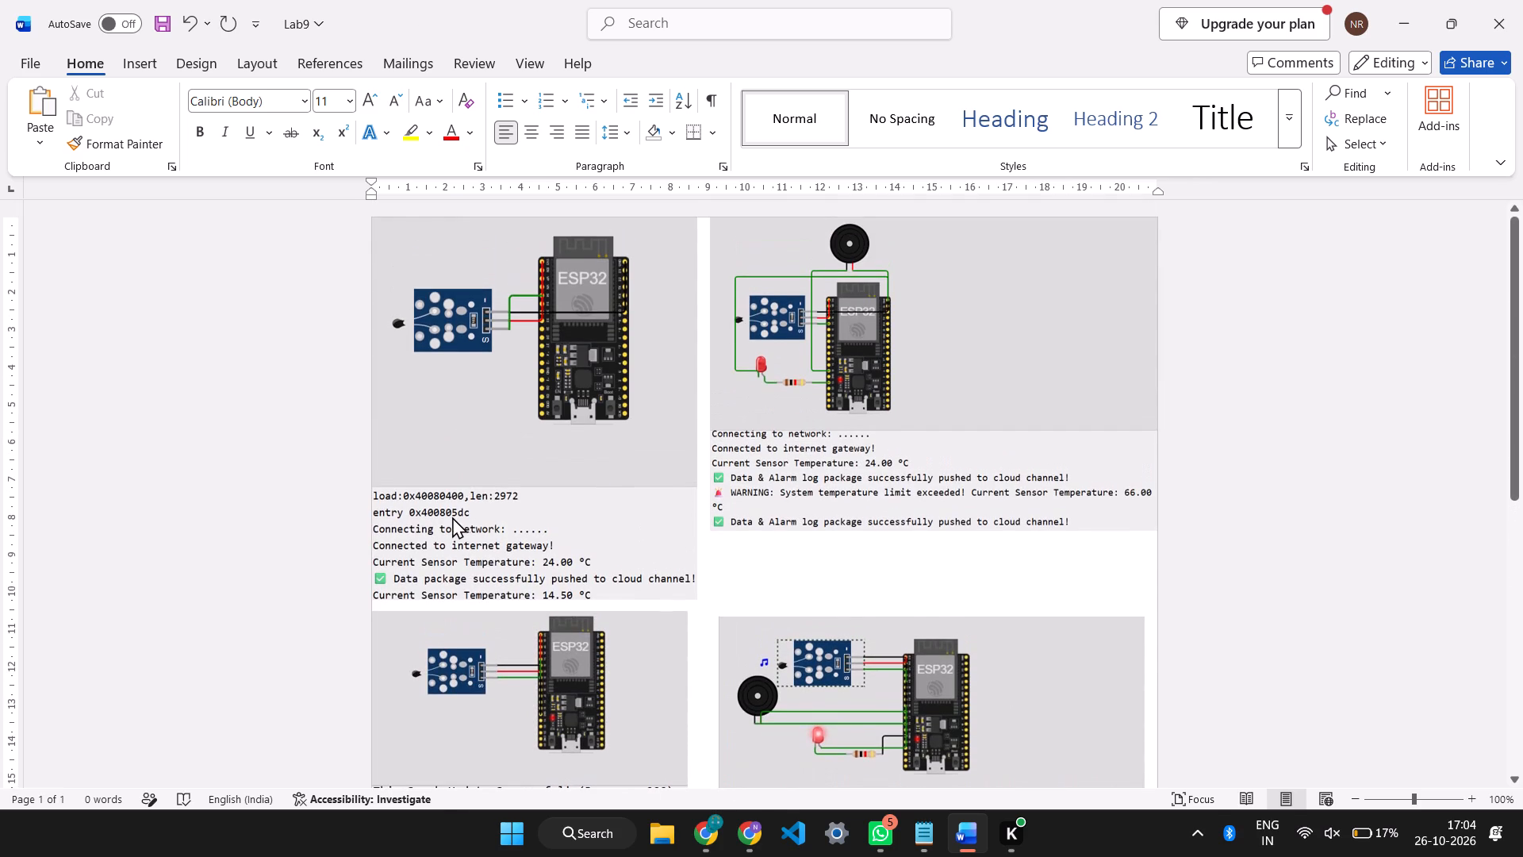
pyautogui.hotkey('ctrl', 's')
pyautogui.click(35, 55)
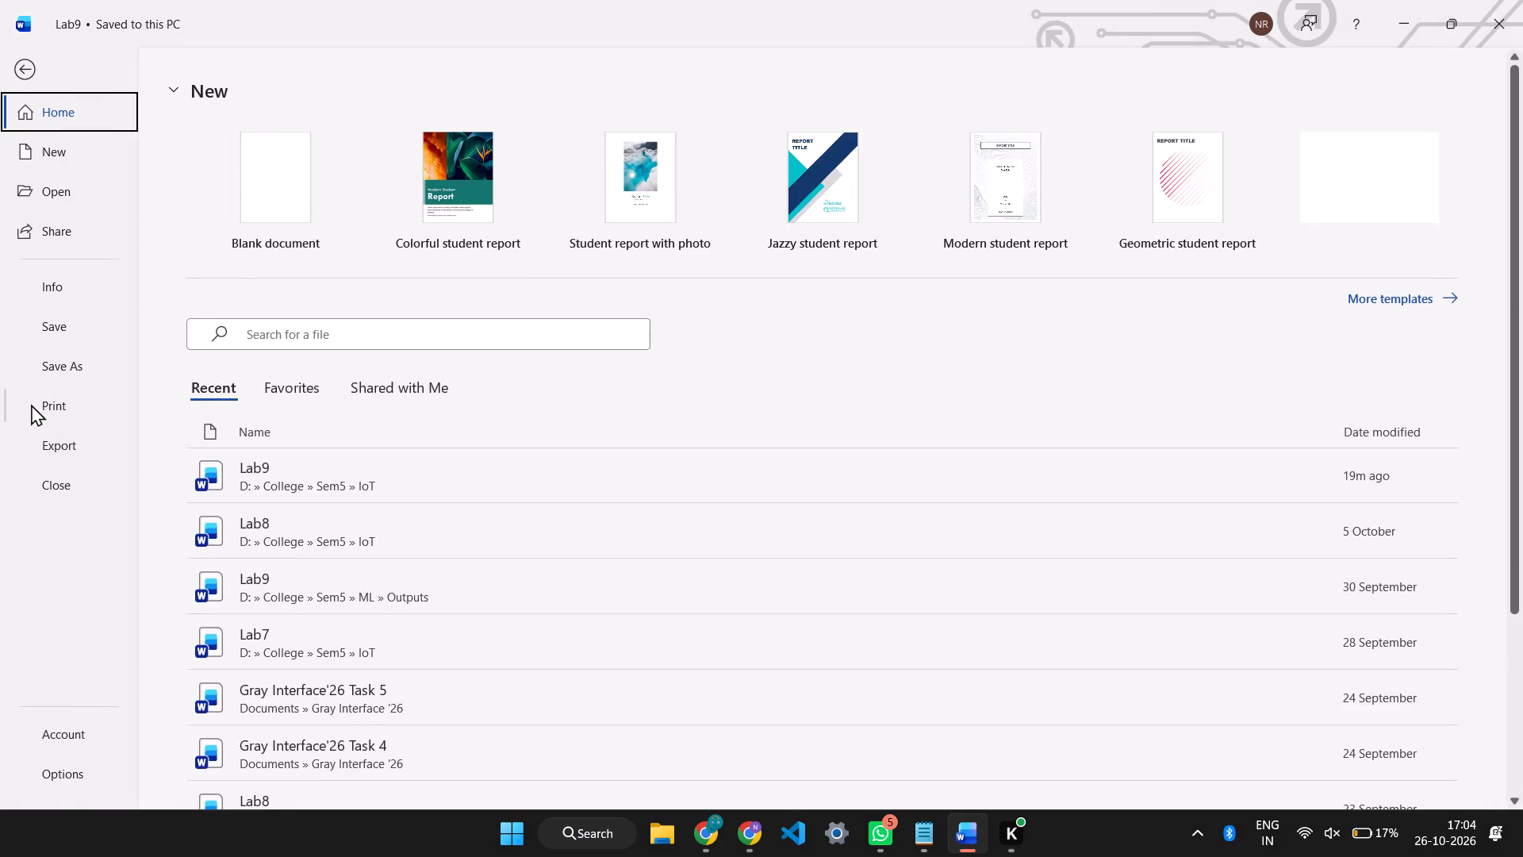
pyautogui.click(44, 442)
pyautogui.click(398, 209)
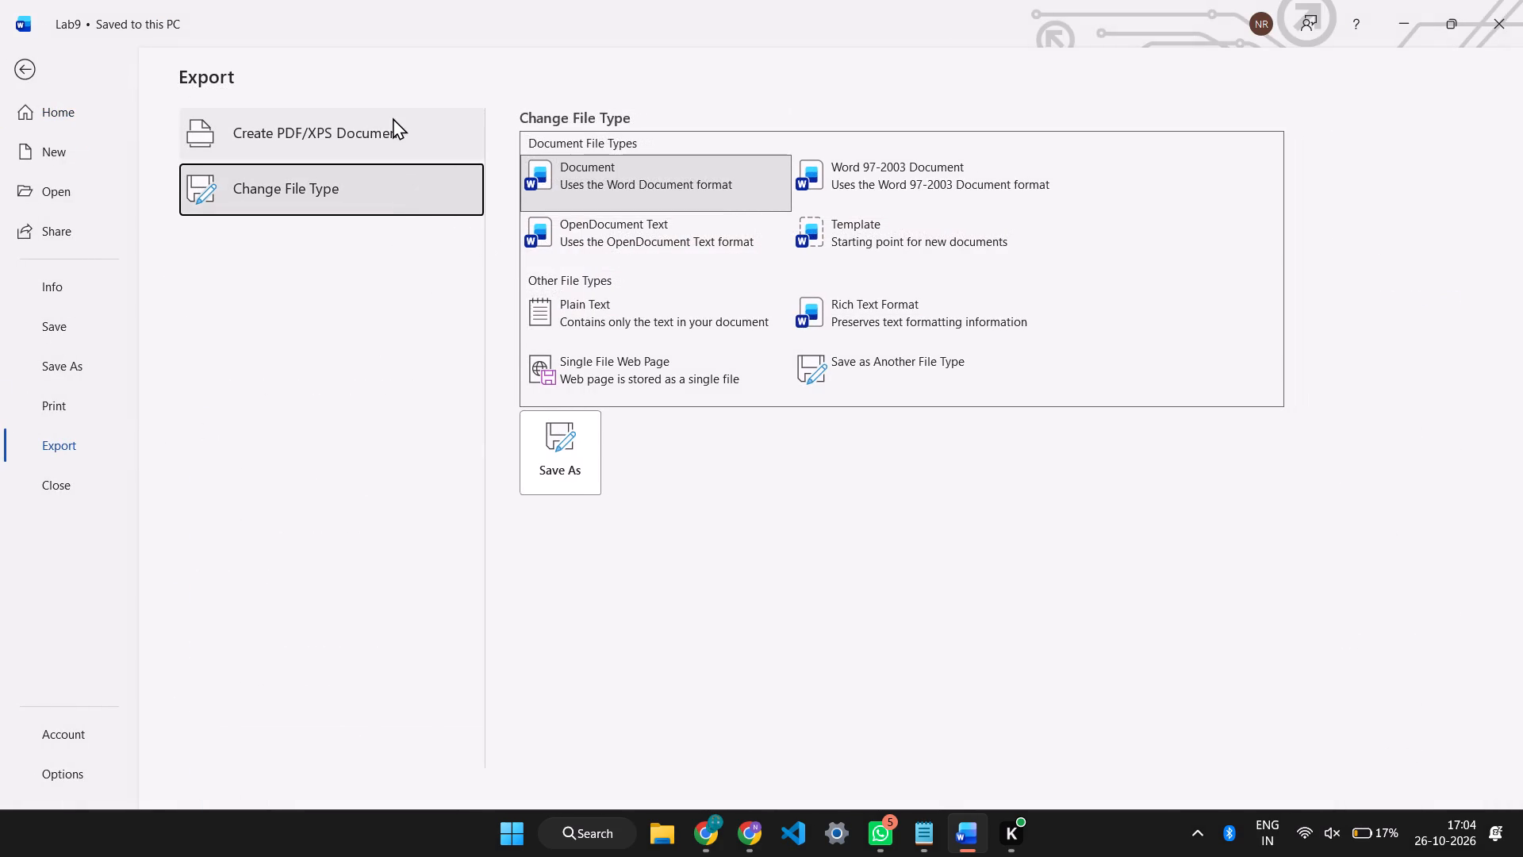
pyautogui.click(386, 130)
pyautogui.click(565, 262)
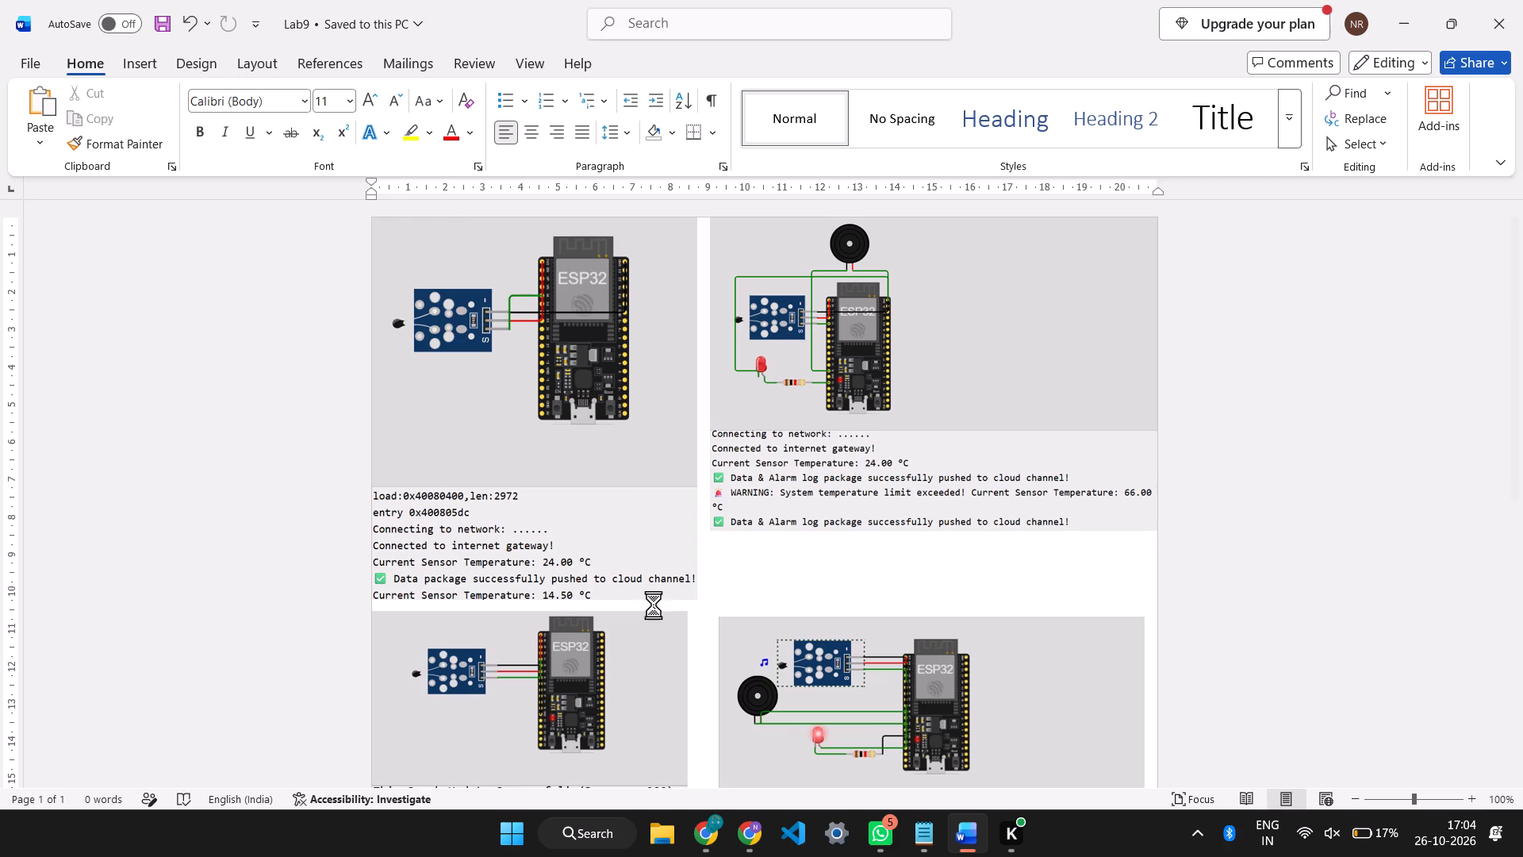